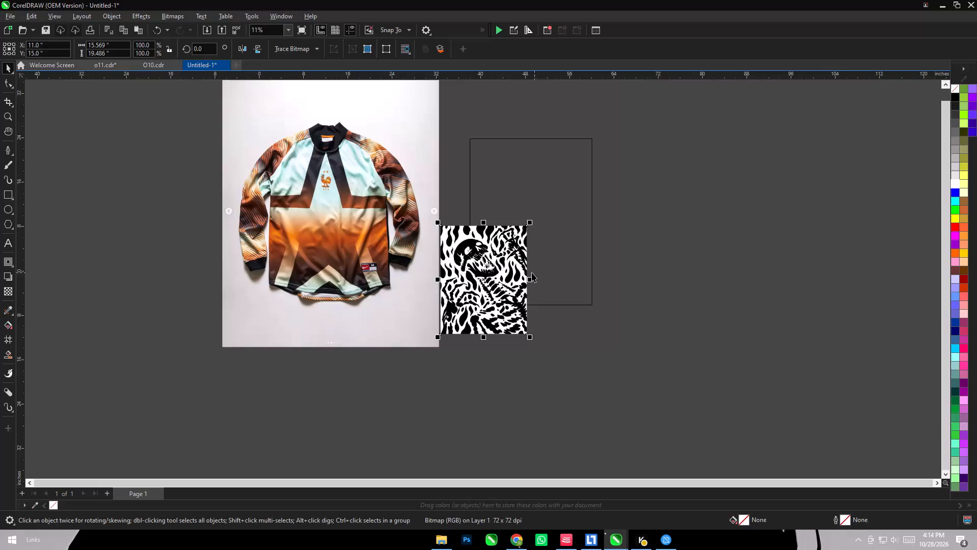
Move the skeleton artwork bitmap to the far side of the empty rectangle from the jersey photo and enlarge it to the rectangle's size.
{"action": "left_click_drag", "start_coordinate": [505, 267], "coordinate": [687, 208]}
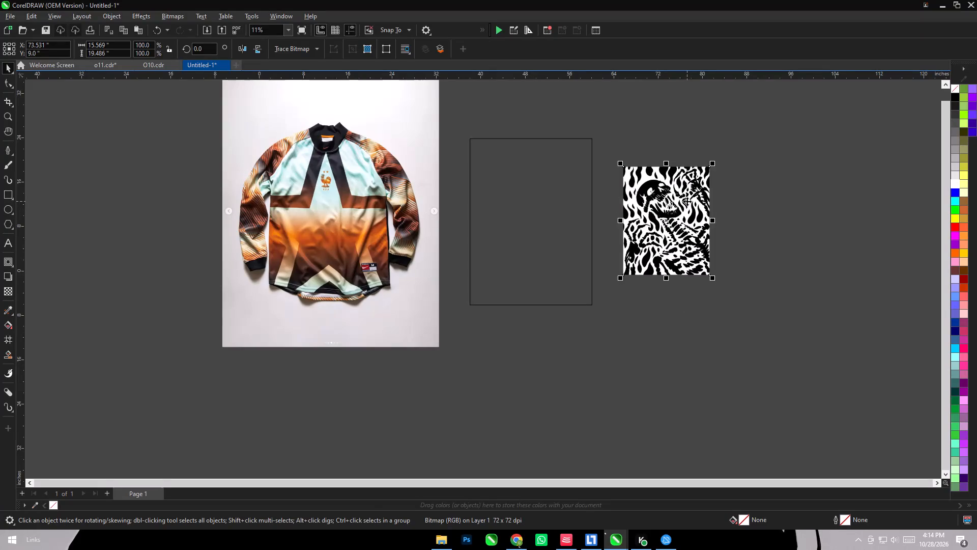
{"action": "key", "text": "ctrl+r"}
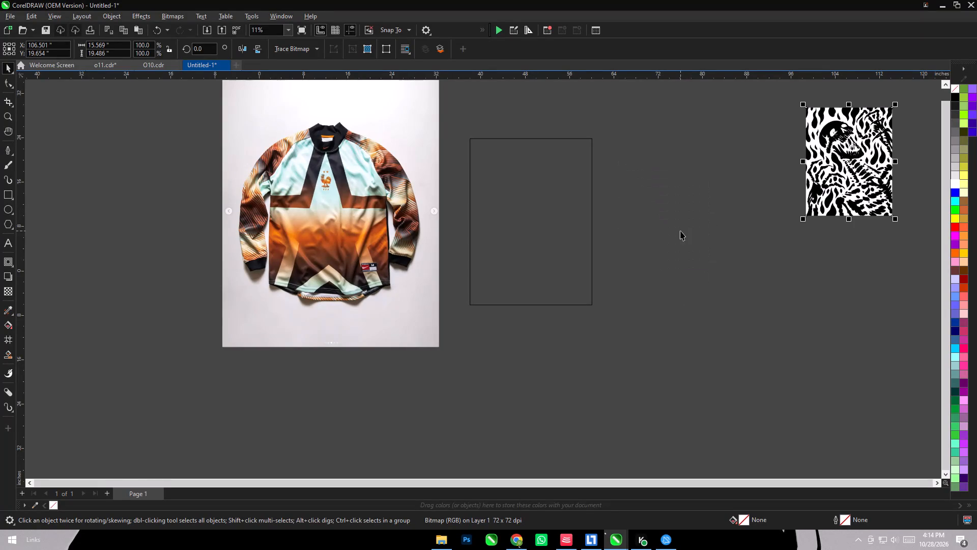
{"action": "left_click_drag", "start_coordinate": [857, 173], "coordinate": [727, 225]}
{"action": "key", "text": "ctrl+4"}
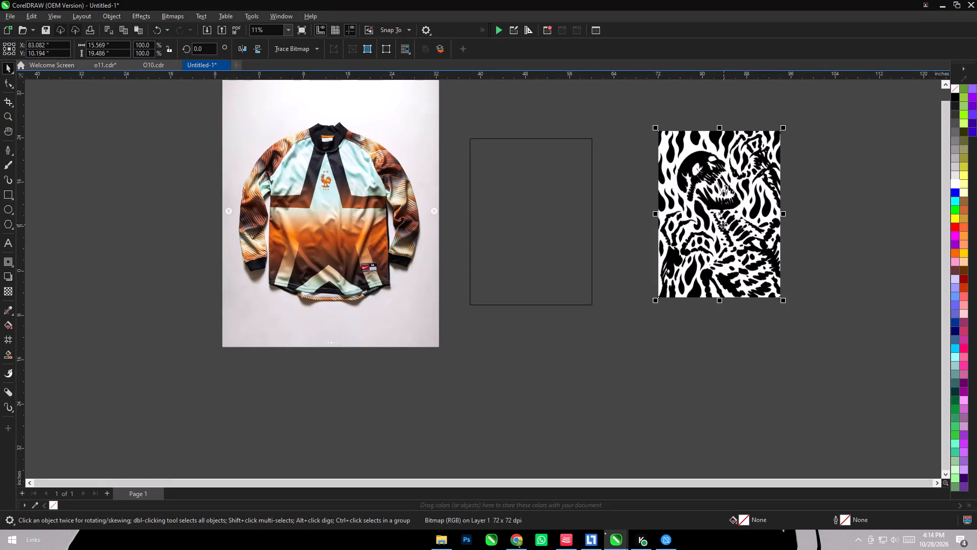
{"action": "left_click_drag", "start_coordinate": [717, 199], "coordinate": [669, 208]}
{"action": "left_click", "coordinate": [793, 262]}
Sample near-black brown, orange, light blue and palest blue-white from the jersey photo into the document palette.
{"action": "scroll", "coordinate": [514, 162], "scroll_direction": "up", "scroll_amount": 4}
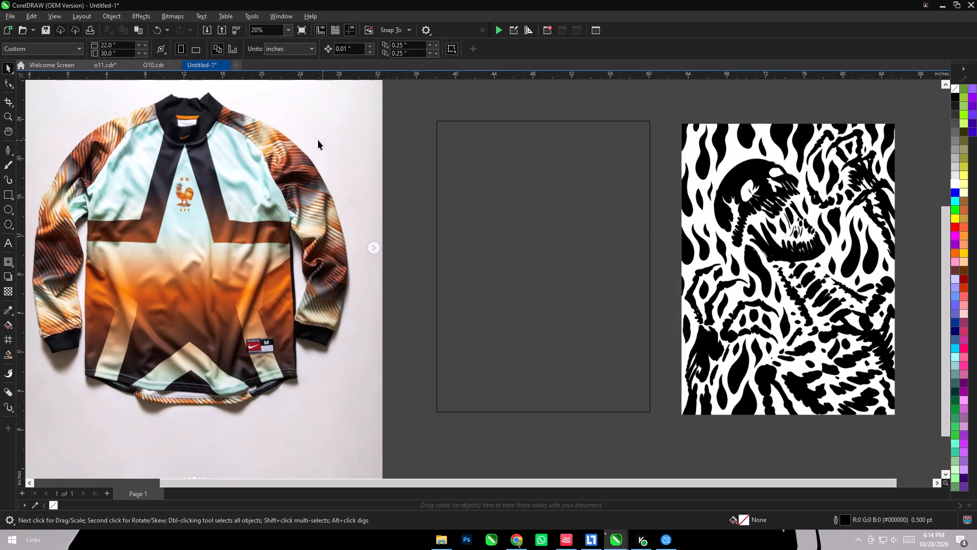
{"action": "left_click", "coordinate": [40, 506]}
{"action": "left_click", "coordinate": [34, 505]}
{"action": "left_click", "coordinate": [136, 365]}
{"action": "left_click", "coordinate": [33, 504]}
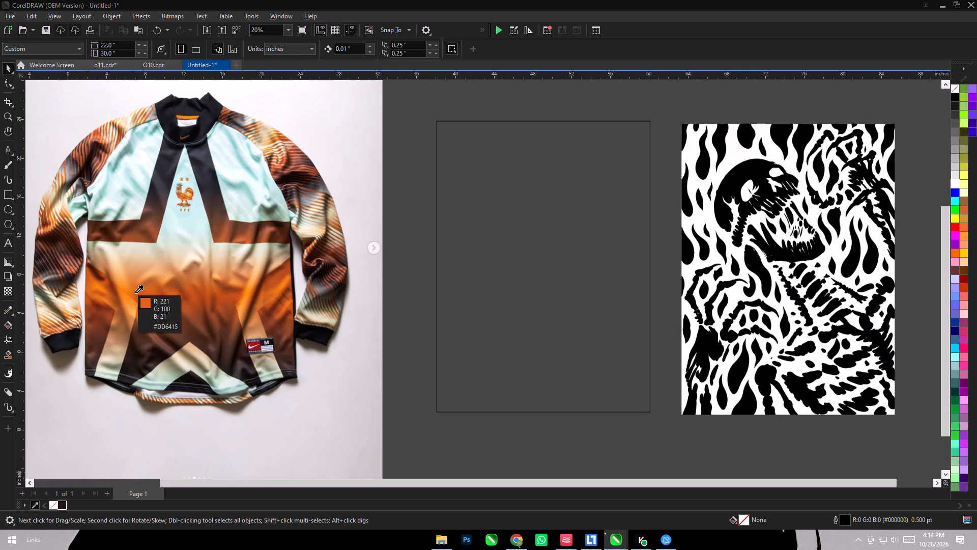
{"action": "left_click", "coordinate": [135, 293]}
{"action": "left_click", "coordinate": [36, 506]}
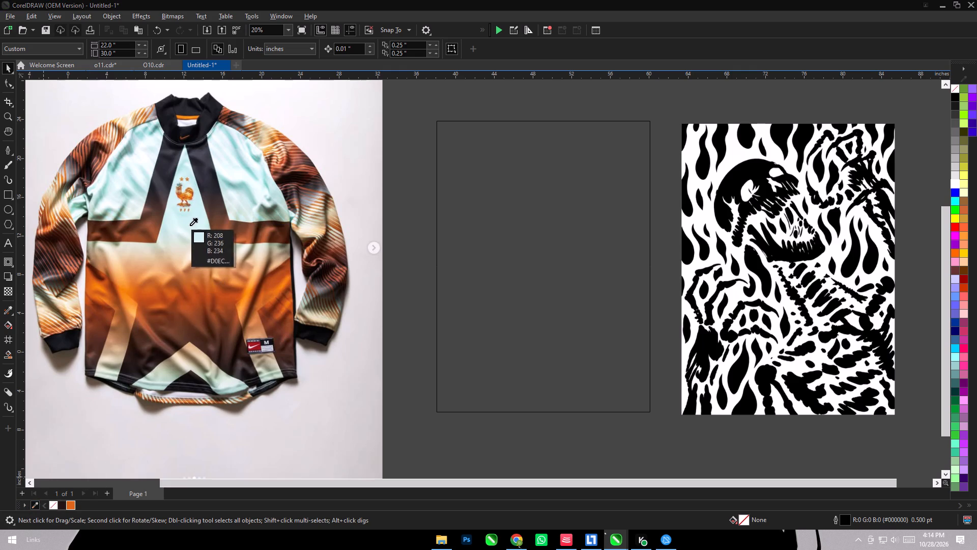
{"action": "left_click", "coordinate": [200, 214]}
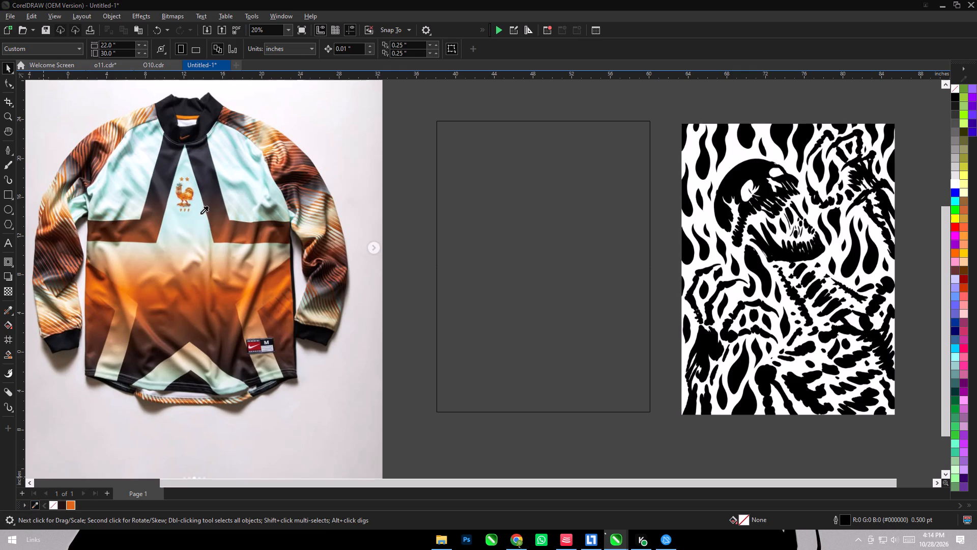
{"action": "left_click", "coordinate": [37, 504]}
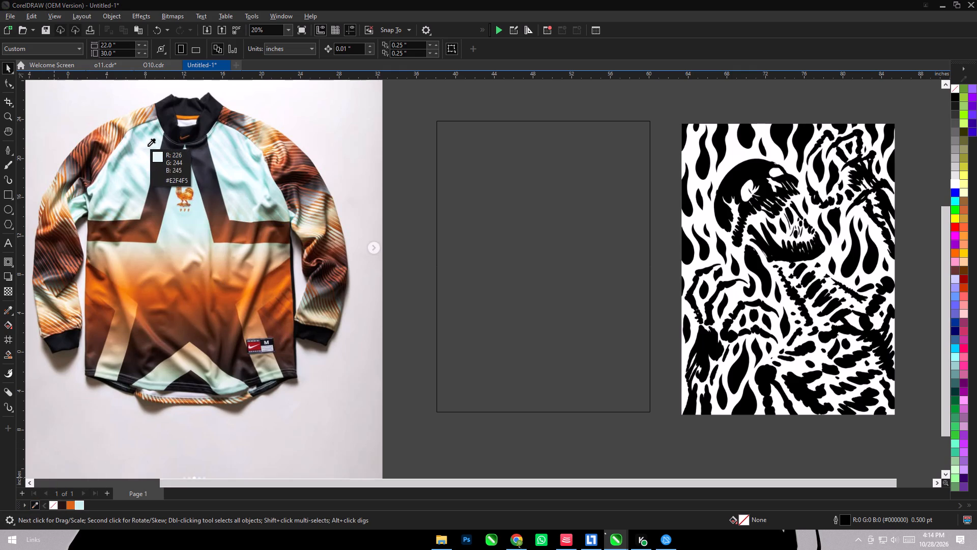
{"action": "left_click", "coordinate": [149, 145]}
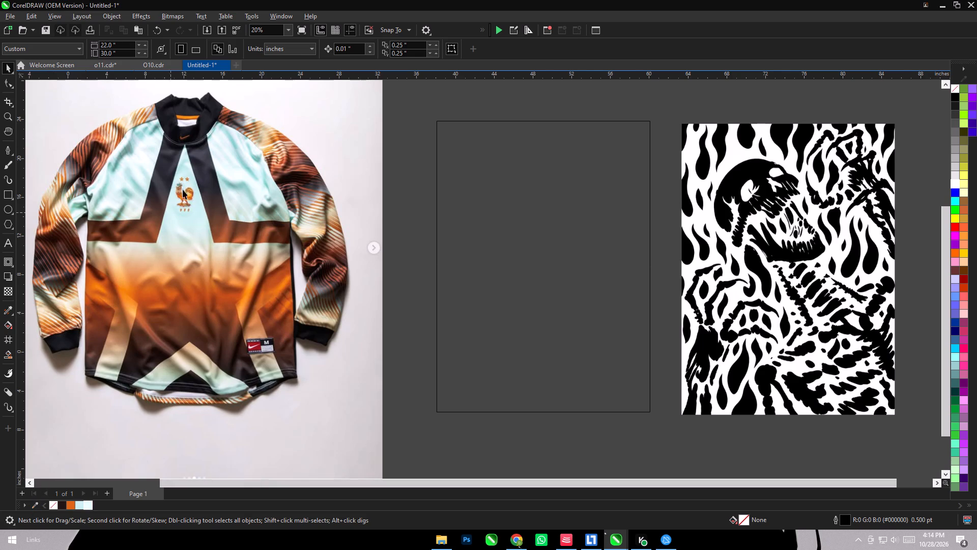
Apply a vertical linear fountain fill to the empty rectangle, running from its top edge to its bottom edge.
{"action": "scroll", "coordinate": [190, 179], "scroll_direction": "down", "scroll_amount": 3}
{"action": "left_click", "coordinate": [427, 240]}
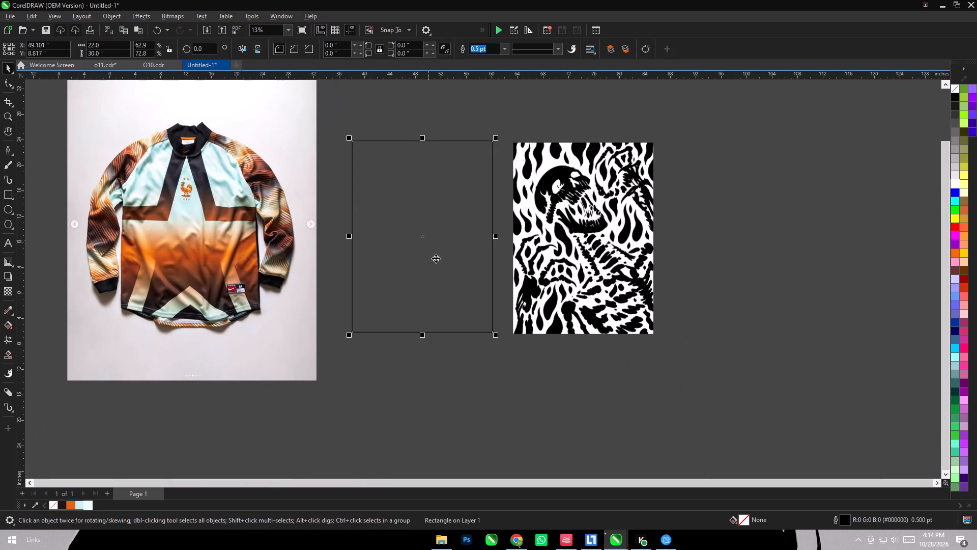
{"action": "left_click", "coordinate": [7, 321]}
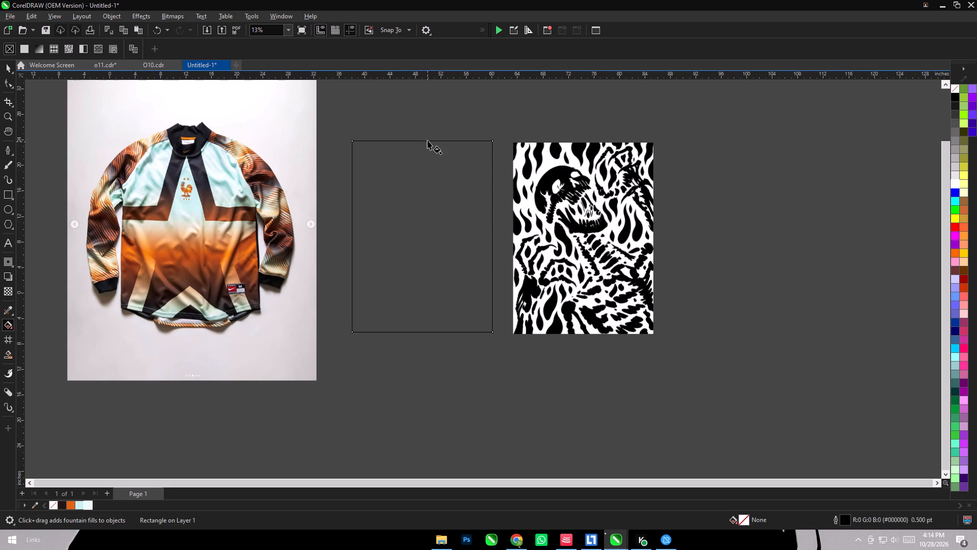
{"action": "left_click_drag", "start_coordinate": [427, 140], "coordinate": [426, 315], "text": "shift"}
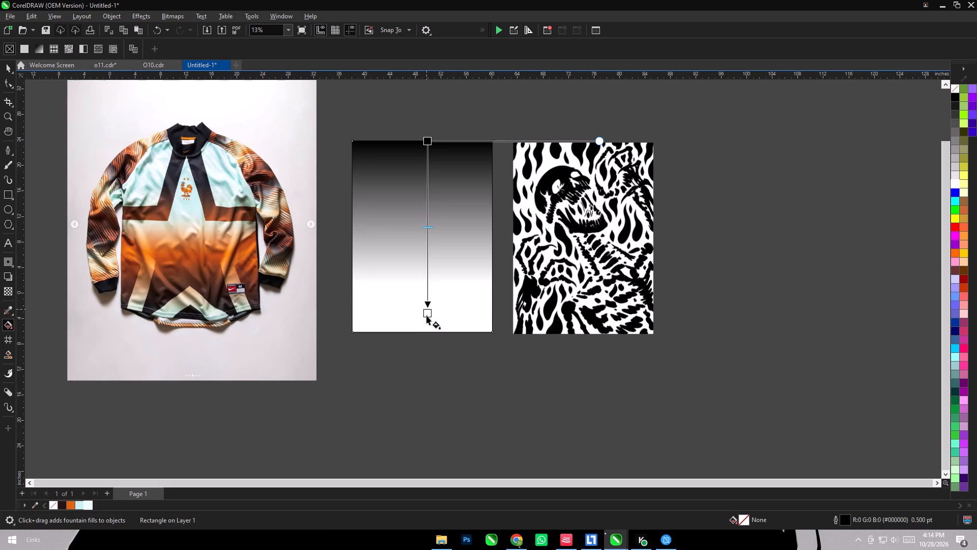
{"action": "left_click_drag", "start_coordinate": [426, 315], "coordinate": [428, 331], "text": "shift"}
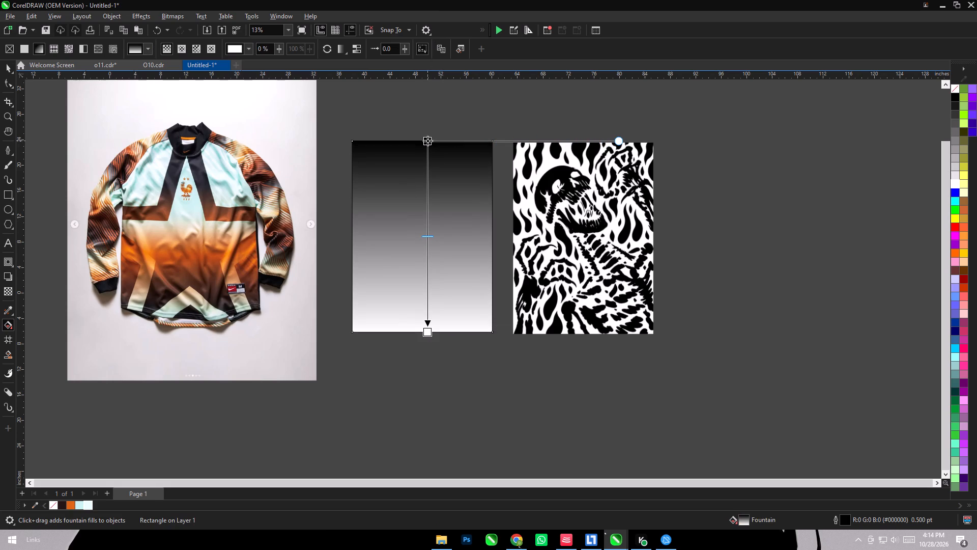
Colour the gradient's top stop palest blue-white, and add a light-blue stop at 13% and an orange stop at 38%.
{"action": "left_click", "coordinate": [427, 141]}
{"action": "left_click", "coordinate": [85, 505]}
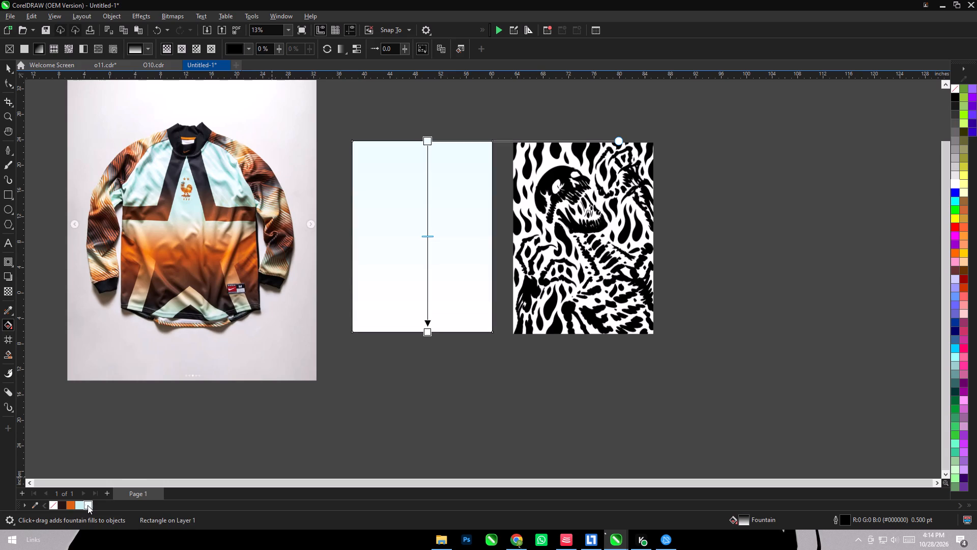
{"action": "double_click", "coordinate": [427, 164]}
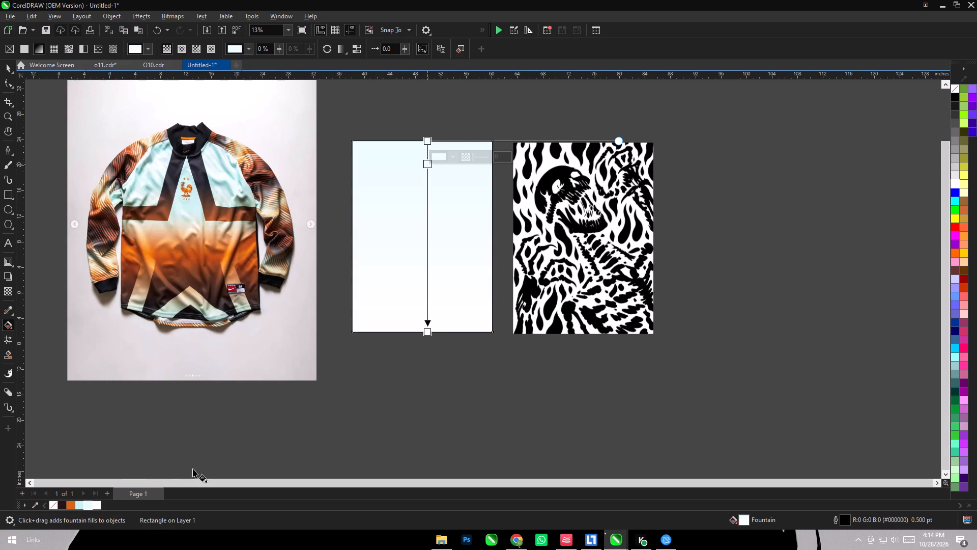
{"action": "left_click", "coordinate": [81, 503]}
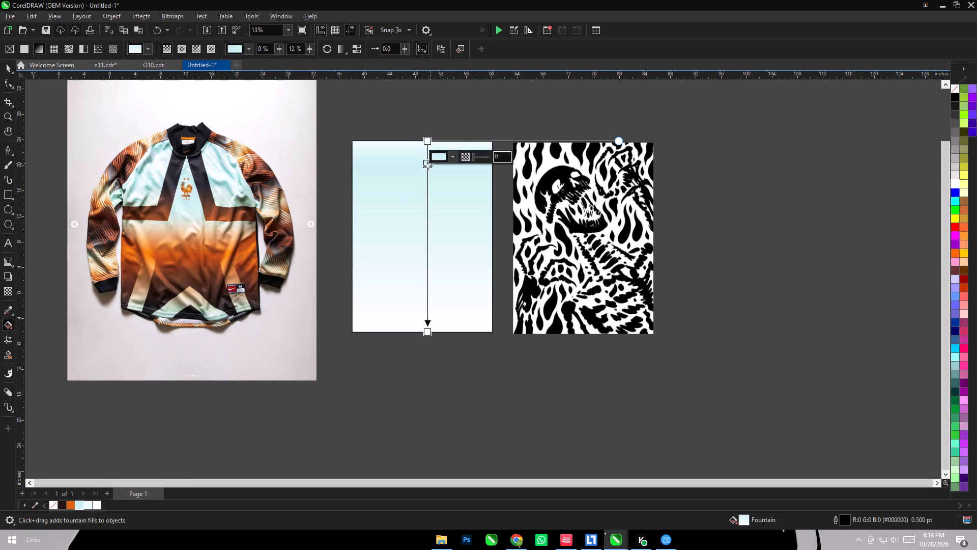
{"action": "left_click", "coordinate": [429, 164]}
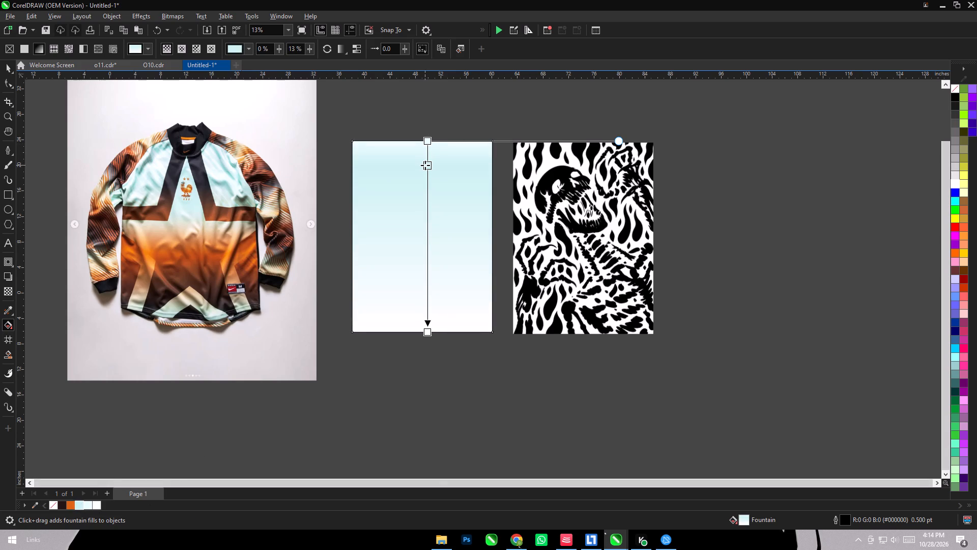
{"action": "double_click", "coordinate": [426, 214]}
{"action": "left_click", "coordinate": [70, 505]}
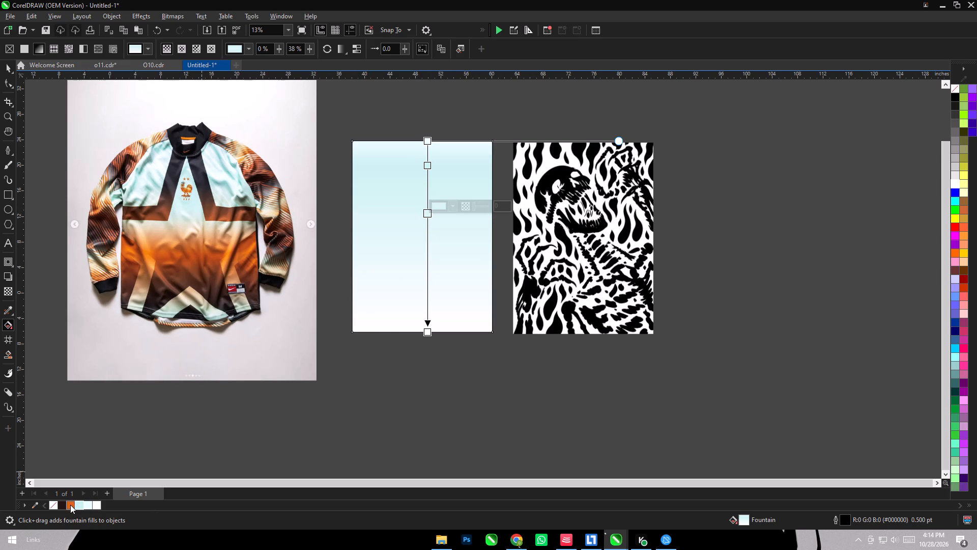
Add a stop at 63% in a reddish brown sampled from the jersey's lower body, and colour the bottom stop near-black brown.
{"action": "double_click", "coordinate": [428, 262]}
{"action": "left_click", "coordinate": [37, 503]}
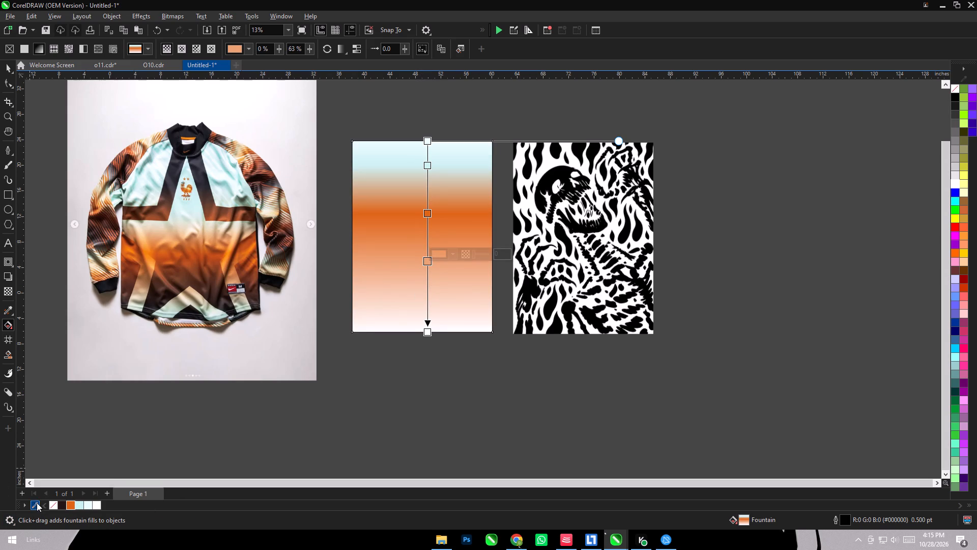
{"action": "left_click", "coordinate": [185, 274]}
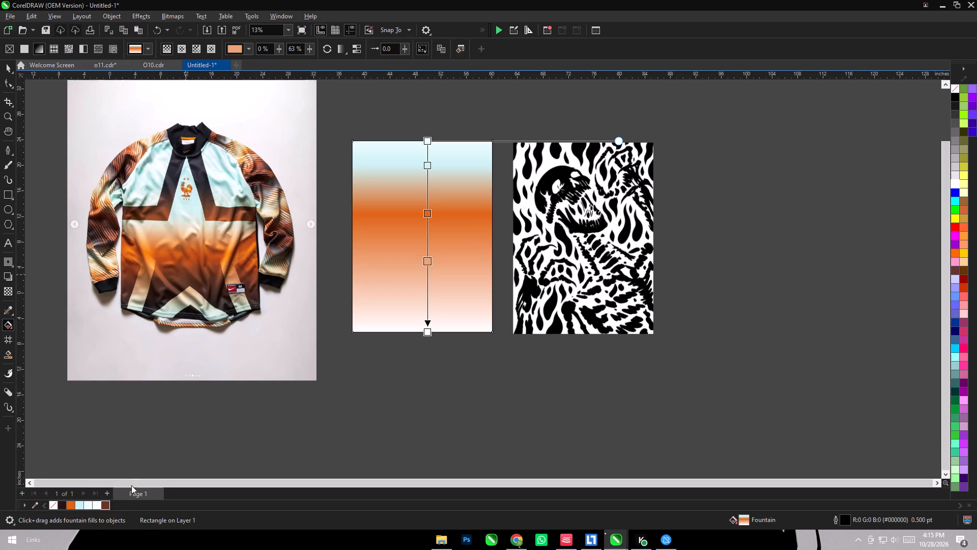
{"action": "left_click", "coordinate": [106, 505]}
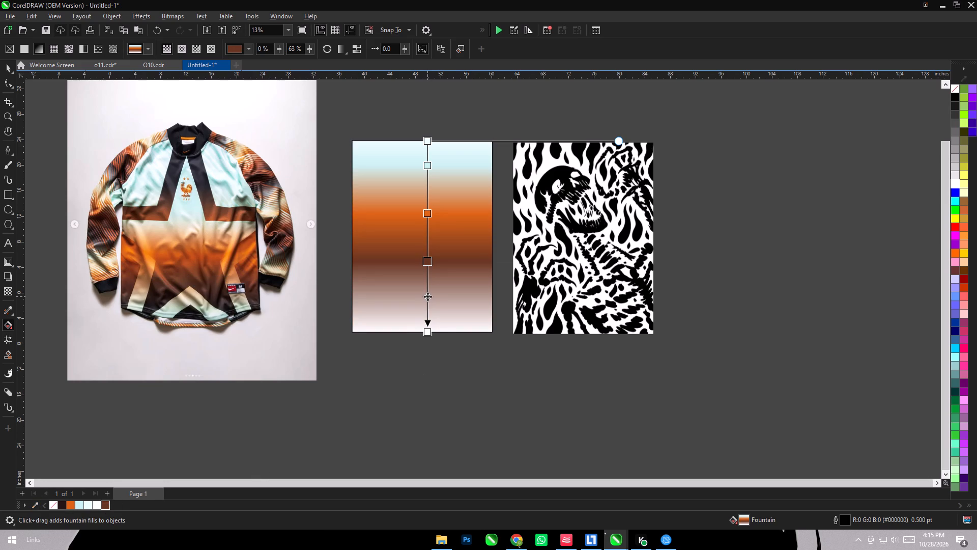
{"action": "left_click", "coordinate": [428, 332]}
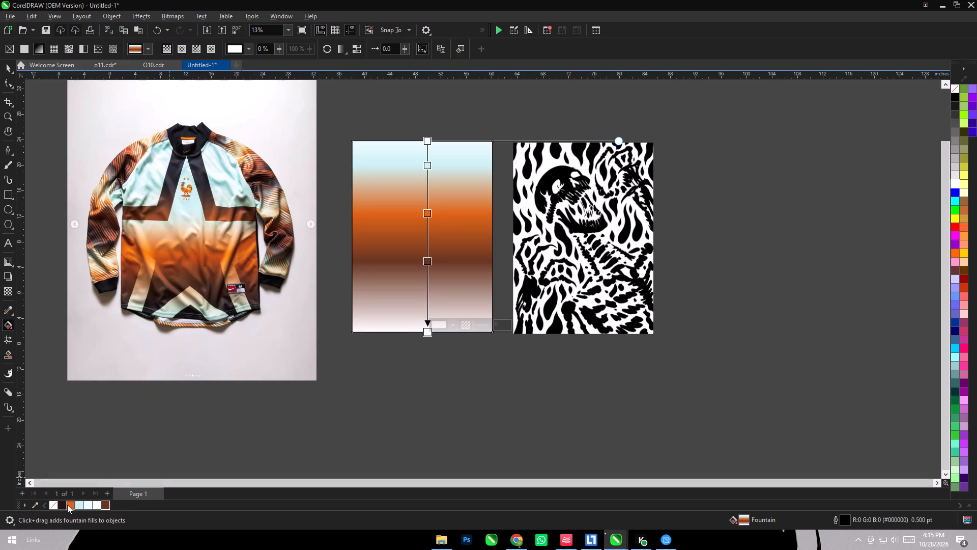
{"action": "left_click", "coordinate": [63, 505]}
Reposition the brown stop to 79%, orange to 55% and light blue to 30%, and end the gradient about four-fifths down the rectangle.
{"action": "left_click_drag", "start_coordinate": [427, 260], "coordinate": [425, 261]}
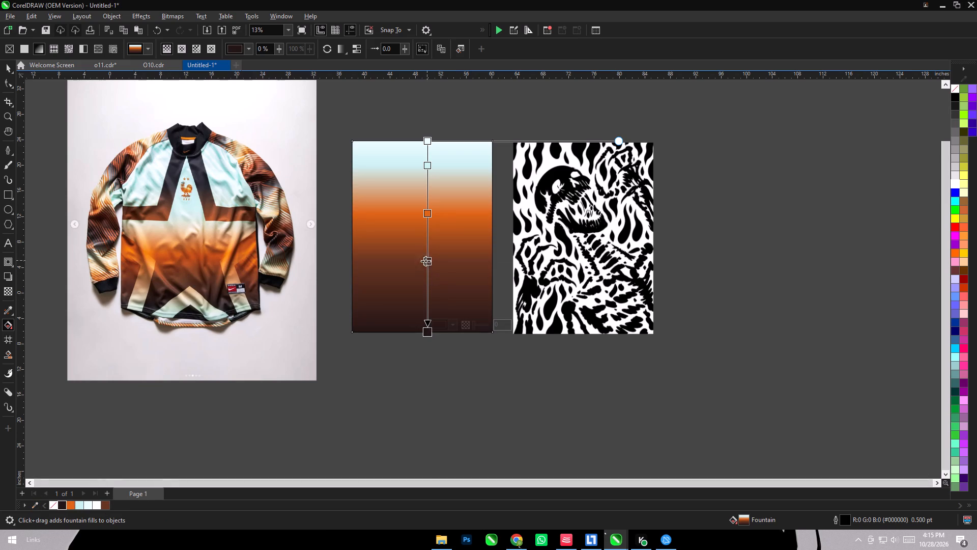
{"action": "left_click_drag", "start_coordinate": [425, 261], "coordinate": [424, 292]}
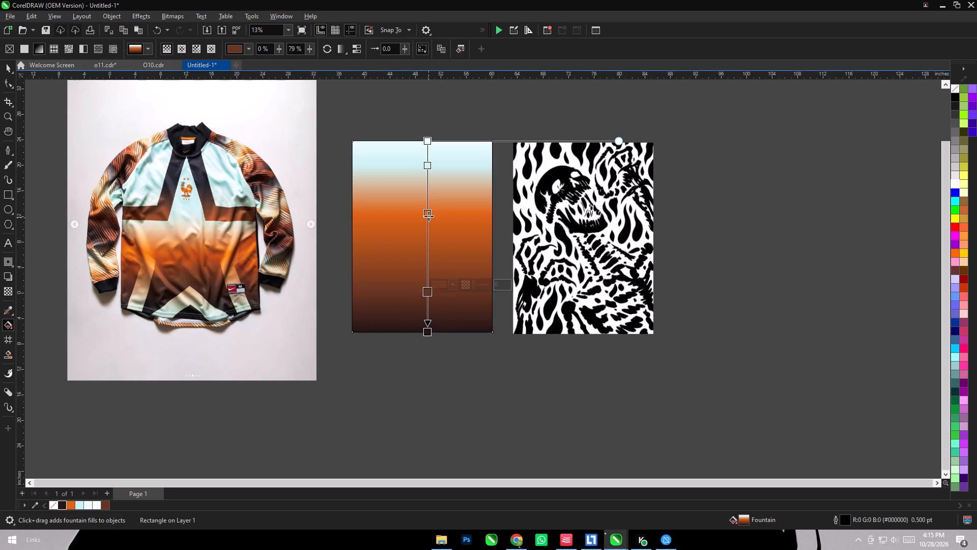
{"action": "left_click_drag", "start_coordinate": [428, 215], "coordinate": [427, 245]}
{"action": "left_click_drag", "start_coordinate": [428, 167], "coordinate": [428, 179]}
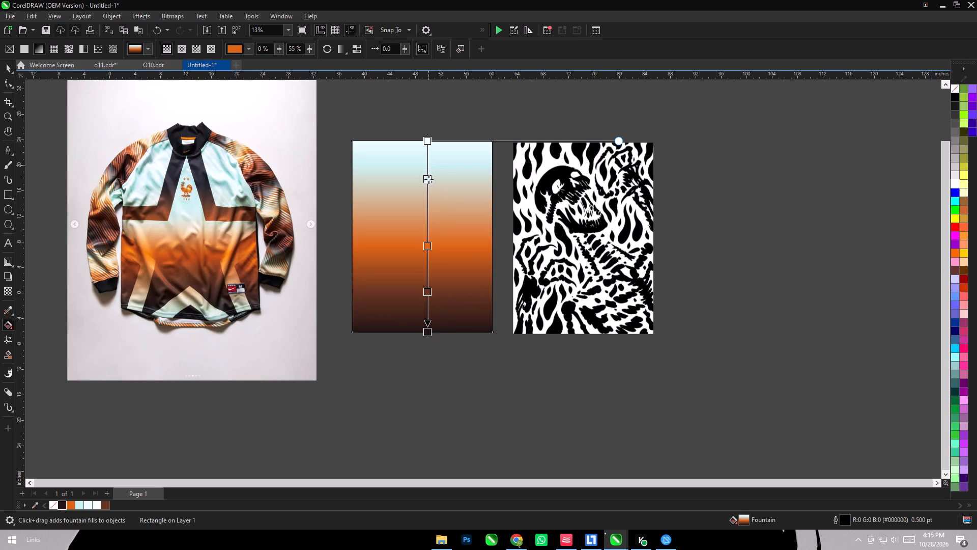
{"action": "left_click_drag", "start_coordinate": [428, 179], "coordinate": [428, 198]}
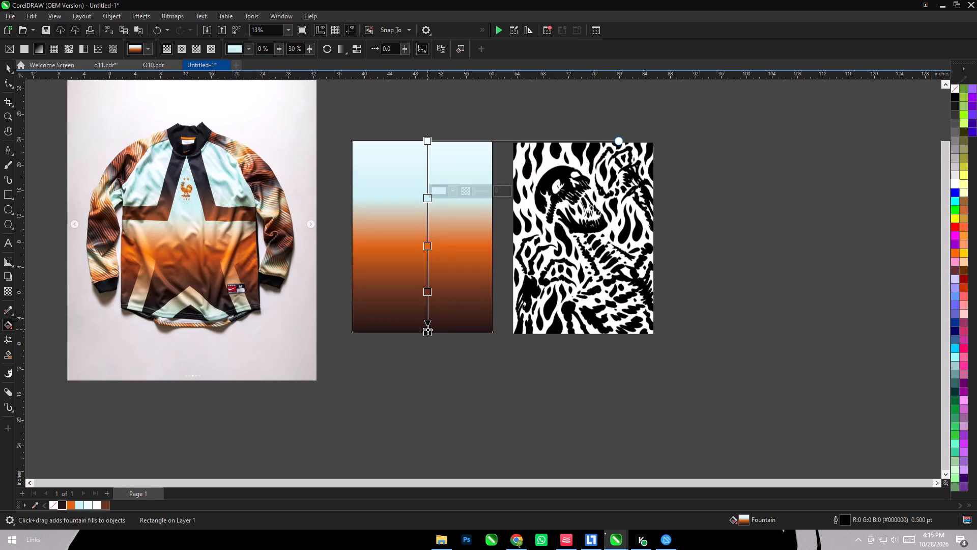
{"action": "left_click_drag", "start_coordinate": [427, 329], "coordinate": [428, 288]}
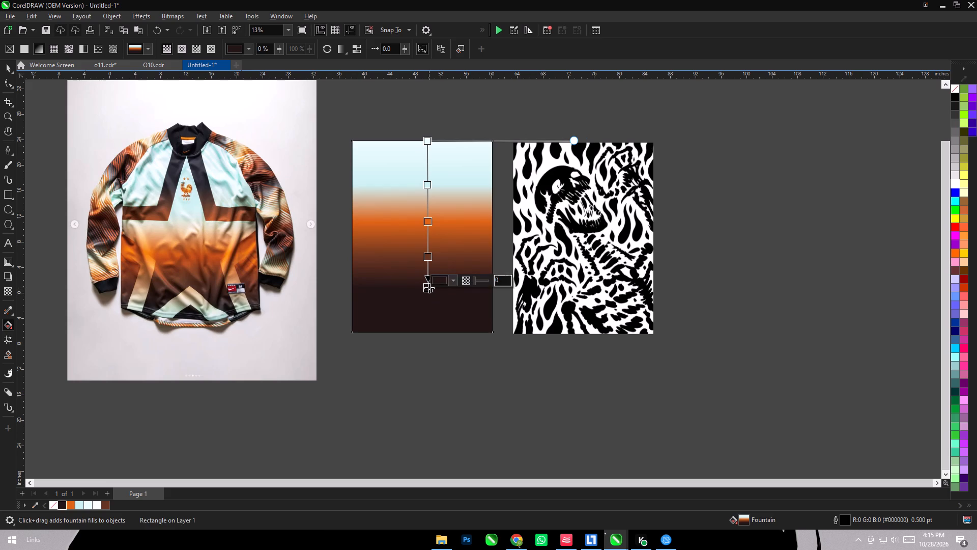
{"action": "left_click_drag", "start_coordinate": [429, 288], "coordinate": [429, 293]}
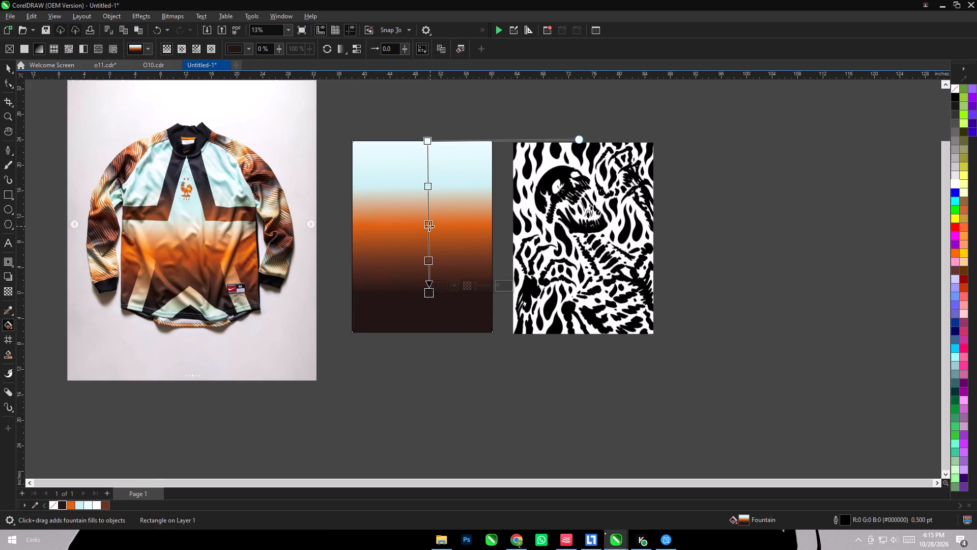
Recolour the gradient's orange stop to #DB7425.
{"action": "left_click", "coordinate": [429, 226]}
{"action": "left_click", "coordinate": [452, 217]}
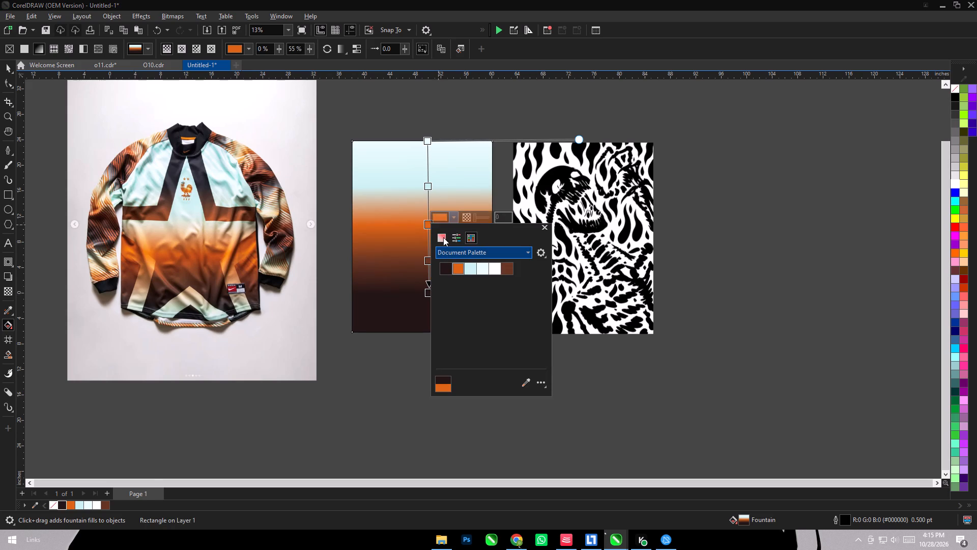
{"action": "left_click", "coordinate": [443, 237]}
{"action": "left_click_drag", "start_coordinate": [487, 271], "coordinate": [489, 266]}
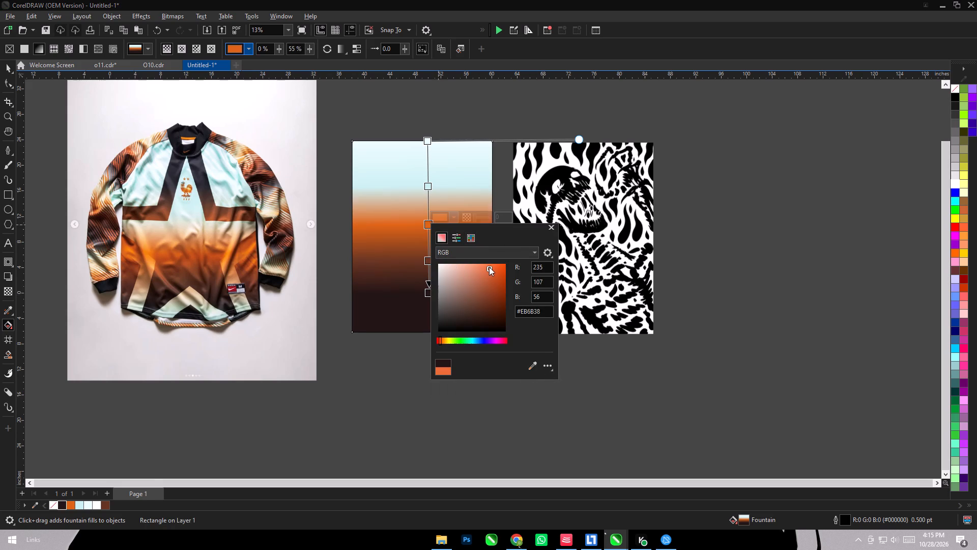
{"action": "left_click_drag", "start_coordinate": [489, 267], "coordinate": [493, 271]}
{"action": "left_click", "coordinate": [441, 343]}
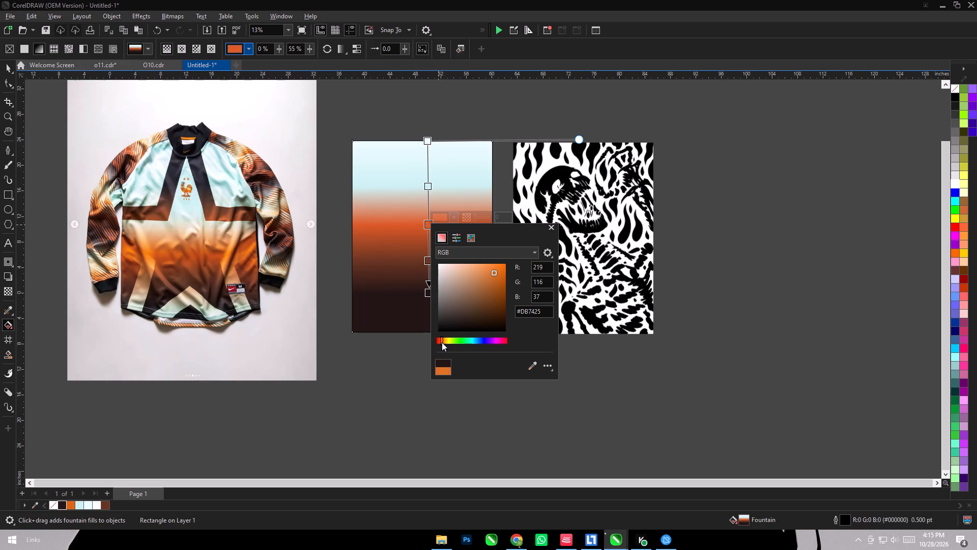
{"action": "left_click", "coordinate": [552, 227]}
Recolour the gradient's light-blue stop at 30% to #B9F7F5.
{"action": "left_click", "coordinate": [427, 185]}
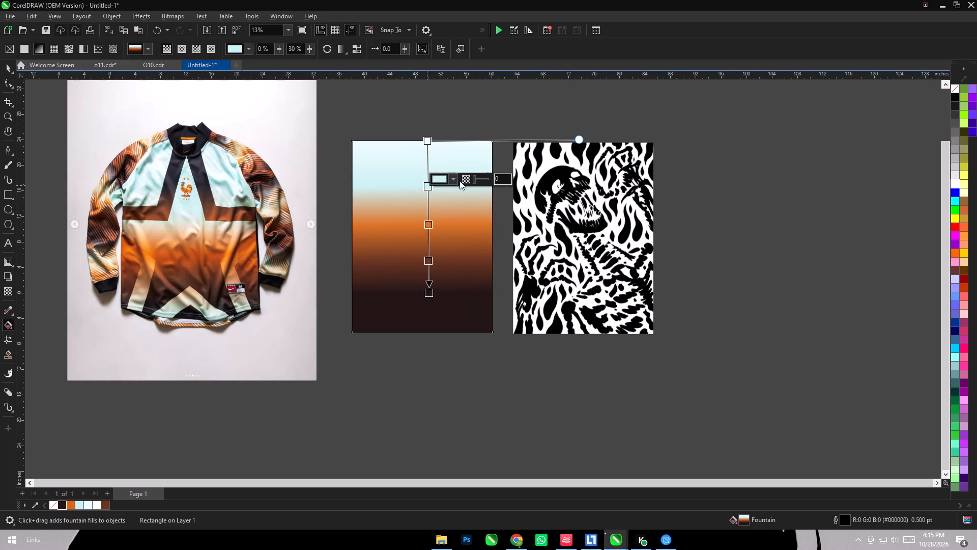
{"action": "left_click", "coordinate": [455, 179]}
{"action": "left_click", "coordinate": [443, 198]}
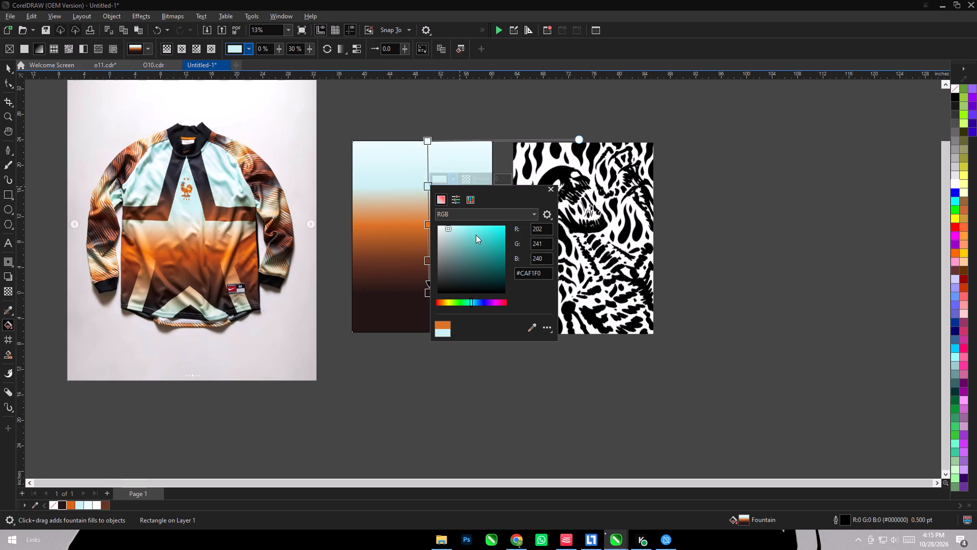
{"action": "left_click_drag", "start_coordinate": [446, 228], "coordinate": [452, 226]}
Recolour the gradient's top stop to a slightly more saturated pale cyan, and deselect the rectangle.
{"action": "left_click", "coordinate": [426, 138]}
{"action": "left_click", "coordinate": [426, 140]}
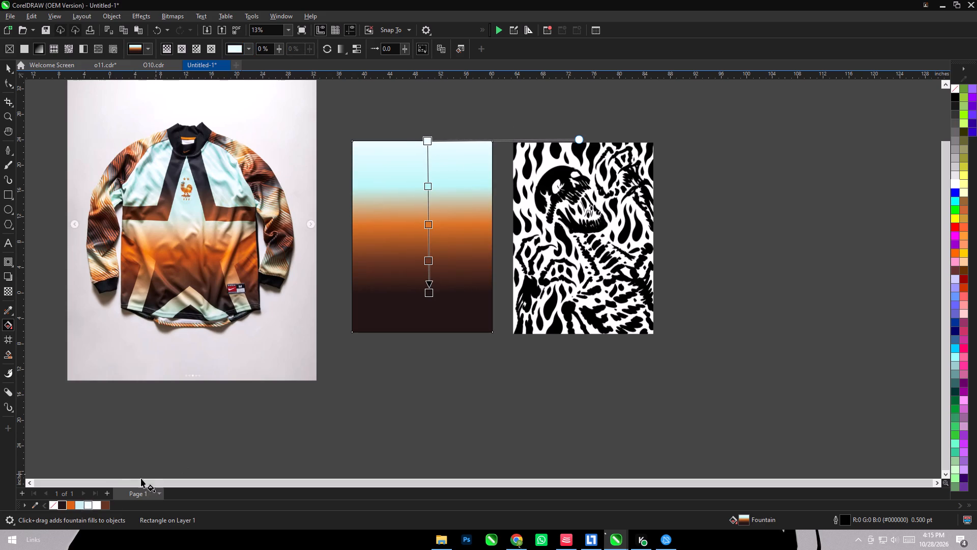
{"action": "left_click", "coordinate": [430, 144]}
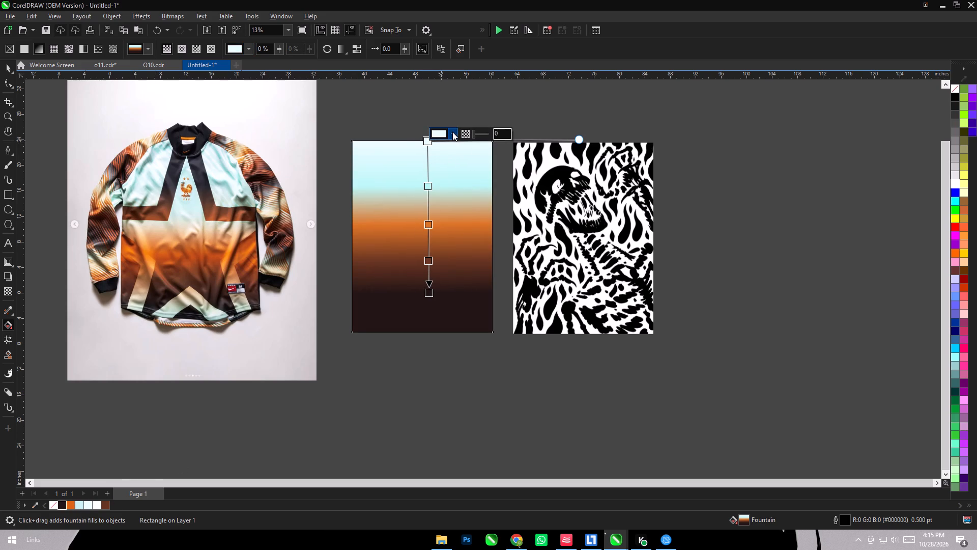
{"action": "left_click", "coordinate": [452, 132]}
{"action": "left_click", "coordinate": [446, 158]}
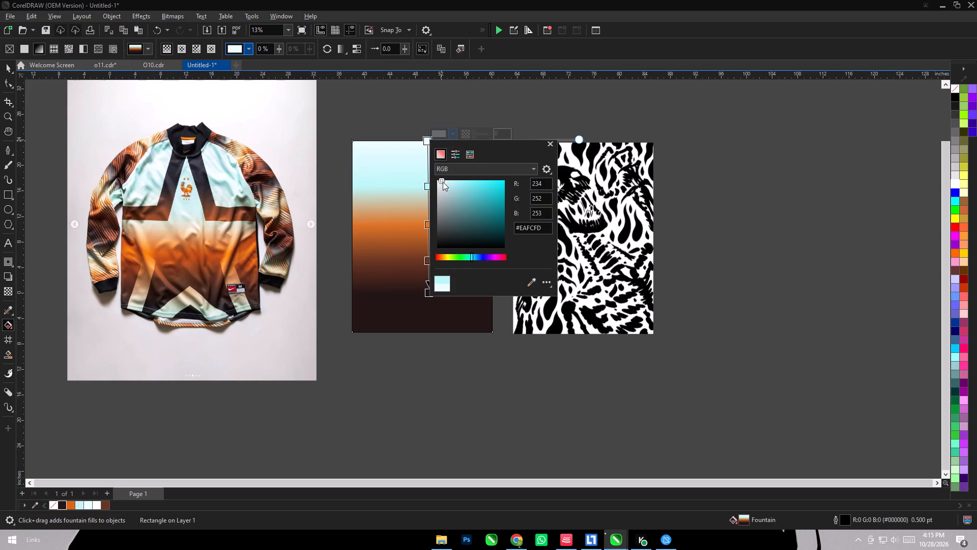
{"action": "left_click_drag", "start_coordinate": [443, 182], "coordinate": [447, 180]}
{"action": "left_click_drag", "start_coordinate": [444, 180], "coordinate": [446, 176]}
{"action": "left_click_drag", "start_coordinate": [446, 176], "coordinate": [452, 176]}
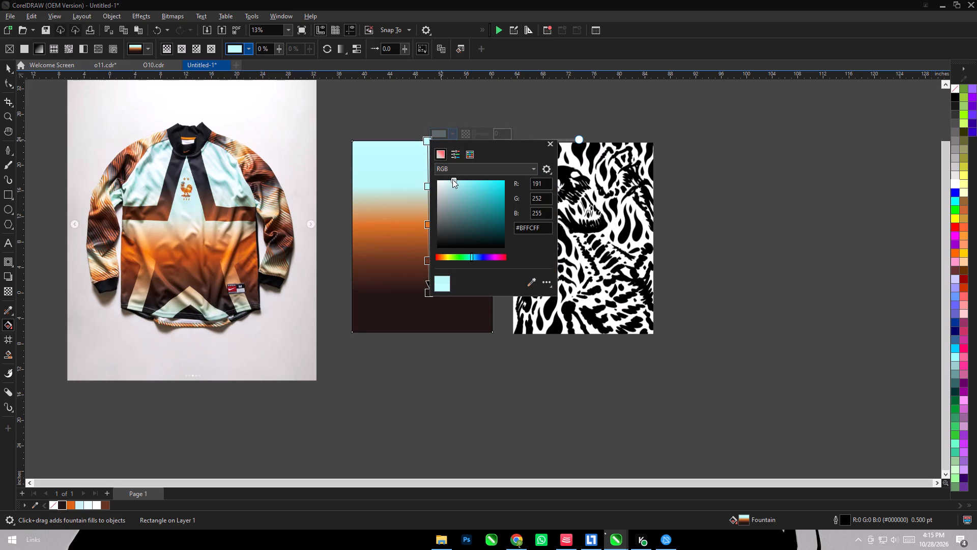
{"action": "left_click_drag", "start_coordinate": [452, 179], "coordinate": [447, 179]}
{"action": "left_click", "coordinate": [551, 144]}
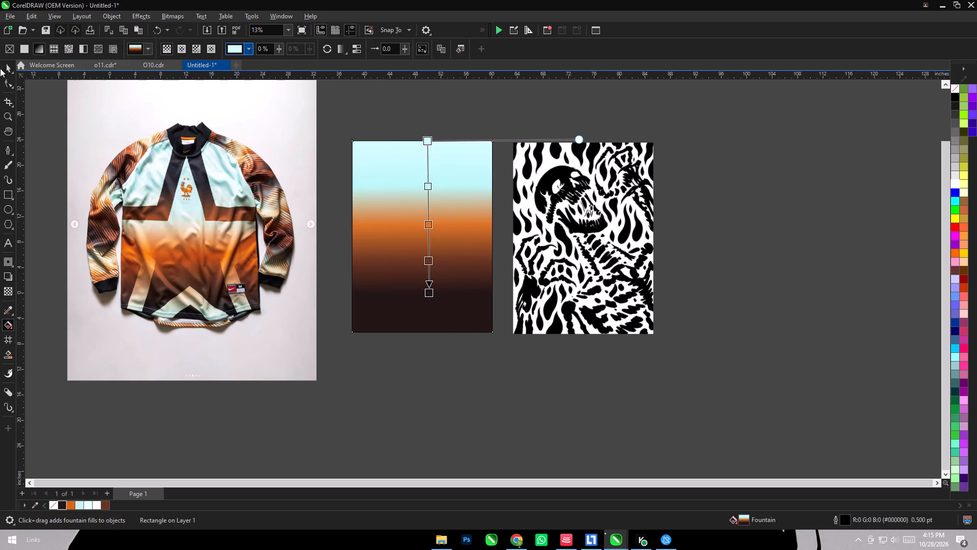
{"action": "left_click", "coordinate": [11, 64]}
{"action": "left_click", "coordinate": [434, 122]}
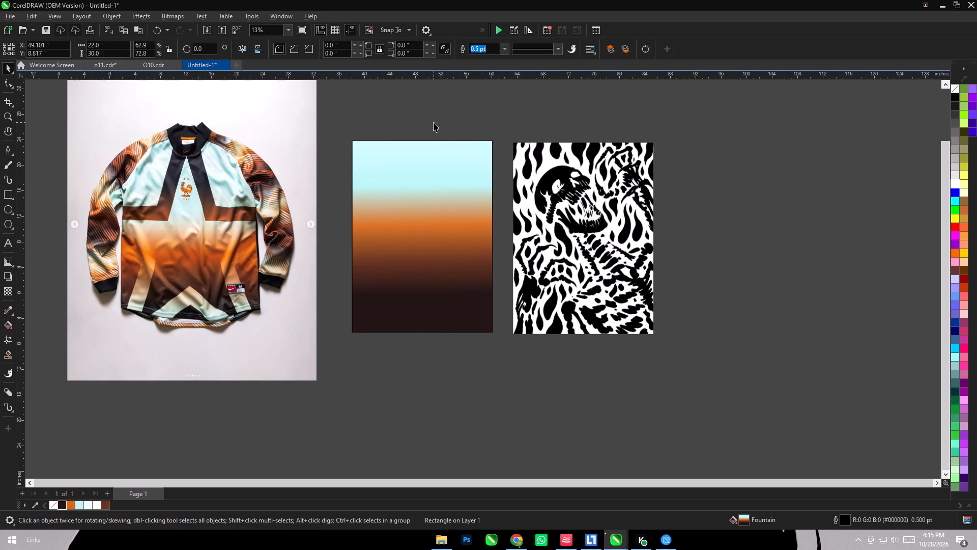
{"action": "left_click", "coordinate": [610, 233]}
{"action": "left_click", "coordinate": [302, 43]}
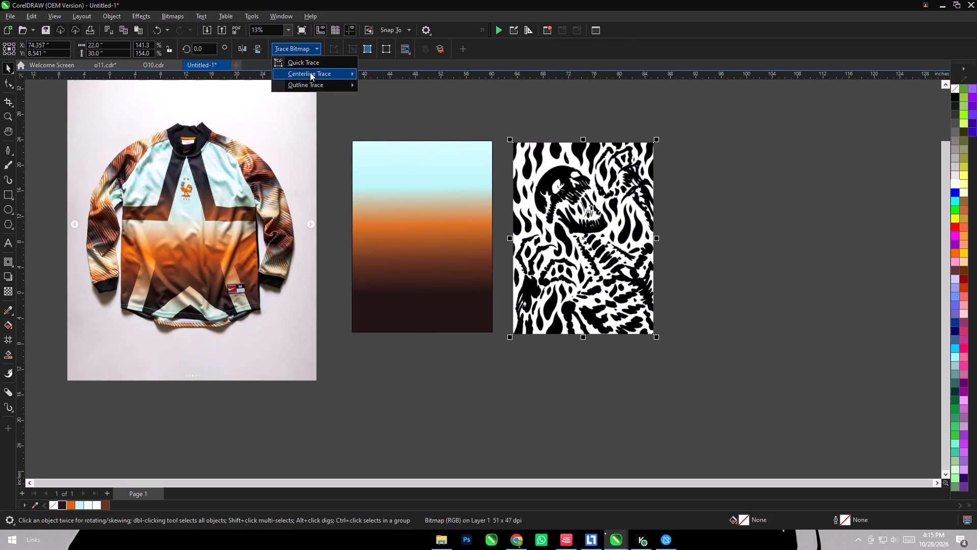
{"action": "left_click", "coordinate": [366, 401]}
Add a dark-brown stop at 86% to the rectangle's gradient and colour the bottom stop black.
{"action": "left_click", "coordinate": [409, 315]}
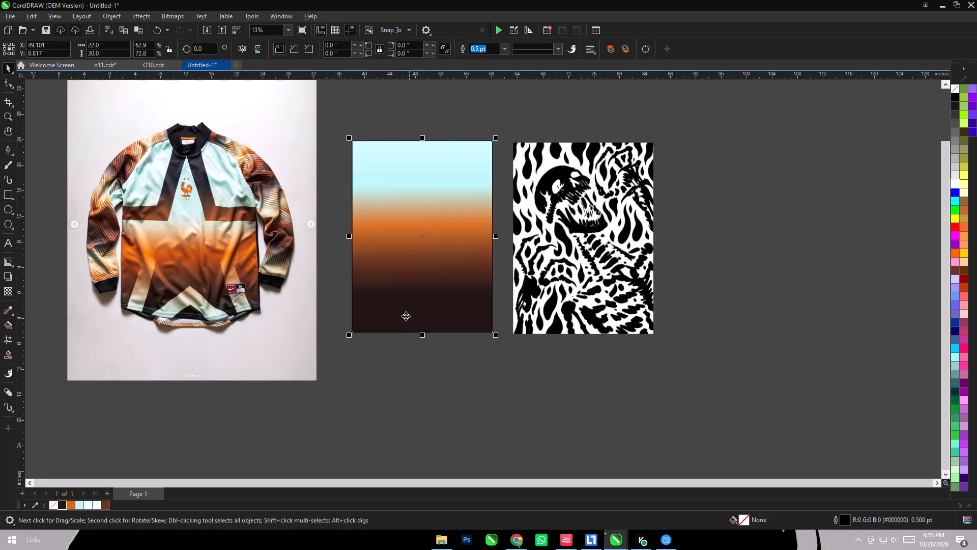
{"action": "left_click", "coordinate": [3, 325]}
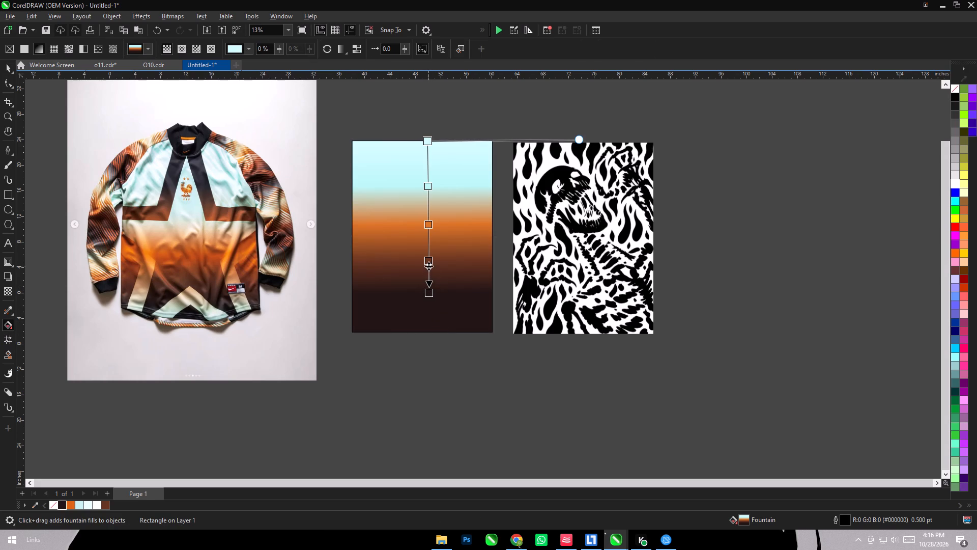
{"action": "left_click_drag", "start_coordinate": [428, 264], "coordinate": [428, 258]}
{"action": "double_click", "coordinate": [428, 271]}
{"action": "left_click", "coordinate": [429, 294]}
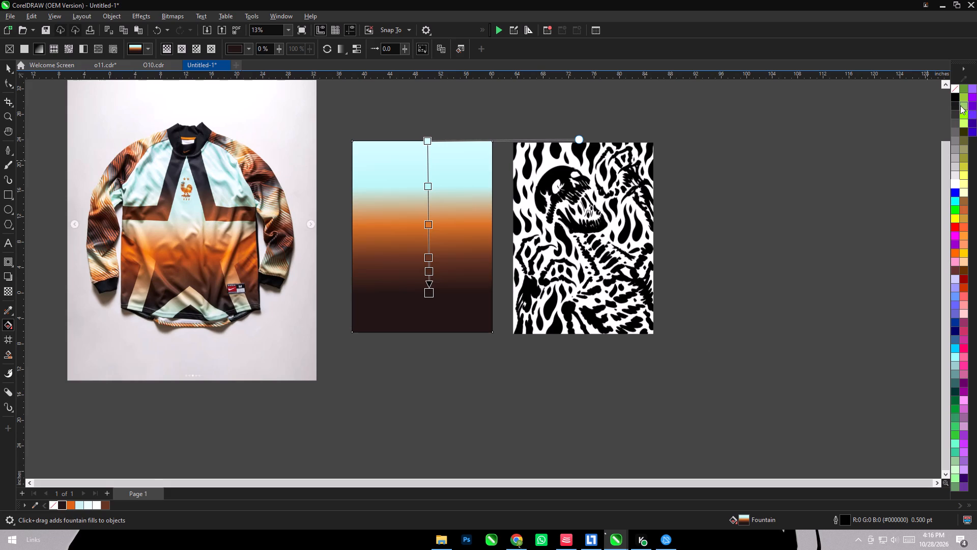
{"action": "left_click", "coordinate": [959, 100]}
{"action": "left_click", "coordinate": [429, 274]}
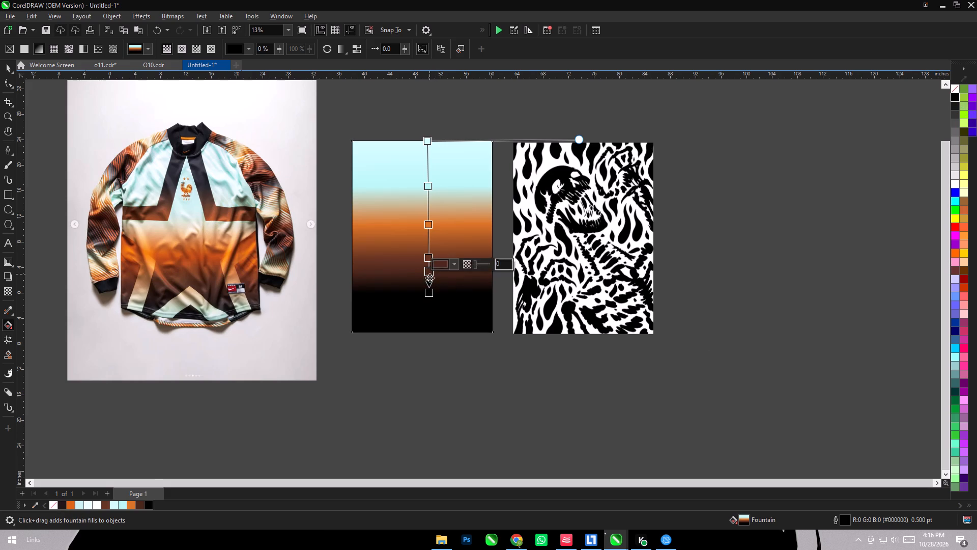
{"action": "left_click", "coordinate": [143, 505]}
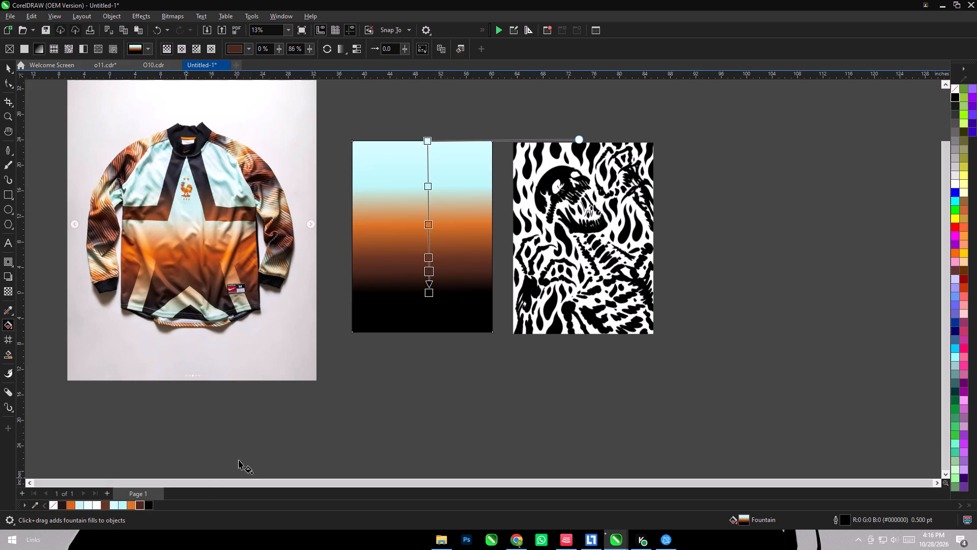
Reposition the reddish-brown stop to 75% and extend the gradient's end to about nine-tenths down the rectangle.
{"action": "left_click_drag", "start_coordinate": [428, 258], "coordinate": [429, 246]}
{"action": "left_click_drag", "start_coordinate": [429, 290], "coordinate": [429, 309]}
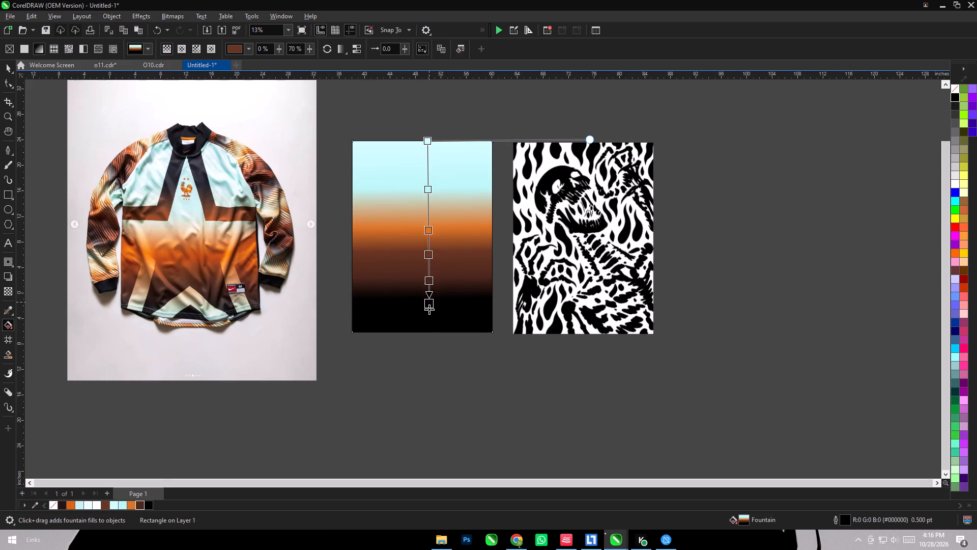
{"action": "left_click_drag", "start_coordinate": [429, 309], "coordinate": [429, 322]}
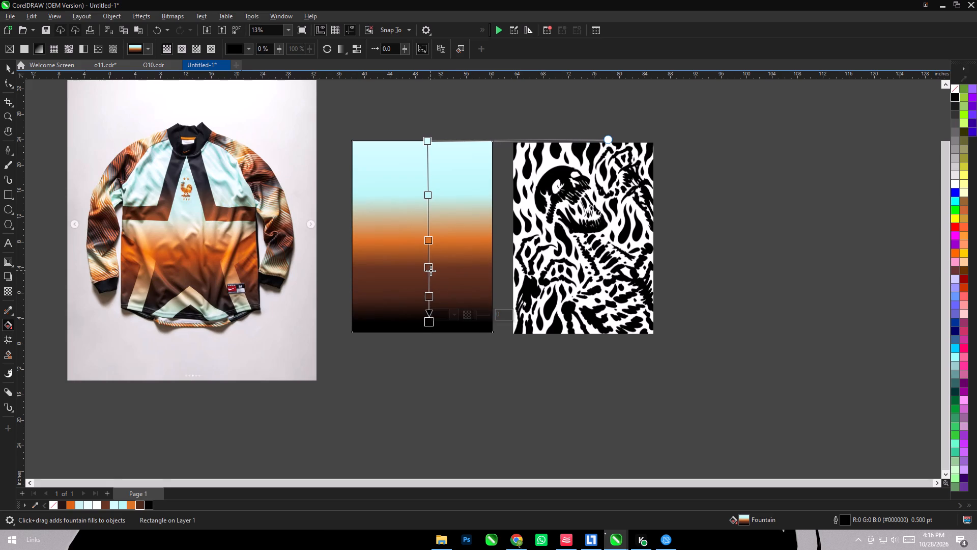
{"action": "left_click_drag", "start_coordinate": [430, 270], "coordinate": [430, 277]}
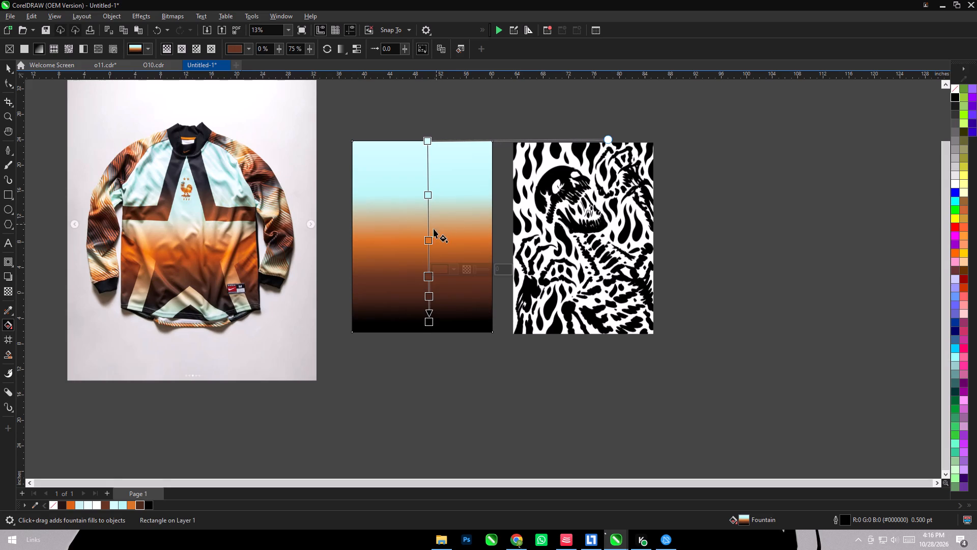
{"action": "left_click_drag", "start_coordinate": [428, 321], "coordinate": [429, 316]}
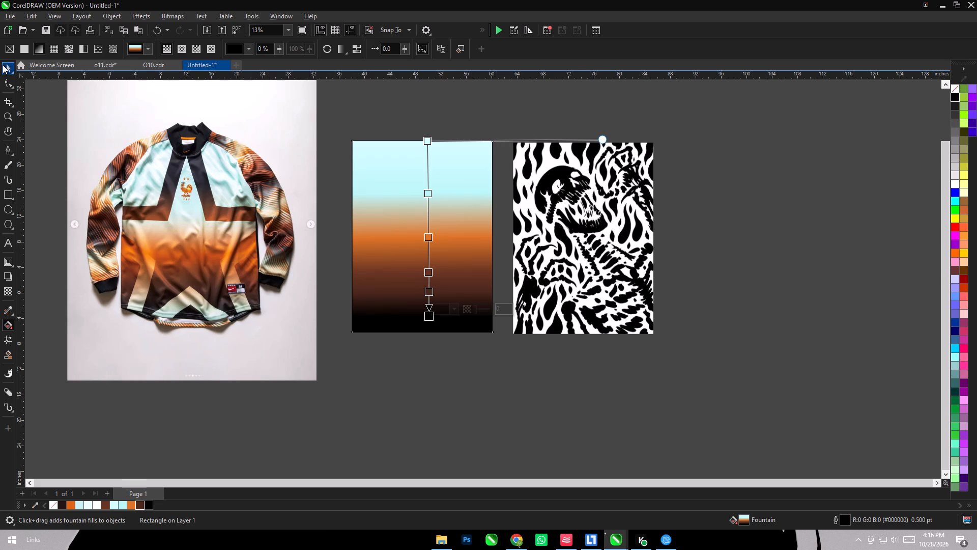
{"action": "left_click", "coordinate": [4, 66]}
{"action": "left_click", "coordinate": [555, 383]}
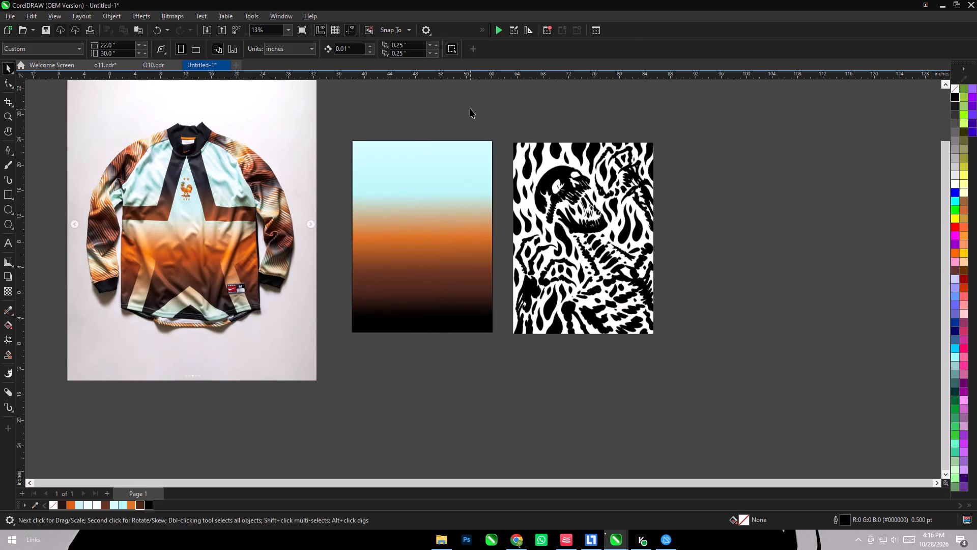
Start an Outline Trace of the skeleton artwork bitmap with the Clipart image type.
{"action": "left_click", "coordinate": [599, 171]}
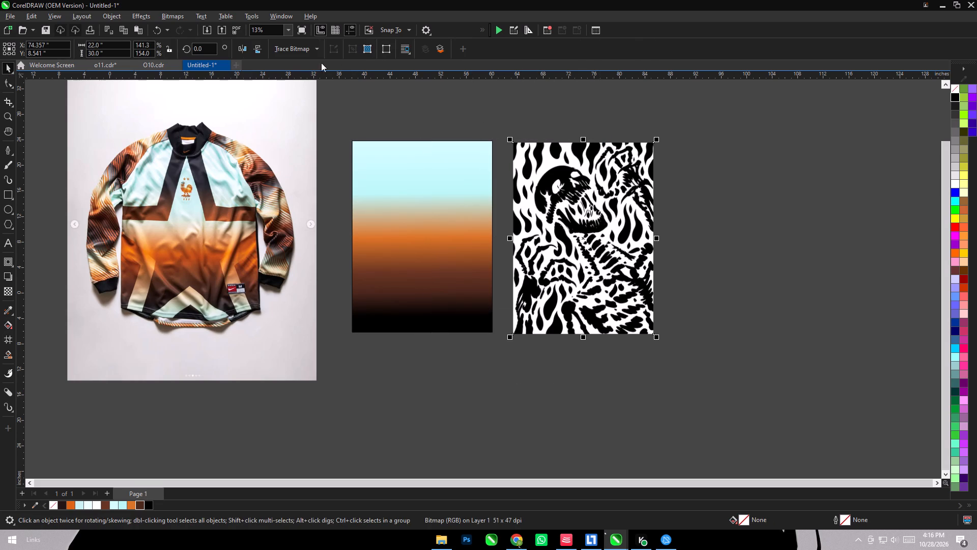
{"action": "left_click", "coordinate": [293, 45]}
{"action": "left_click", "coordinate": [311, 87]}
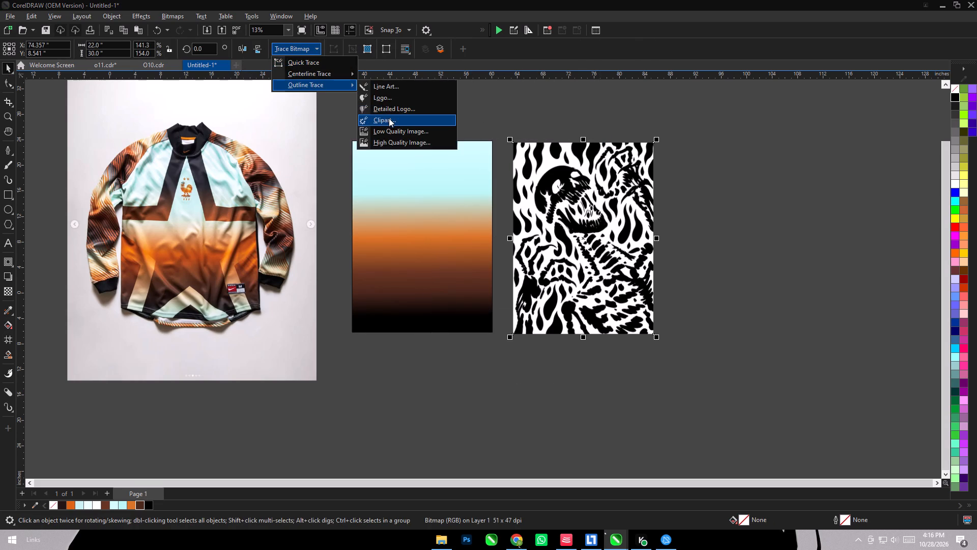
{"action": "left_click", "coordinate": [389, 118]}
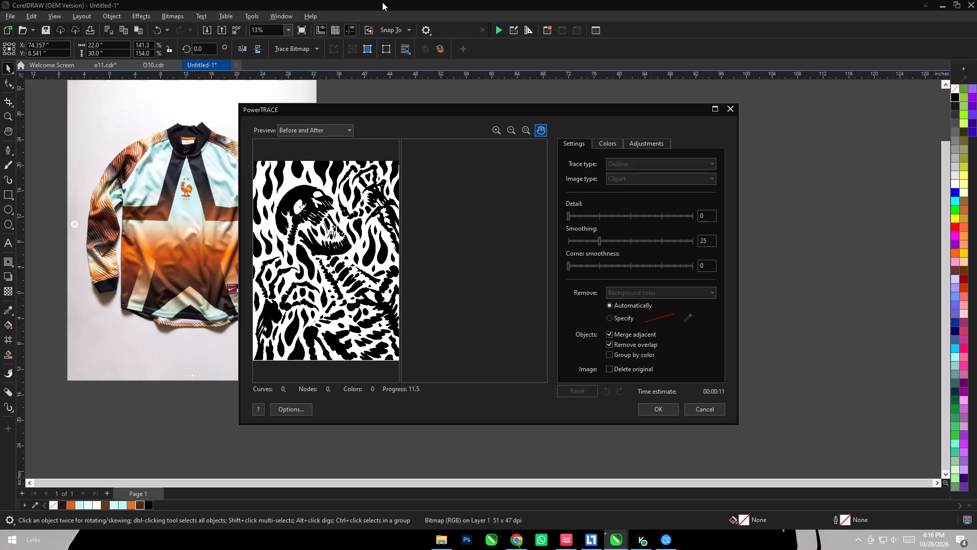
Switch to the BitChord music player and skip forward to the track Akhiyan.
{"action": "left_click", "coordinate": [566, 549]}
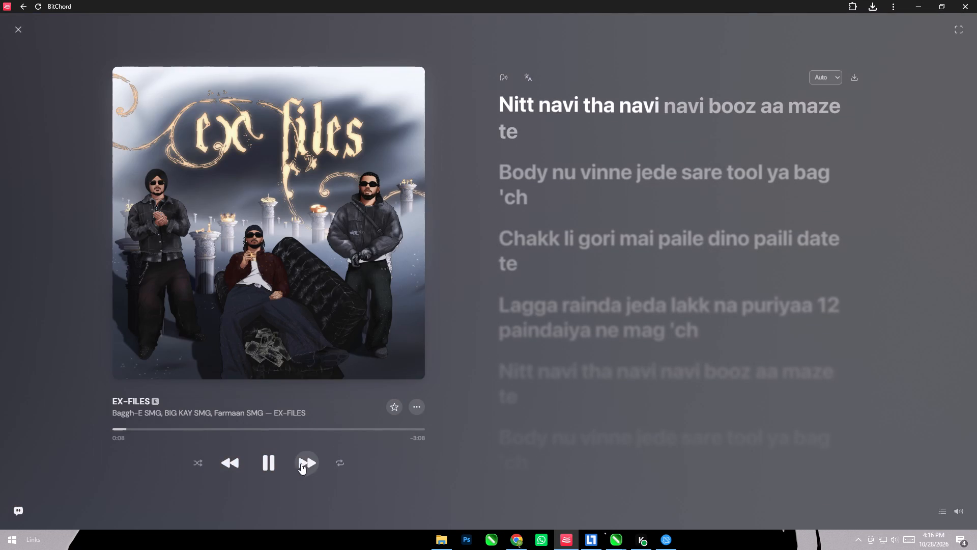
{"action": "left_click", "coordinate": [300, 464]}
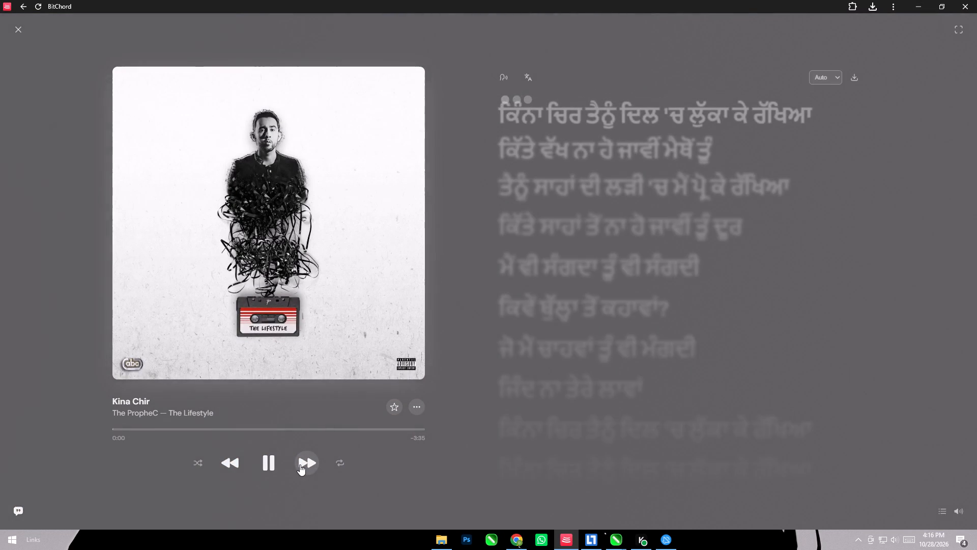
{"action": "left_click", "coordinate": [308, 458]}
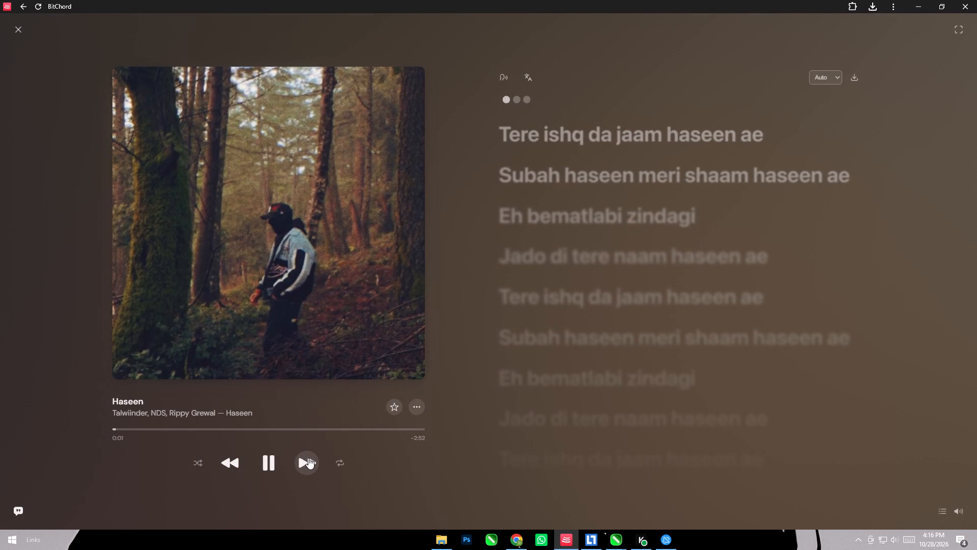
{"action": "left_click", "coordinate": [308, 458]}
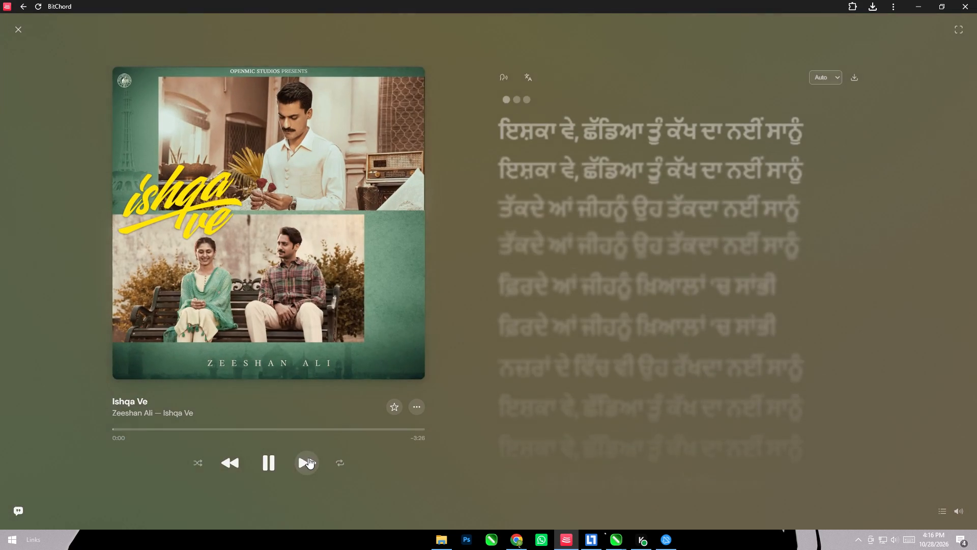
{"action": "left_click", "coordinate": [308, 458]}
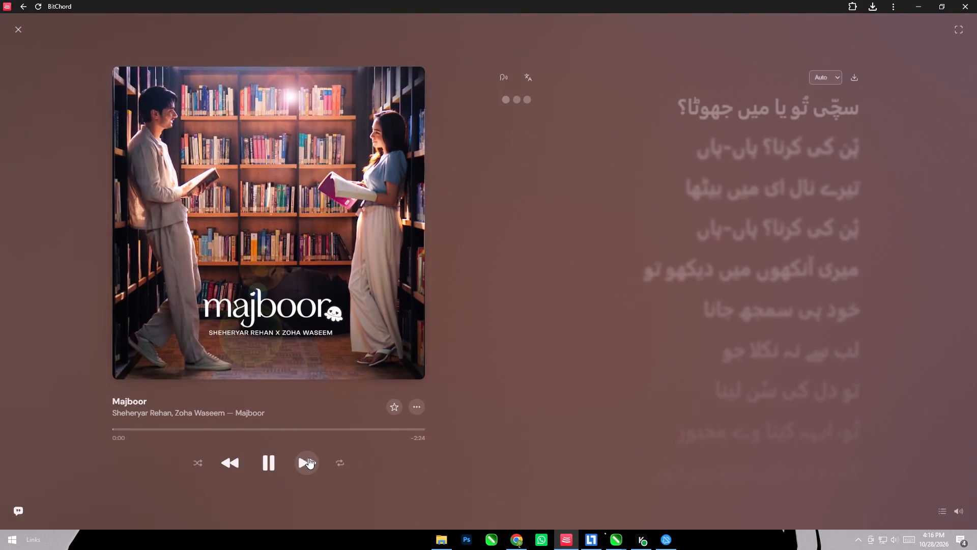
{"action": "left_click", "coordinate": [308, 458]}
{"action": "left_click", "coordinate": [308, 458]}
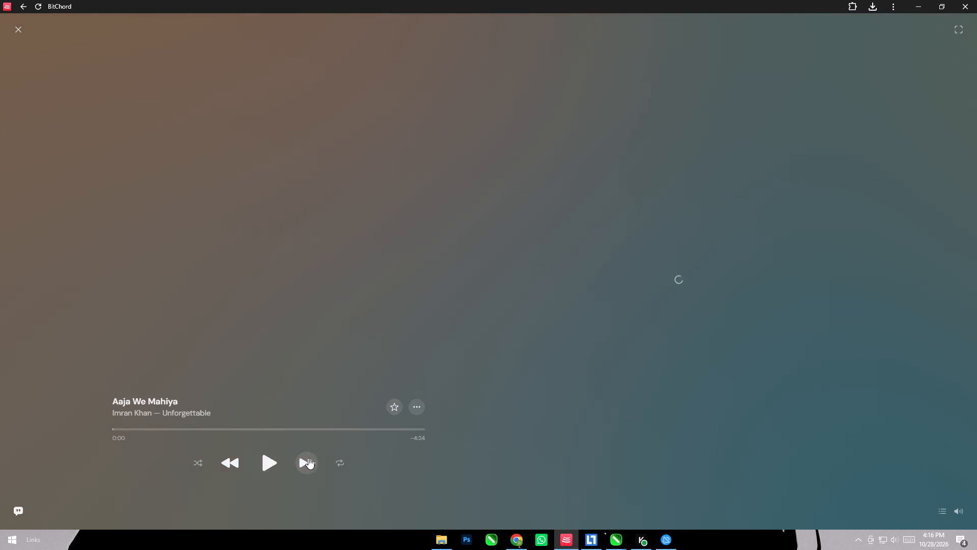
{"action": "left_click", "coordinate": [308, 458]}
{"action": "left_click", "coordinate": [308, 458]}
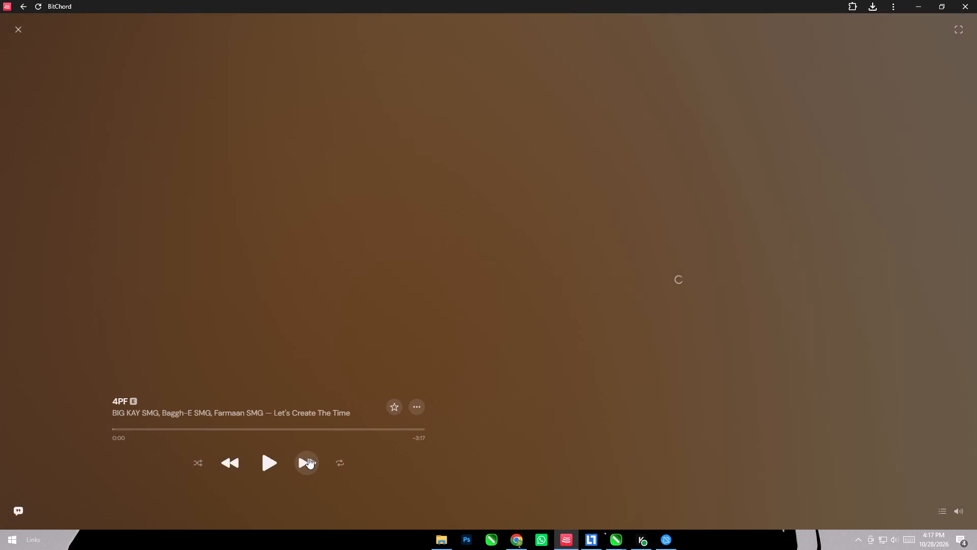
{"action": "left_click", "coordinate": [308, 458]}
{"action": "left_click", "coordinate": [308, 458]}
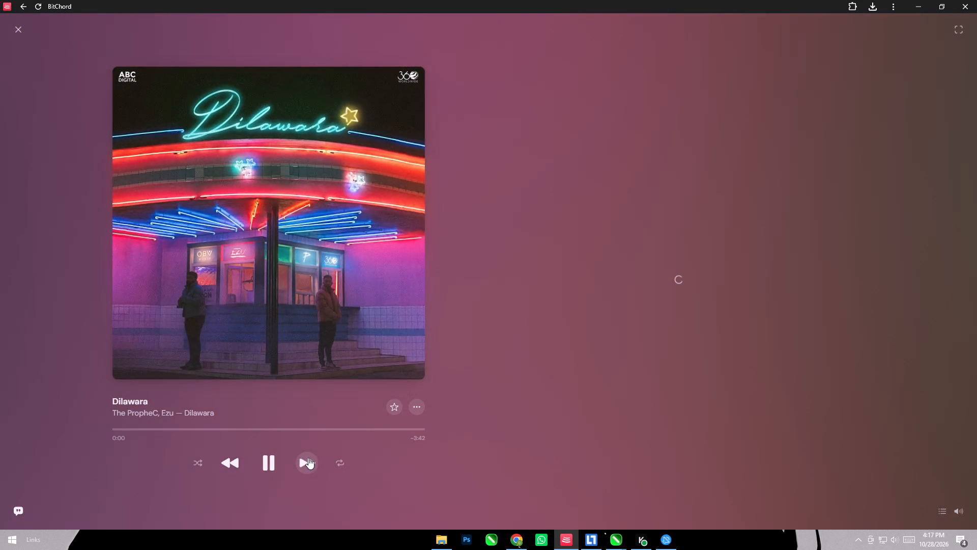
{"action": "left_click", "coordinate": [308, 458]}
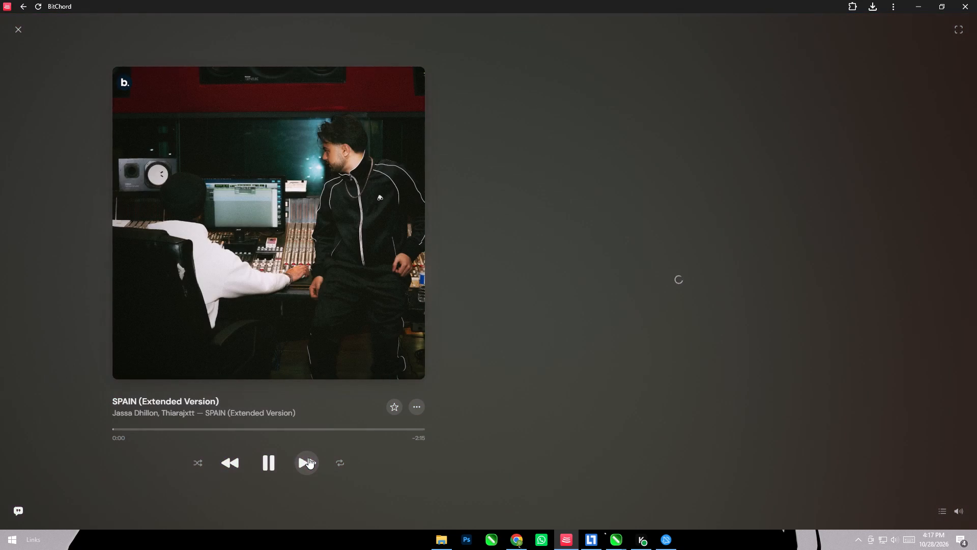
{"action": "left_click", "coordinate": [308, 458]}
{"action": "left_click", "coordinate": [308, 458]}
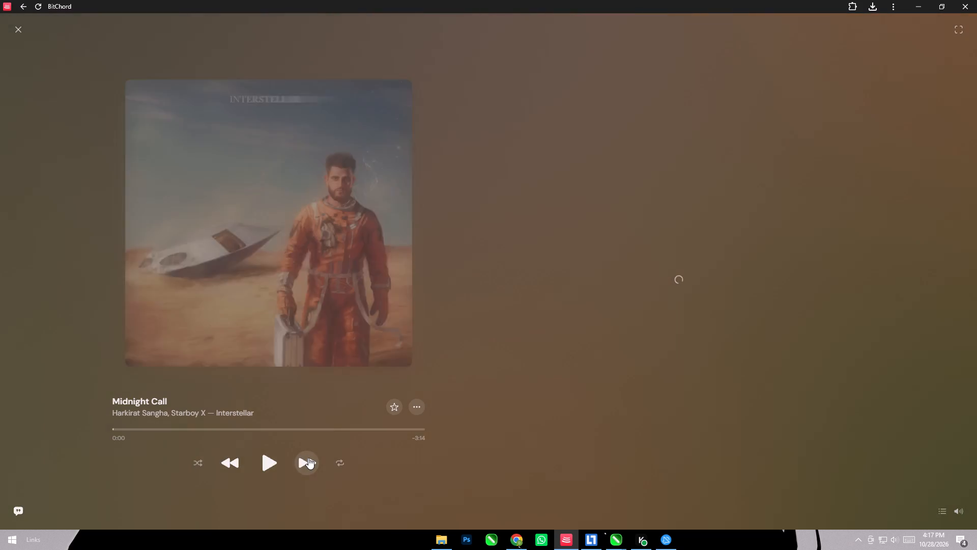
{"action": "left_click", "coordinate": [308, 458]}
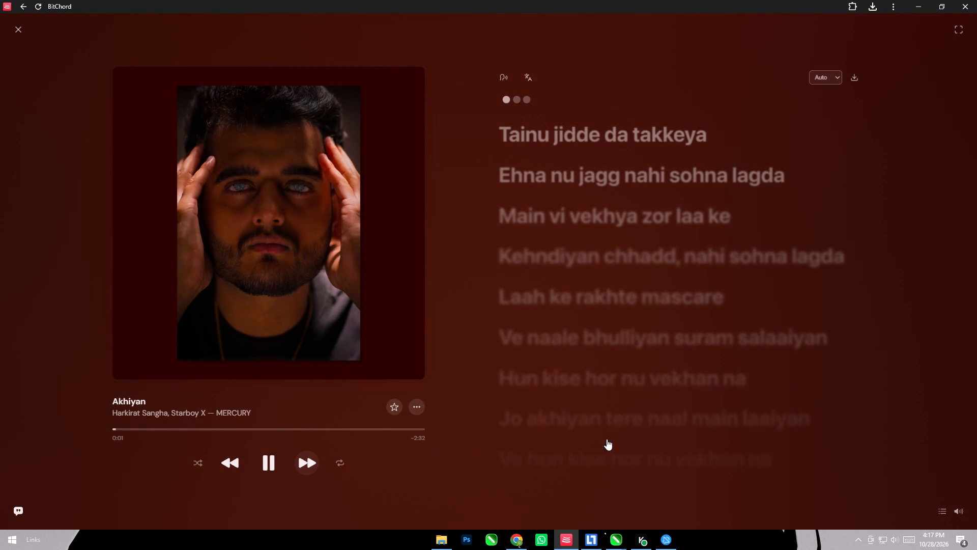
Return to CorelDRAW and finish the Outline Trace with the traced objects grouped by colour.
{"action": "left_click", "coordinate": [926, 0]}
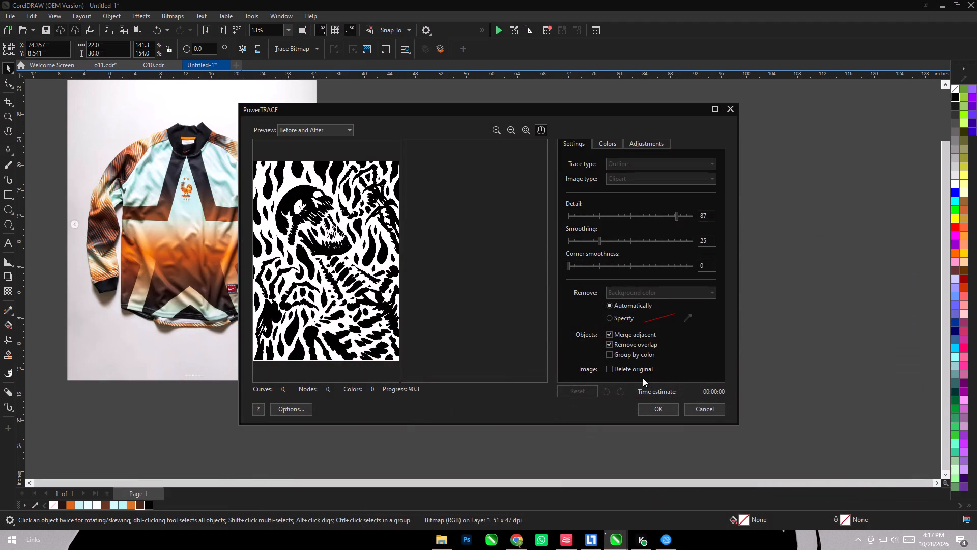
{"action": "left_click", "coordinate": [650, 355]}
{"action": "left_click", "coordinate": [658, 407]}
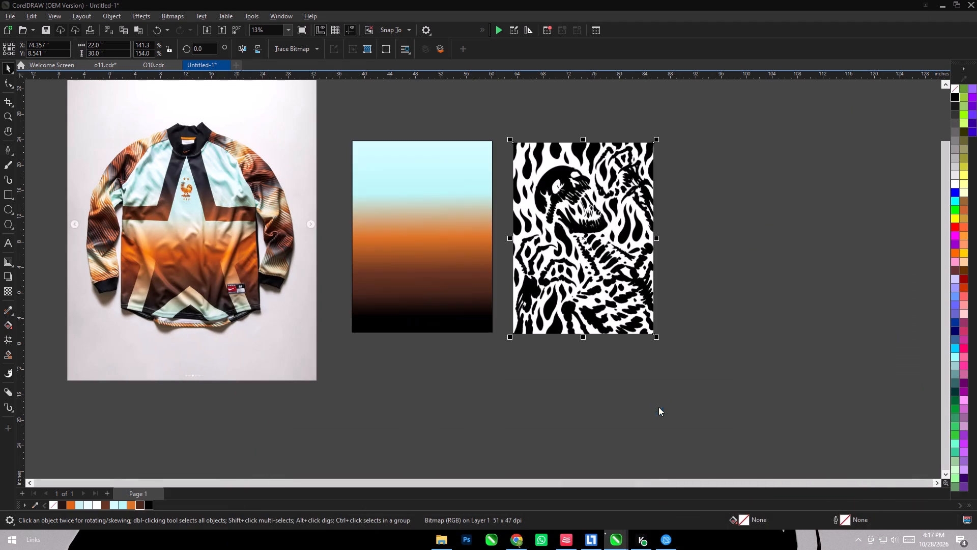
Separate the traced artwork from its source and delete the original skeleton bitmap.
{"action": "left_click_drag", "start_coordinate": [587, 187], "coordinate": [794, 193]}
{"action": "left_click", "coordinate": [623, 202]}
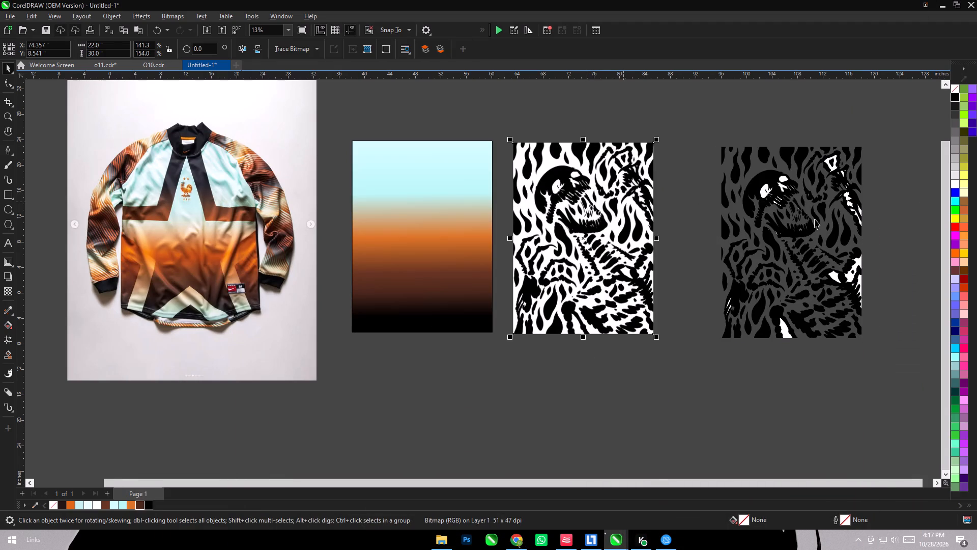
{"action": "key", "text": "Delete"}
Move the traced artwork closer to the gradient panel, ungroup it and delete its white shapes.
{"action": "left_click_drag", "start_coordinate": [802, 204], "coordinate": [678, 205]}
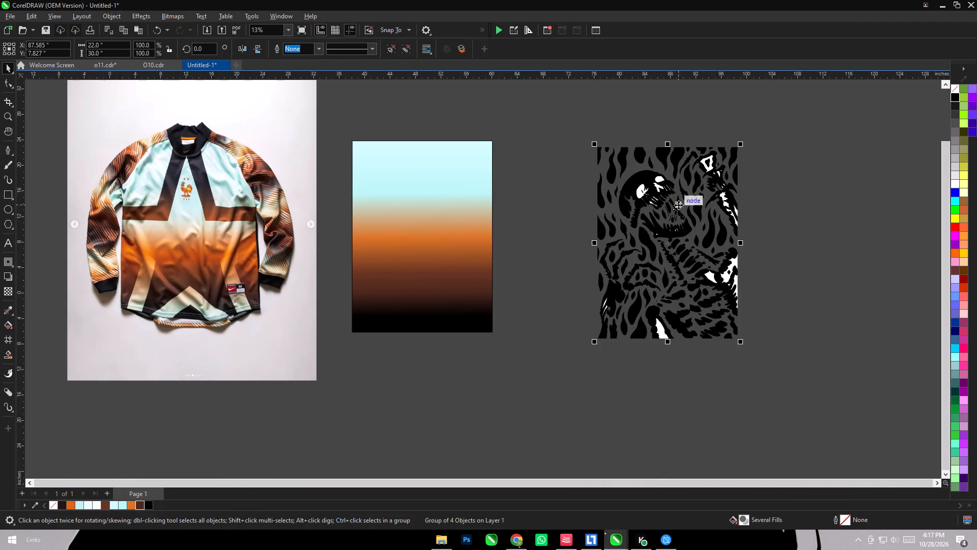
{"action": "key", "text": "ctrl+u"}
{"action": "left_click", "coordinate": [801, 211]}
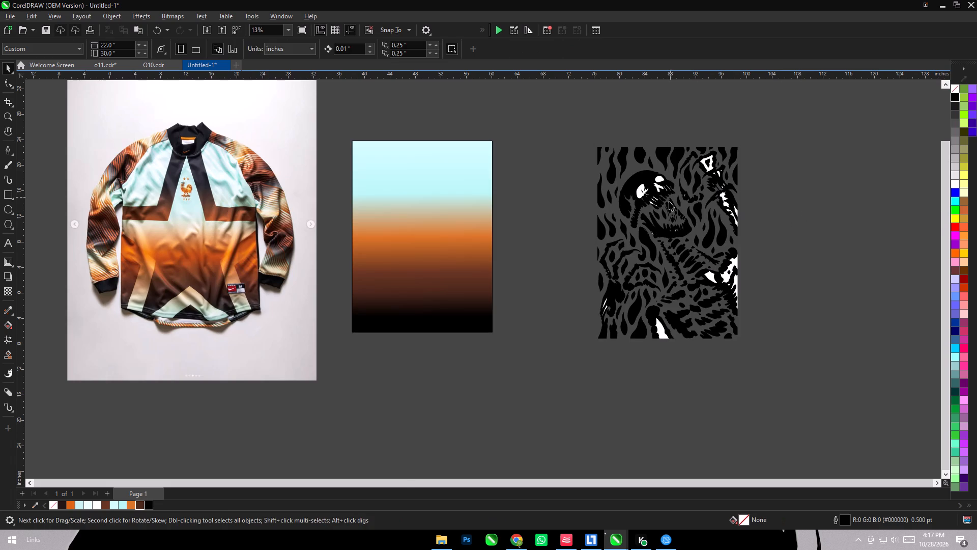
{"action": "scroll", "coordinate": [669, 201], "scroll_direction": "up", "scroll_amount": 5}
{"action": "left_click", "coordinate": [612, 181]}
{"action": "key", "text": "Delete"}
{"action": "scroll", "coordinate": [612, 181], "scroll_direction": "down", "scroll_amount": 6}
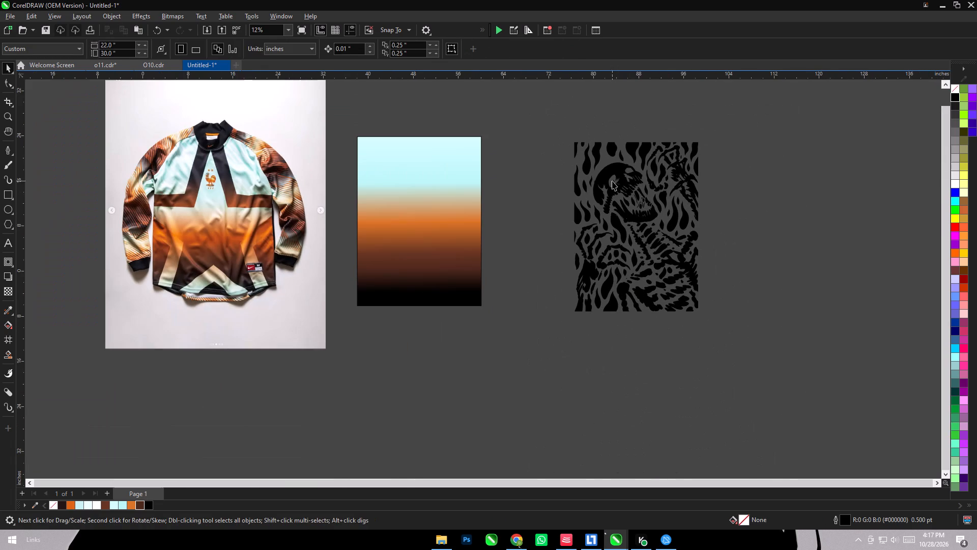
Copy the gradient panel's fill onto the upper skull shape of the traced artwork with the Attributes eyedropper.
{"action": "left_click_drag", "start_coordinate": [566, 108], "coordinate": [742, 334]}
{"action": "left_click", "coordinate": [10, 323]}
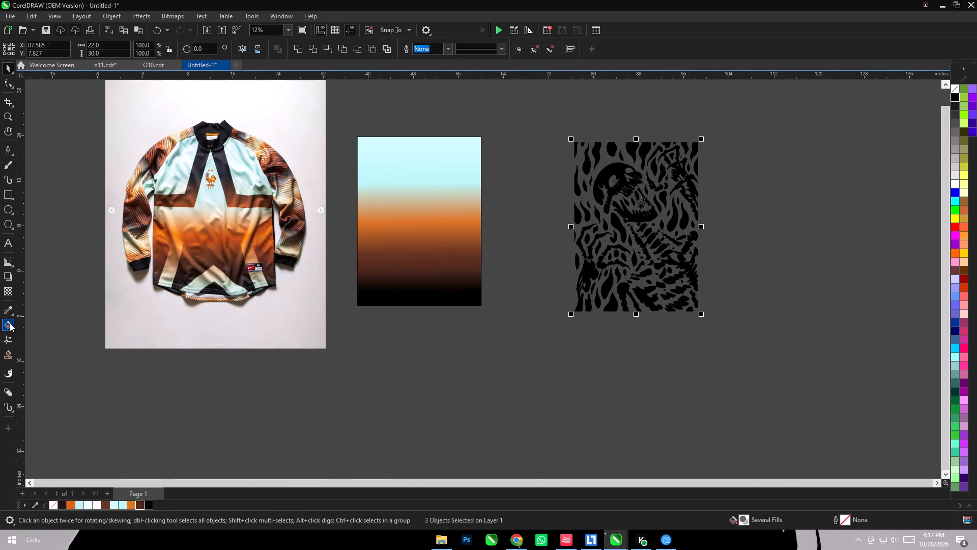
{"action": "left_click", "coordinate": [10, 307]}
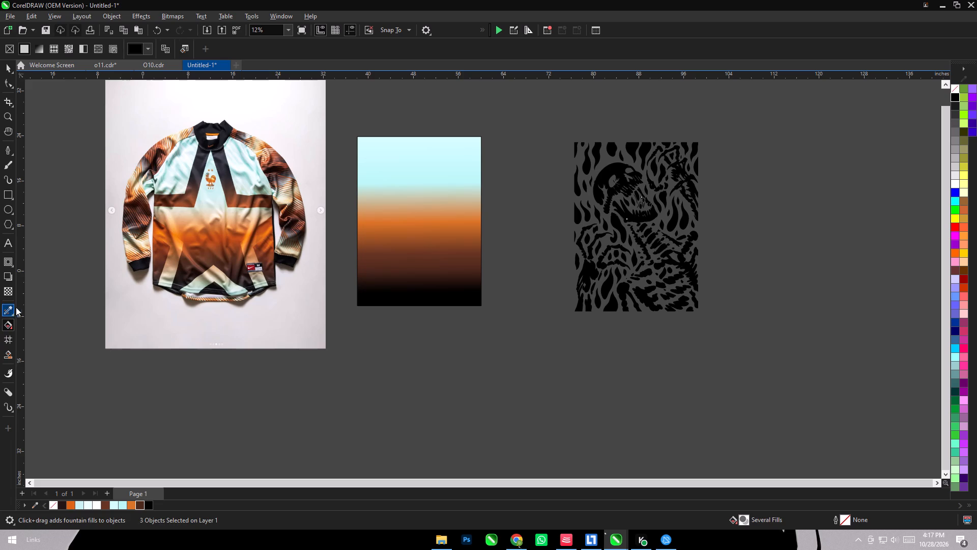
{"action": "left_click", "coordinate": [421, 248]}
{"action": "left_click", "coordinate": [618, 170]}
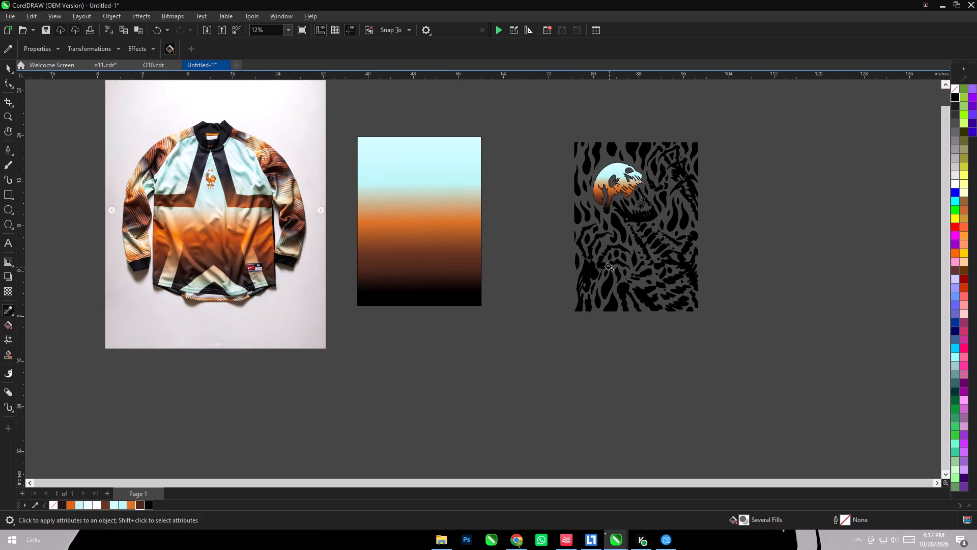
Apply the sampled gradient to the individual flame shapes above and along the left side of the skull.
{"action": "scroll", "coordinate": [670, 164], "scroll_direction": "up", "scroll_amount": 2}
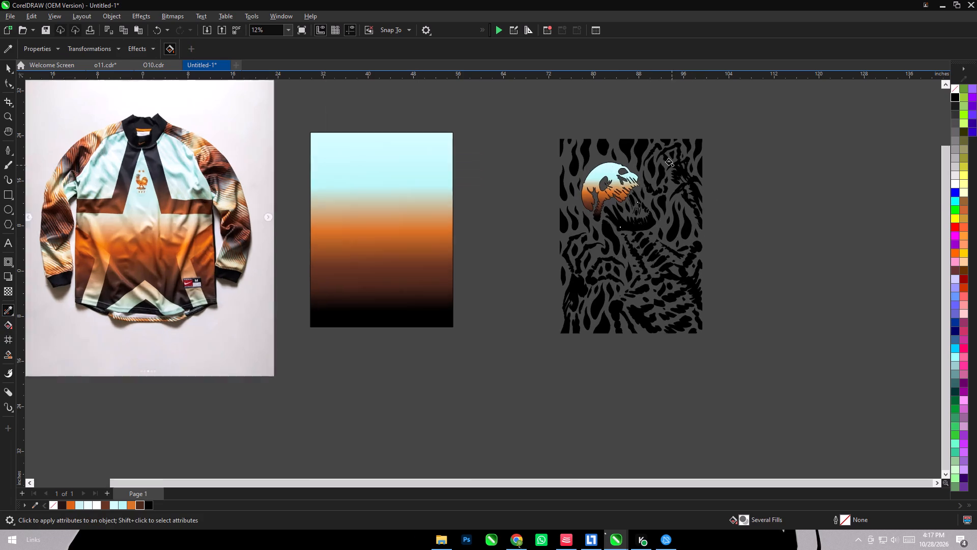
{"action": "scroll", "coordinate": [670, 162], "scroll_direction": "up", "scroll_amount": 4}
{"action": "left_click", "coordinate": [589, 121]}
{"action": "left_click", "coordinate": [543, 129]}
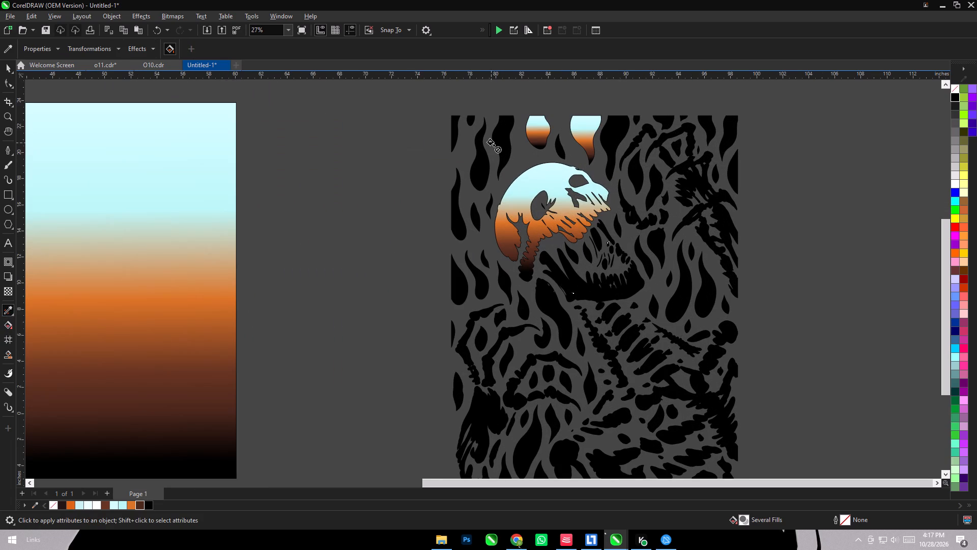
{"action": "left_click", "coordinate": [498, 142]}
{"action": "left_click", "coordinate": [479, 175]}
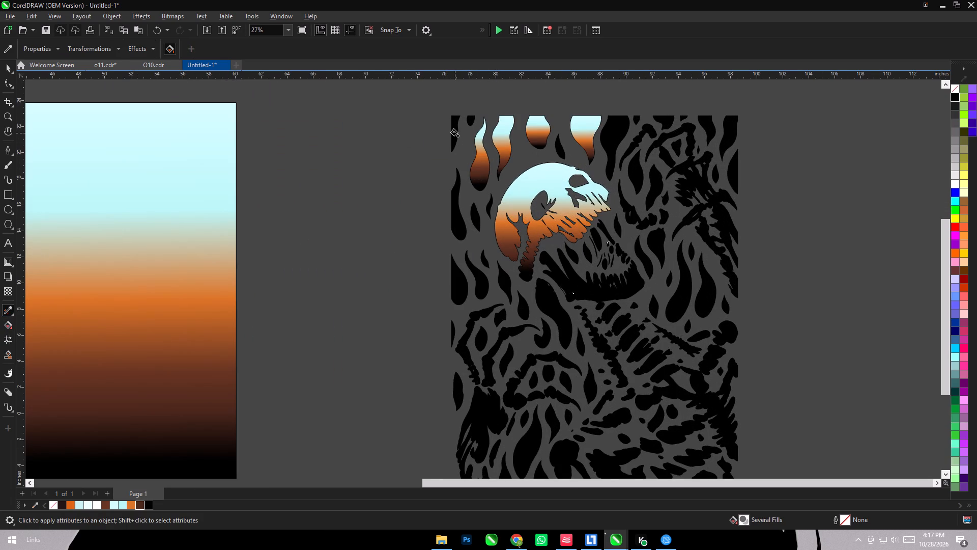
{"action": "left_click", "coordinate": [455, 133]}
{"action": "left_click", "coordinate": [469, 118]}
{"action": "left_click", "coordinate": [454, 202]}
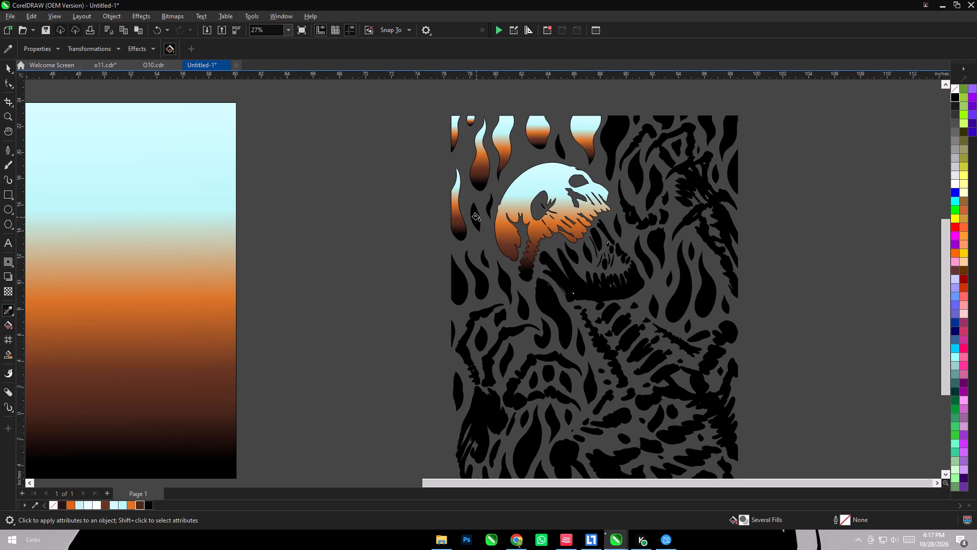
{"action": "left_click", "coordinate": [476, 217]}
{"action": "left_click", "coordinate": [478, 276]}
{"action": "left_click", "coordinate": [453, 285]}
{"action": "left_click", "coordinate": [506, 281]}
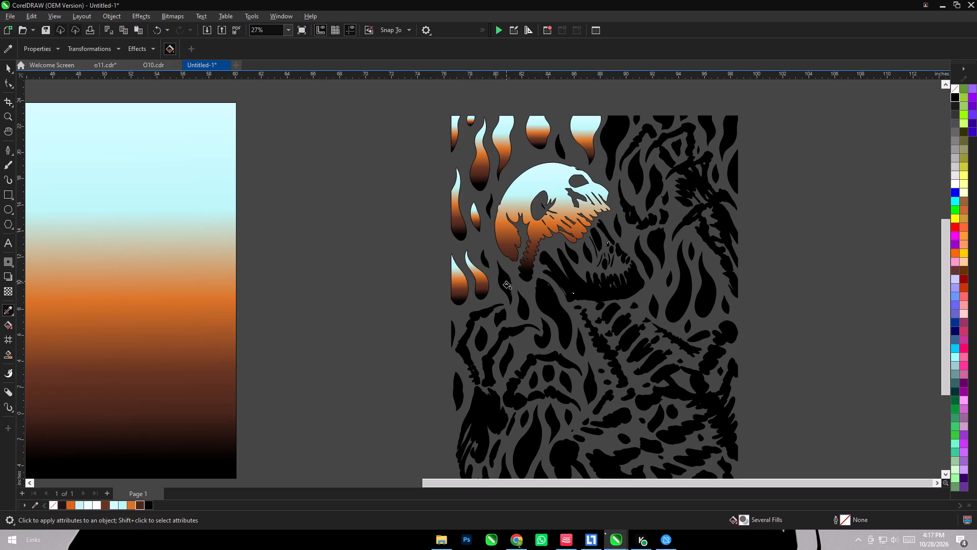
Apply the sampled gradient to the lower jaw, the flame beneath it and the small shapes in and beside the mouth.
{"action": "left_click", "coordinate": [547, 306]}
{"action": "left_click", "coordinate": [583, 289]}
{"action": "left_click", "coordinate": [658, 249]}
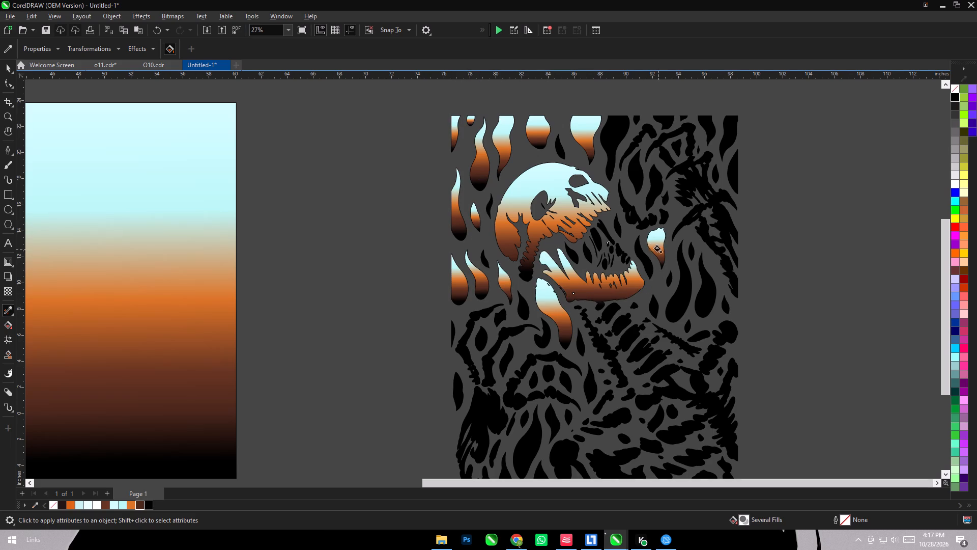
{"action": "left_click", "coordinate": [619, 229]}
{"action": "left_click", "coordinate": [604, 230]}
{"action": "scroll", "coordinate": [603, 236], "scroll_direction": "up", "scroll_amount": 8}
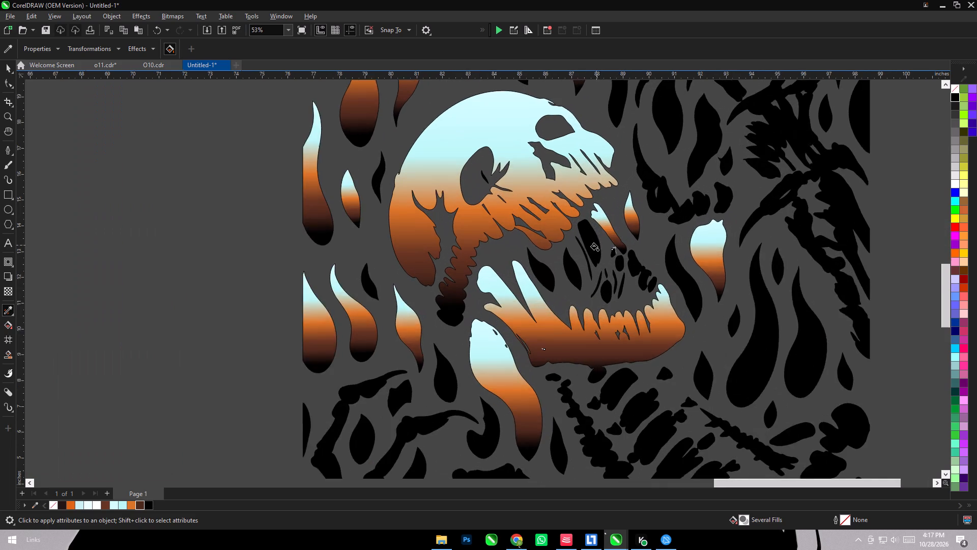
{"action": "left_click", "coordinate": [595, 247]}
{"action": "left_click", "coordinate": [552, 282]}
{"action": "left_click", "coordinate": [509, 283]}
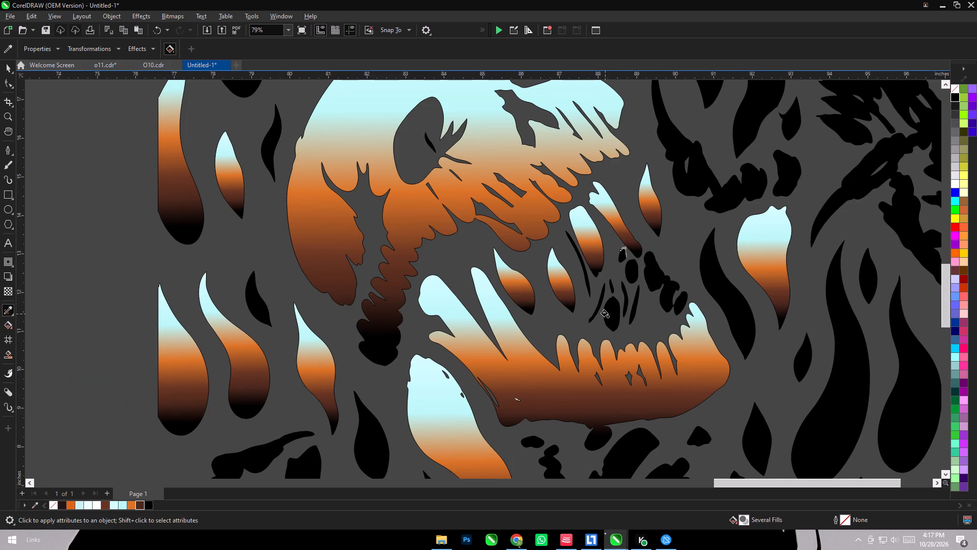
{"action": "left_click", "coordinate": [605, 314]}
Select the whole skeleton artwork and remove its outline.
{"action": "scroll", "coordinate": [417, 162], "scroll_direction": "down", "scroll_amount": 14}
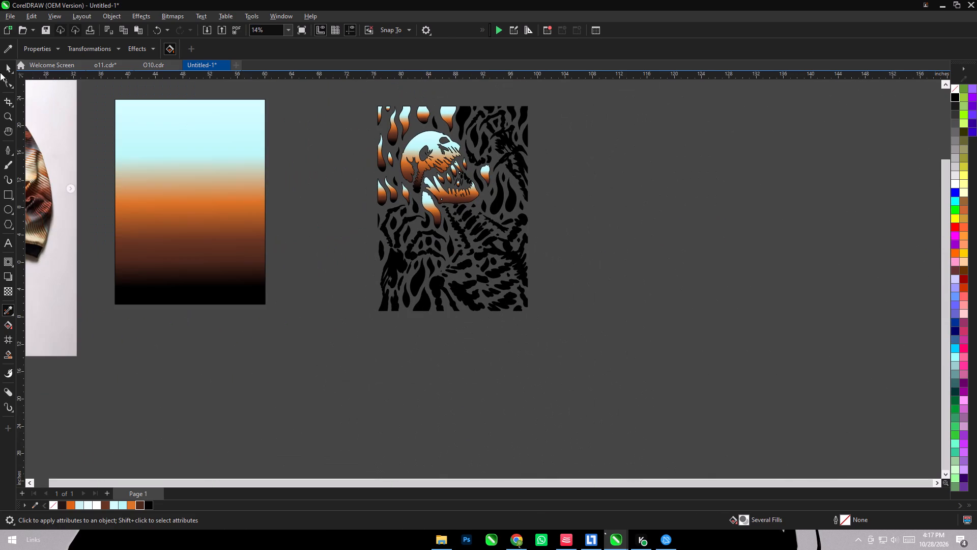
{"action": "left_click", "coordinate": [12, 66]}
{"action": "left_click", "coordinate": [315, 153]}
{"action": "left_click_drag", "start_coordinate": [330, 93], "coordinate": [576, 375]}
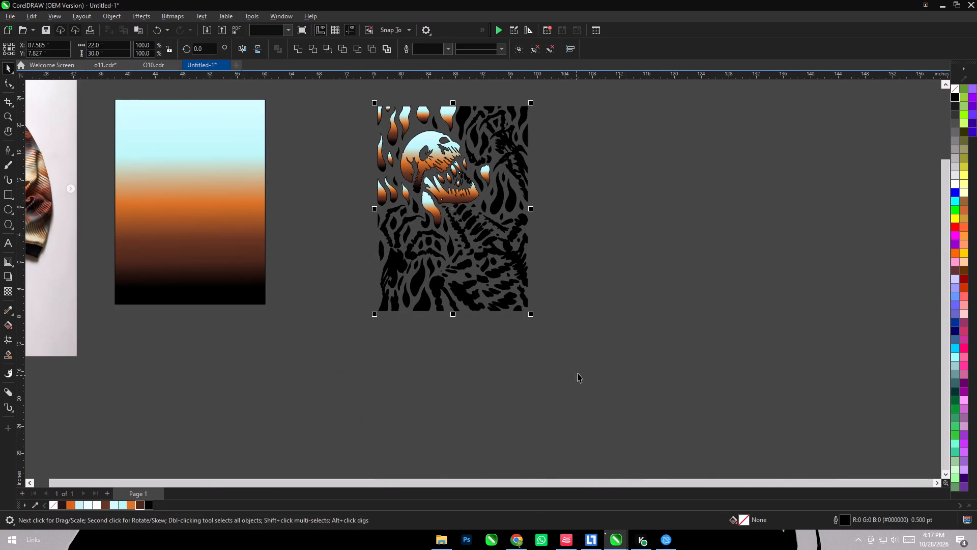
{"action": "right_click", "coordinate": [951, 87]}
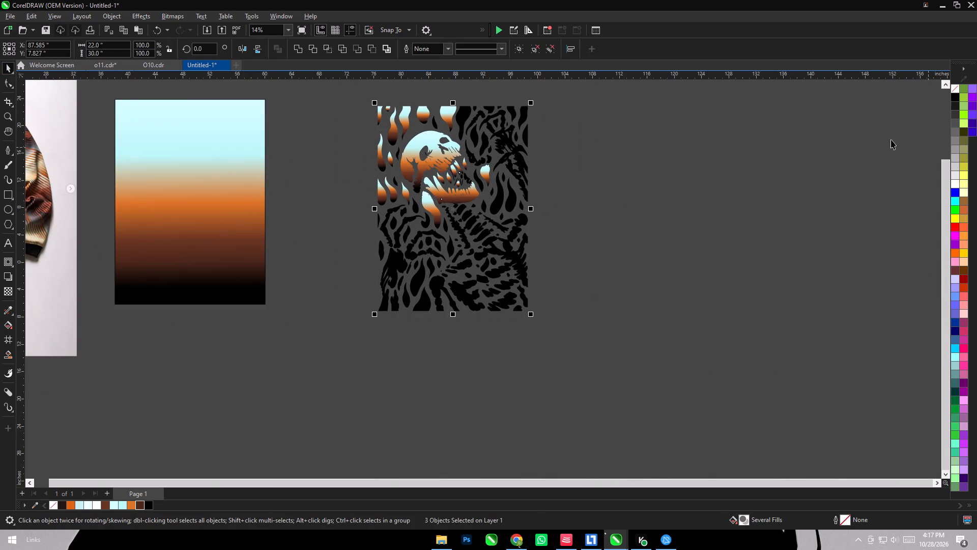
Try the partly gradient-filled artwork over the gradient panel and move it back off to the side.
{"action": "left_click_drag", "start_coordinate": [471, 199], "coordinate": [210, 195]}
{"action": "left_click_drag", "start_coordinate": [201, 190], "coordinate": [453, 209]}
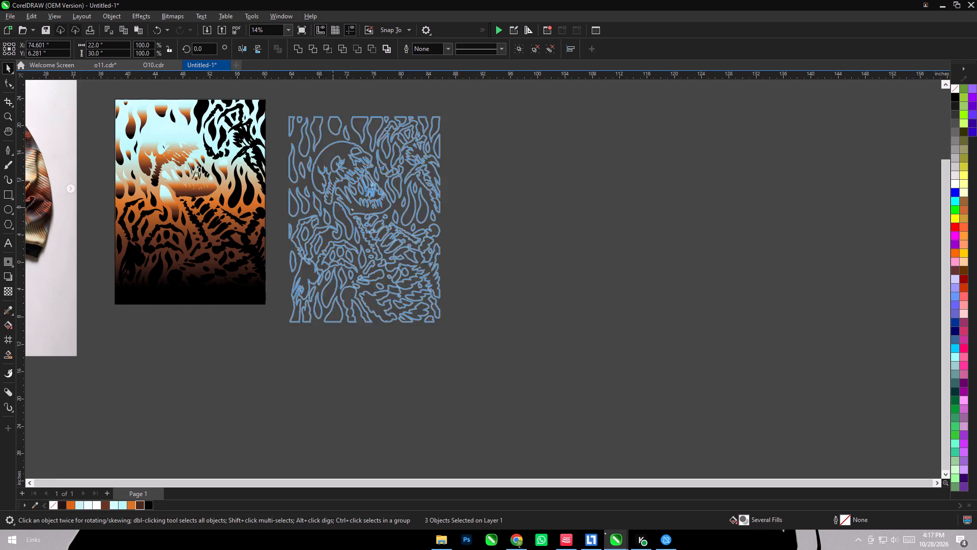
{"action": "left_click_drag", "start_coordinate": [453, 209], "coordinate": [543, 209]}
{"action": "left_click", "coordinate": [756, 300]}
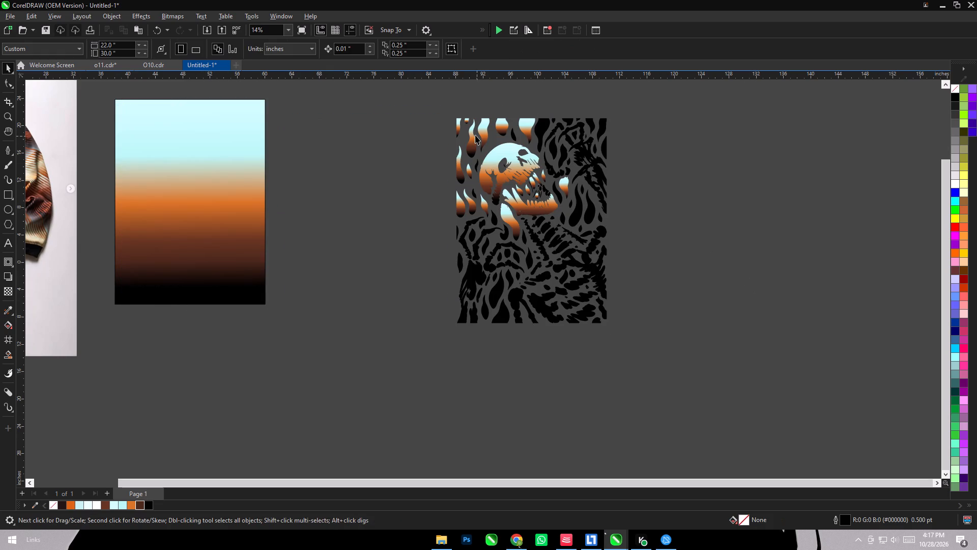
Fill the entire skeleton artwork with solid black.
{"action": "left_click_drag", "start_coordinate": [416, 100], "coordinate": [699, 407]}
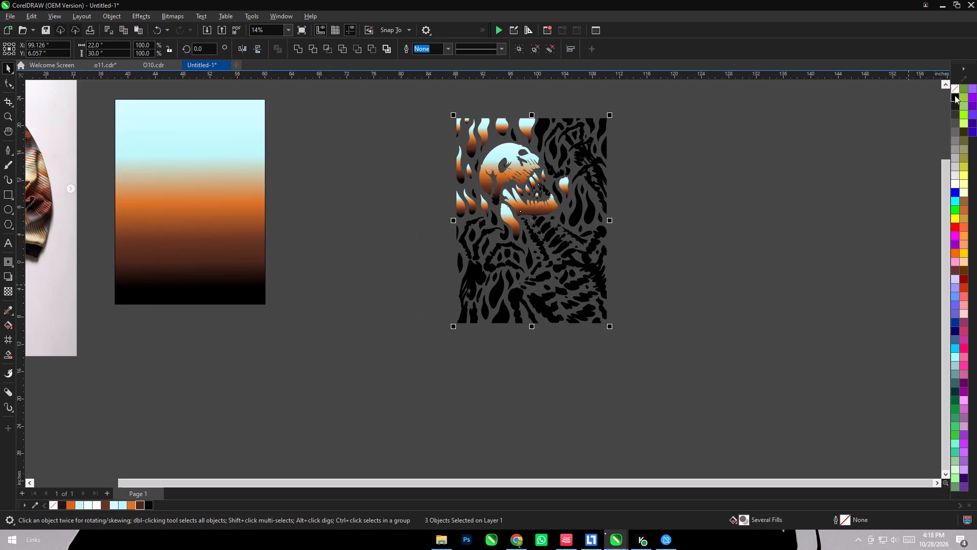
{"action": "left_click", "coordinate": [957, 99]}
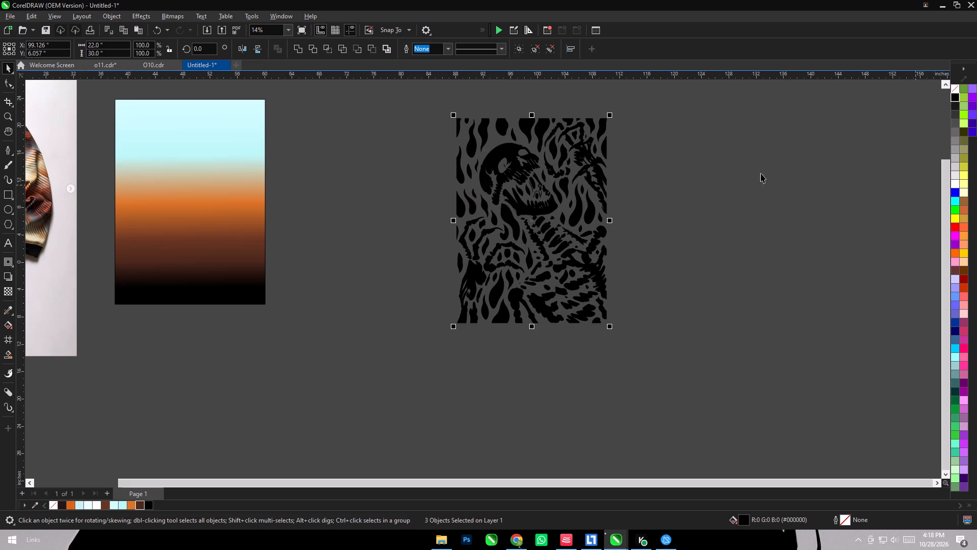
Move the complete black skeleton artwork well away from the gradient panel, leaving a wide empty space between them.
{"action": "left_click_drag", "start_coordinate": [484, 184], "coordinate": [393, 163]}
{"action": "left_click_drag", "start_coordinate": [418, 166], "coordinate": [761, 173]}
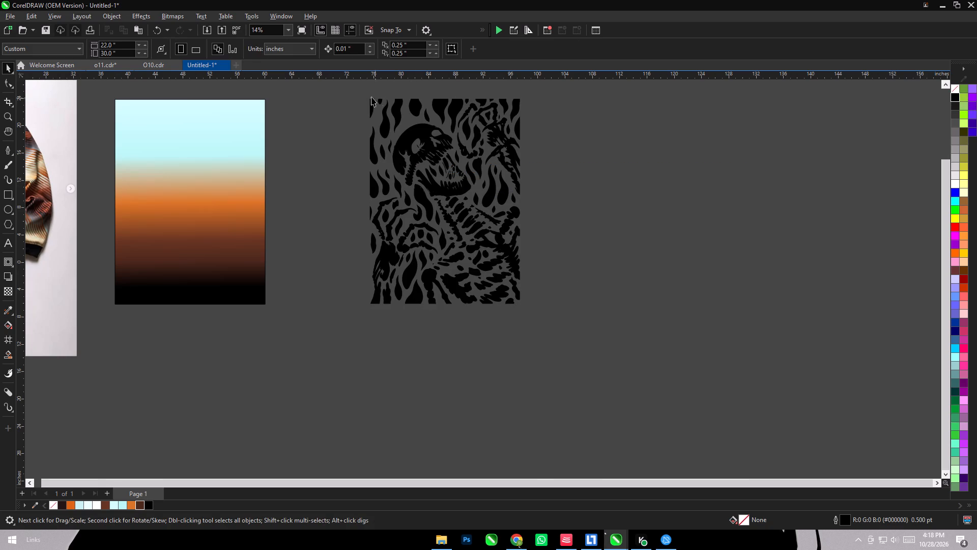
{"action": "left_click_drag", "start_coordinate": [365, 91], "coordinate": [629, 370]}
{"action": "left_click_drag", "start_coordinate": [465, 177], "coordinate": [844, 191]}
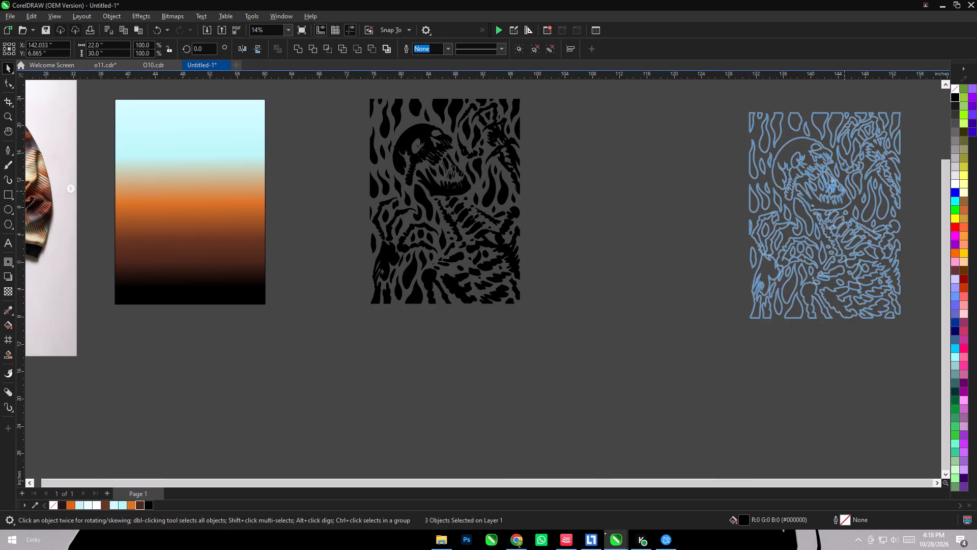
{"action": "left_click_drag", "start_coordinate": [844, 191], "coordinate": [780, 186]}
{"action": "left_click", "coordinate": [780, 186]}
{"action": "right_click", "coordinate": [780, 186]}
{"action": "left_click", "coordinate": [597, 268]}
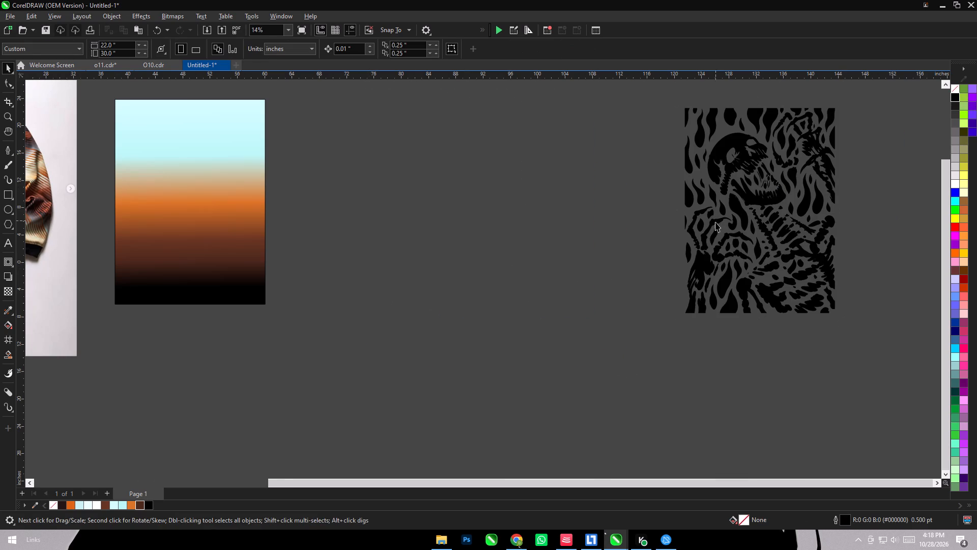
Place a duplicate of the black artwork between the gradient panel and the original, and ungroup the duplicate.
{"action": "left_click_drag", "start_coordinate": [715, 222], "coordinate": [488, 225]}
{"action": "right_click", "coordinate": [488, 225]}
{"action": "key", "text": "ctrl+u"}
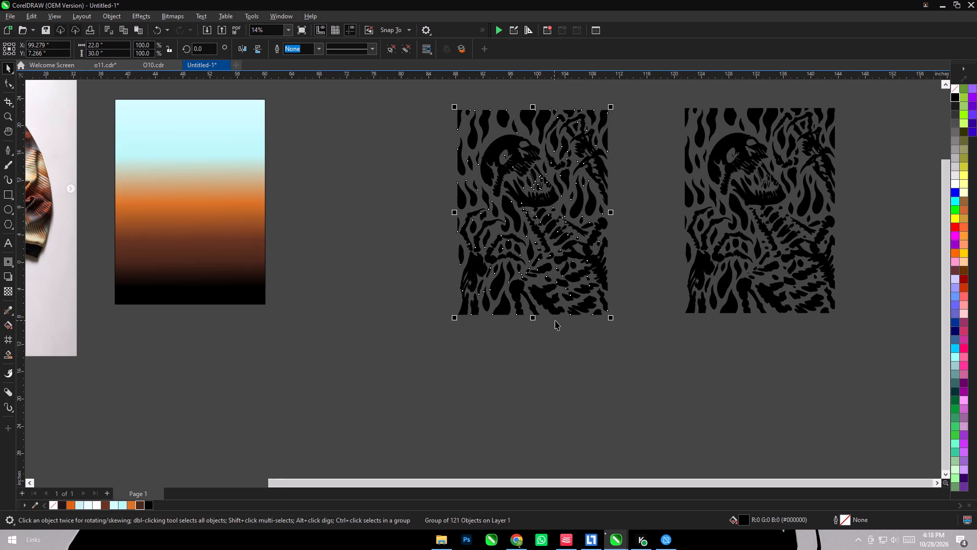
{"action": "left_click", "coordinate": [595, 339]}
Delete the separate flame shapes between the skull and the raised hand in the duplicate artwork.
{"action": "scroll", "coordinate": [538, 121], "scroll_direction": "up", "scroll_amount": 6}
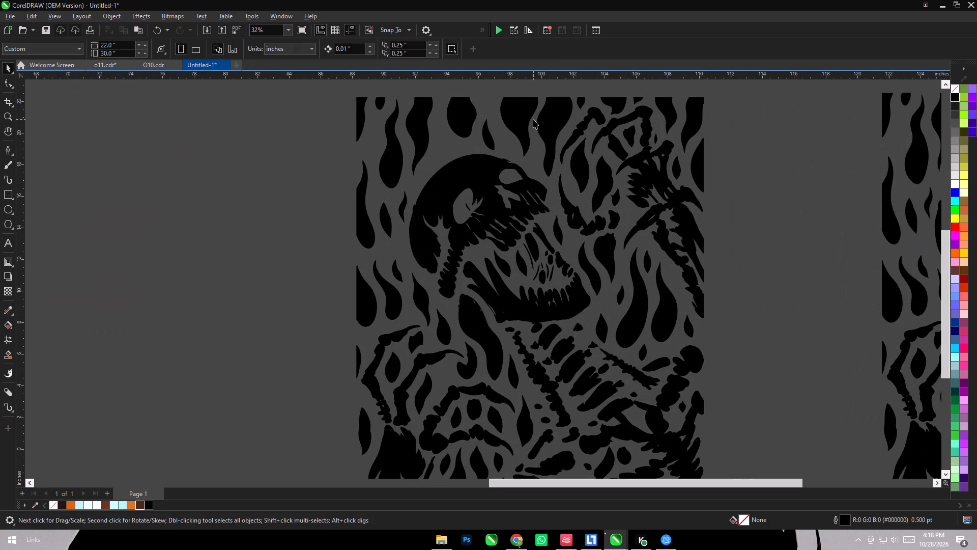
{"action": "left_click", "coordinate": [581, 176]}
{"action": "key", "text": "Delete"}
{"action": "left_click", "coordinate": [601, 187]}
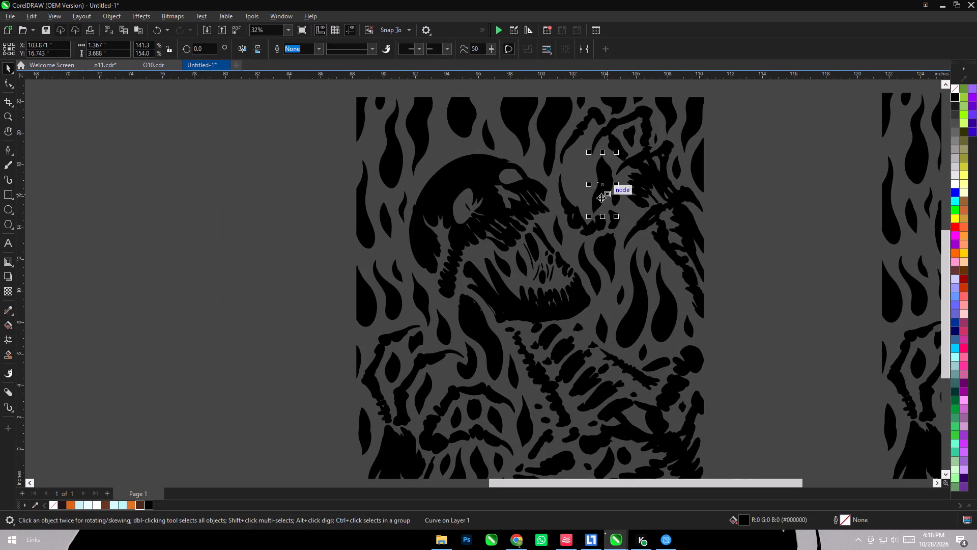
{"action": "key", "text": "Delete"}
{"action": "left_click", "coordinate": [579, 219]}
{"action": "key", "text": "Delete"}
{"action": "left_click", "coordinate": [588, 259]}
{"action": "key", "text": "Delete"}
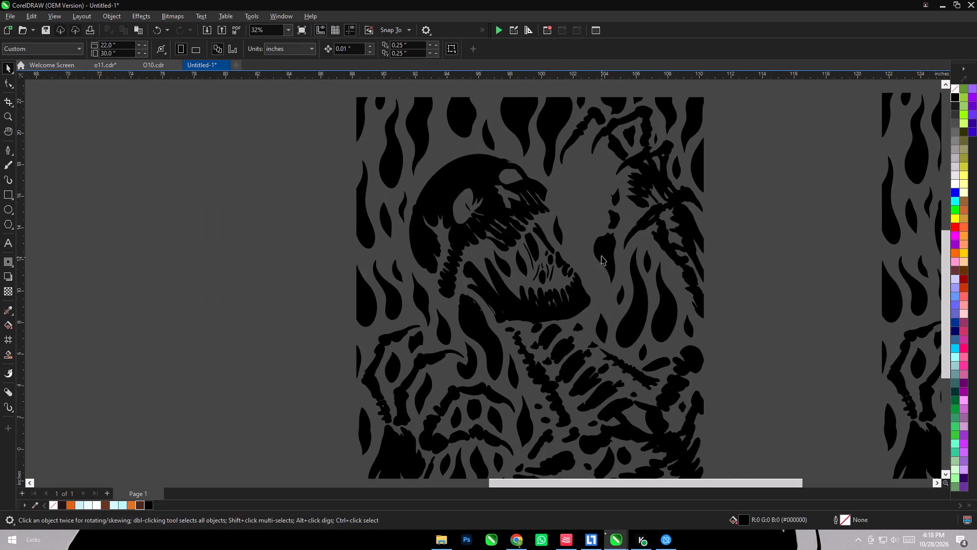
{"action": "left_click", "coordinate": [601, 256]}
{"action": "key", "text": "Delete"}
{"action": "left_click", "coordinate": [614, 225]}
{"action": "key", "text": "Delete"}
Delete the flame shapes at the duplicate's upper-left corner and down its left edge beside the skull.
{"action": "scroll", "coordinate": [599, 229], "scroll_direction": "down", "scroll_amount": 4}
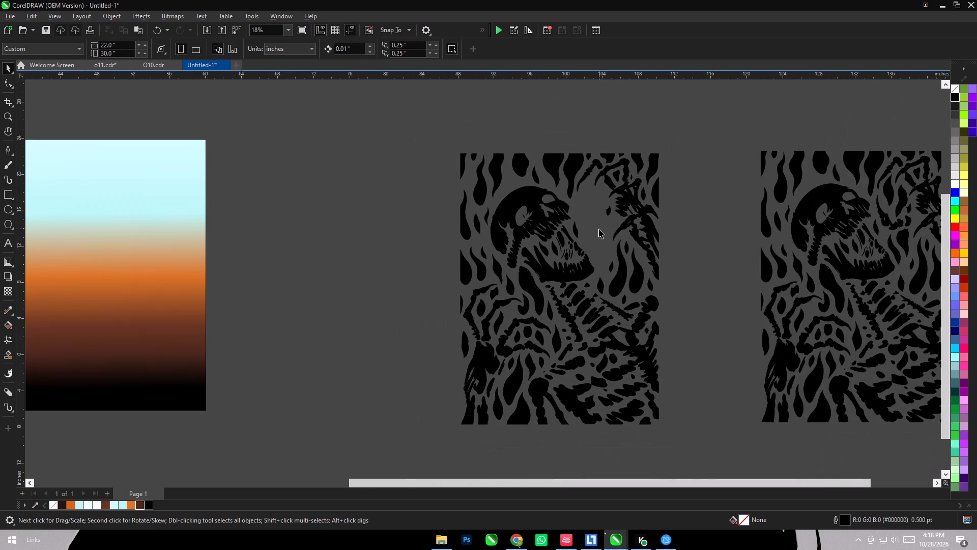
{"action": "left_click_drag", "start_coordinate": [436, 130], "coordinate": [523, 217]}
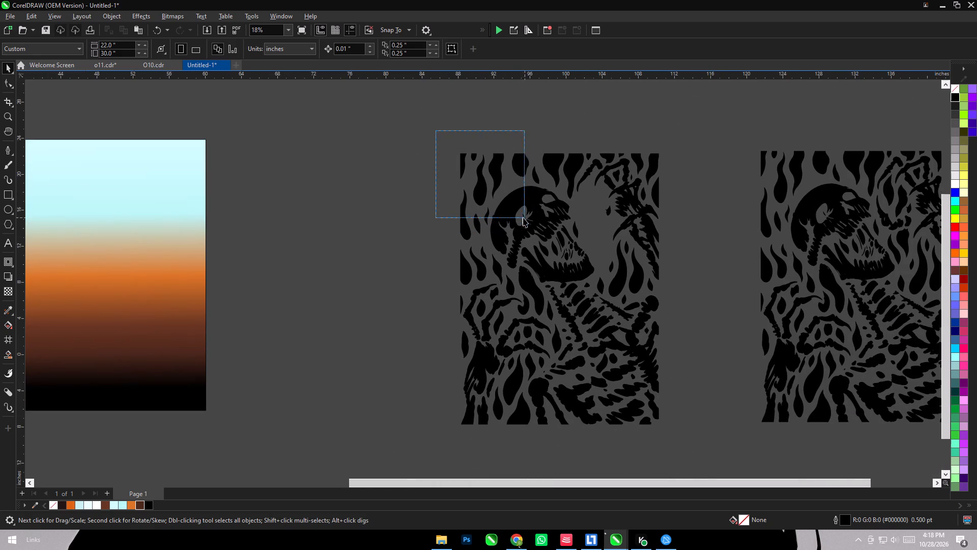
{"action": "left_click_drag", "start_coordinate": [523, 217], "coordinate": [507, 208]}
{"action": "key", "text": "Delete"}
{"action": "left_click", "coordinate": [469, 216]}
{"action": "key", "text": "Delete"}
{"action": "left_click", "coordinate": [460, 227]}
{"action": "key", "text": "Delete"}
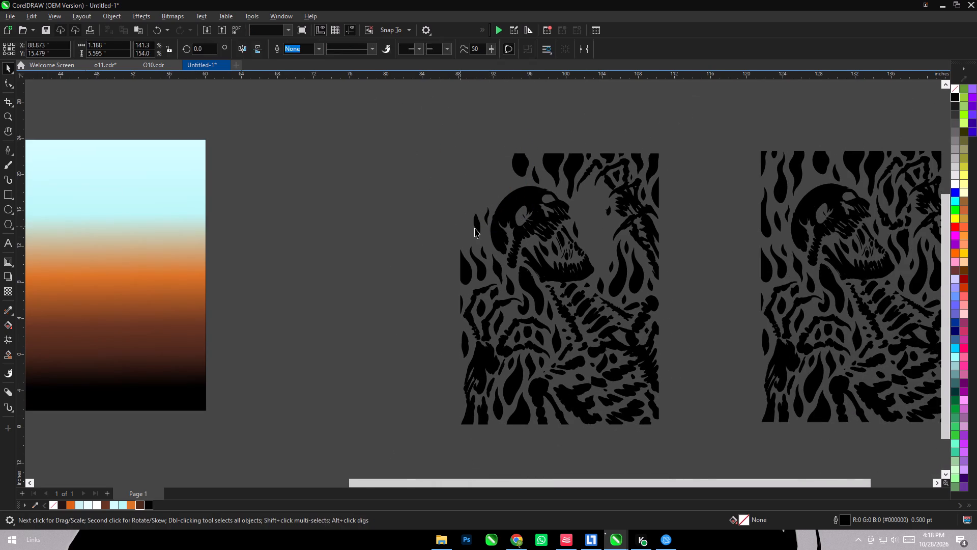
{"action": "left_click", "coordinate": [476, 226]}
{"action": "key", "text": "Delete"}
{"action": "left_click", "coordinate": [465, 259]}
{"action": "key", "text": "Delete"}
{"action": "left_click", "coordinate": [479, 268]}
{"action": "key", "text": "Delete"}
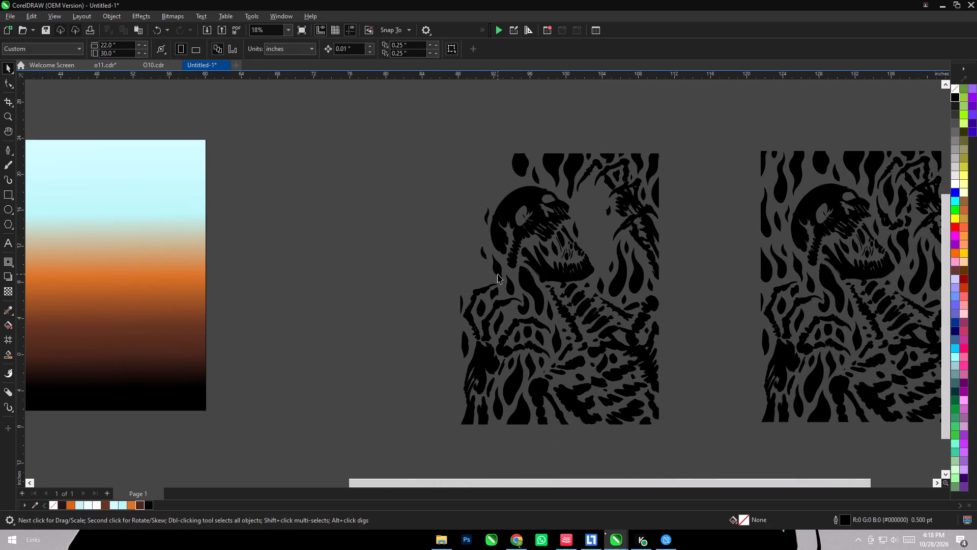
Delete the flames between the back of the skull and the lower skeletal hand in the duplicate.
{"action": "left_click", "coordinate": [498, 274]}
{"action": "key", "text": "Delete"}
{"action": "left_click", "coordinate": [513, 287]}
{"action": "key", "text": "Delete"}
{"action": "left_click", "coordinate": [493, 293]}
{"action": "key", "text": "Delete"}
{"action": "left_click", "coordinate": [479, 315]}
{"action": "key", "text": "Delete"}
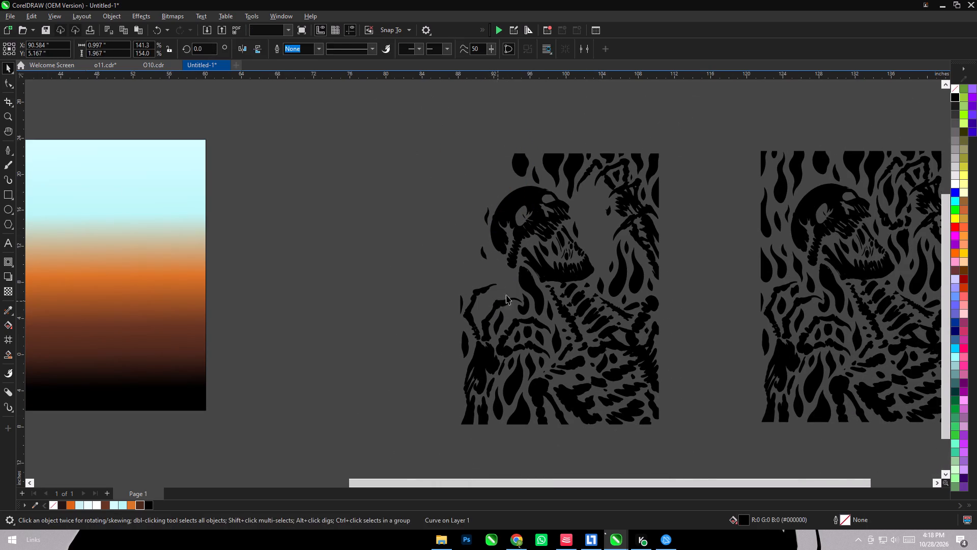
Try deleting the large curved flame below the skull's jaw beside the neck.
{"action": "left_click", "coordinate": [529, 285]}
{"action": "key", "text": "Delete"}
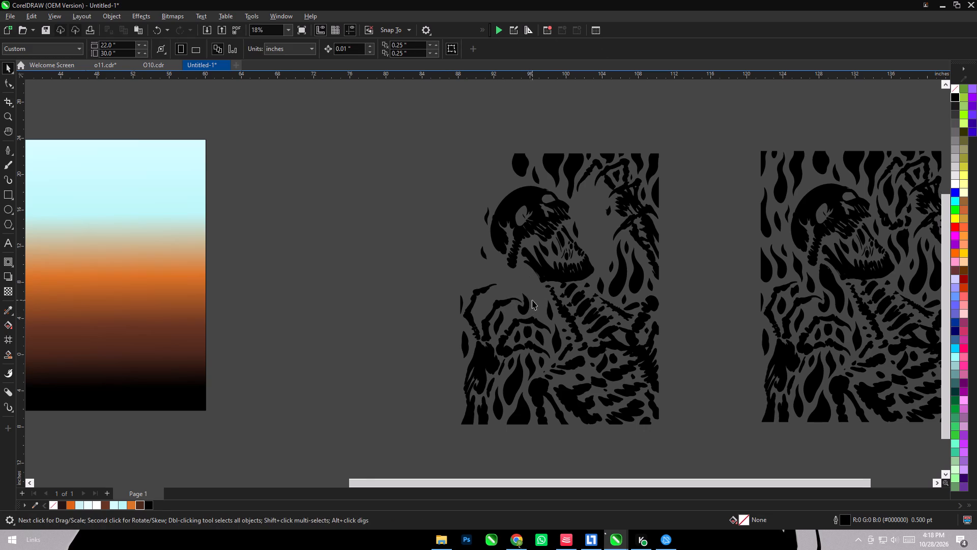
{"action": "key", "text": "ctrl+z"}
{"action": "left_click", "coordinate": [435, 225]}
Delete the small flames behind the skull and the row of flames above it.
{"action": "scroll", "coordinate": [538, 329], "scroll_direction": "up", "scroll_amount": 2}
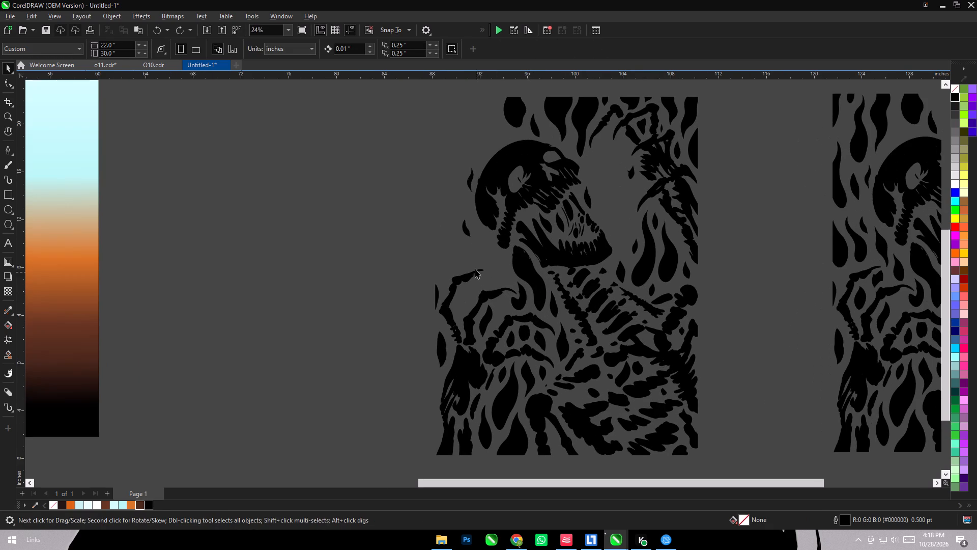
{"action": "left_click", "coordinate": [467, 231]}
{"action": "key", "text": "Delete"}
{"action": "left_click", "coordinate": [470, 180]}
{"action": "key", "text": "Delete"}
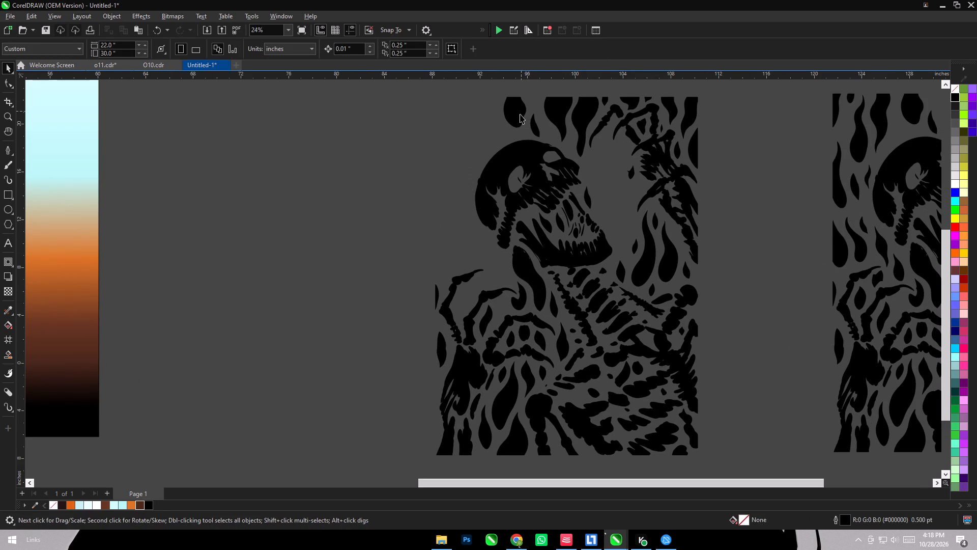
{"action": "left_click", "coordinate": [520, 114]}
{"action": "key", "text": "Delete"}
{"action": "left_click", "coordinate": [557, 111]}
{"action": "key", "text": "Delete"}
{"action": "left_click", "coordinate": [536, 124]}
{"action": "key", "text": "Delete"}
{"action": "left_click", "coordinate": [581, 122]}
{"action": "key", "text": "Delete"}
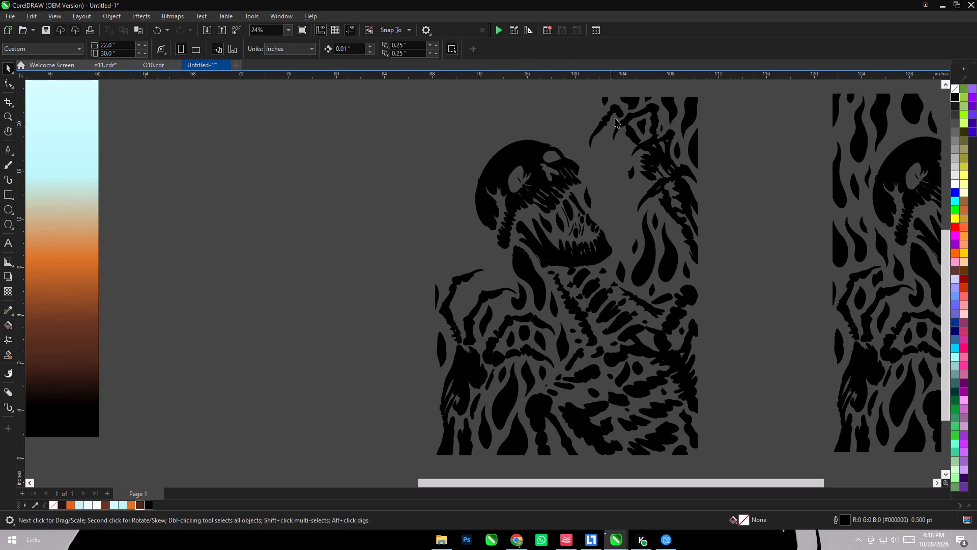
Delete the flames above the raised hand and along the artwork's edge beside its wrist.
{"action": "left_click", "coordinate": [635, 101]}
{"action": "key", "text": "Delete"}
{"action": "left_click", "coordinate": [644, 123]}
{"action": "key", "text": "Delete"}
{"action": "left_click", "coordinate": [674, 107]}
{"action": "key", "text": "Delete"}
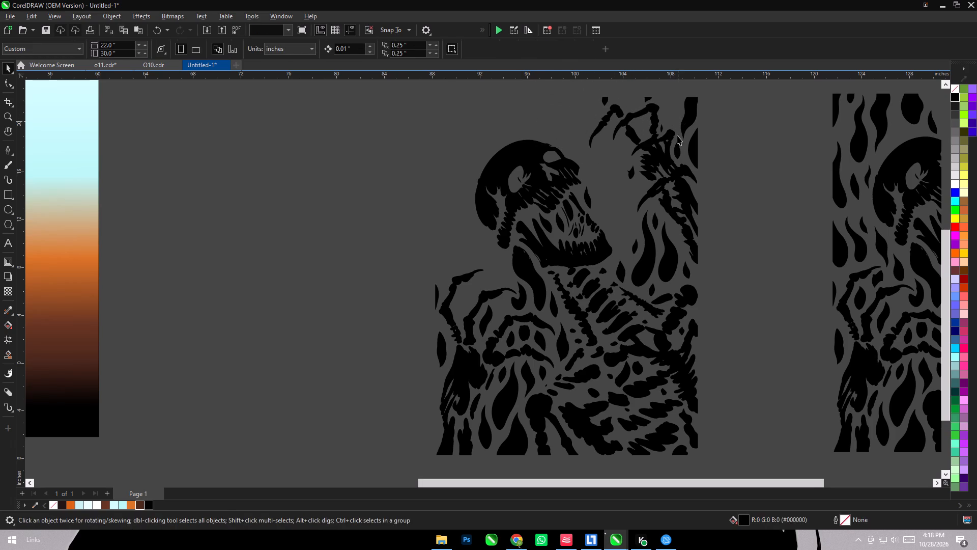
{"action": "left_click", "coordinate": [679, 147]}
{"action": "key", "text": "Delete"}
{"action": "left_click", "coordinate": [690, 118]}
{"action": "key", "text": "Delete"}
{"action": "left_click", "coordinate": [692, 152]}
{"action": "key", "text": "Delete"}
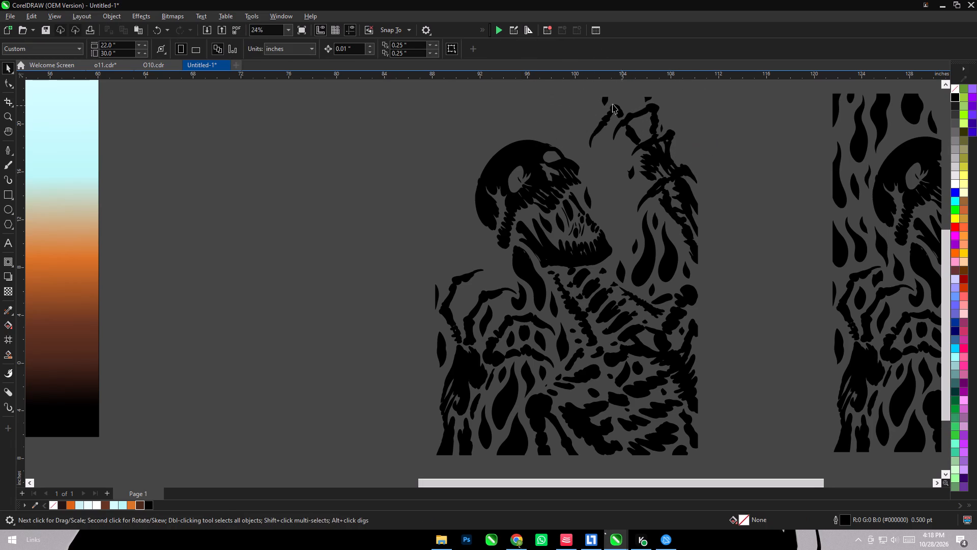
Delete the leftover flame fragments above the raised fingertips and the small pieces beside the raised hand.
{"action": "left_click_drag", "start_coordinate": [596, 93], "coordinate": [613, 108]}
{"action": "key", "text": "Delete"}
{"action": "left_click_drag", "start_coordinate": [628, 94], "coordinate": [679, 105]}
{"action": "key", "text": "Delete"}
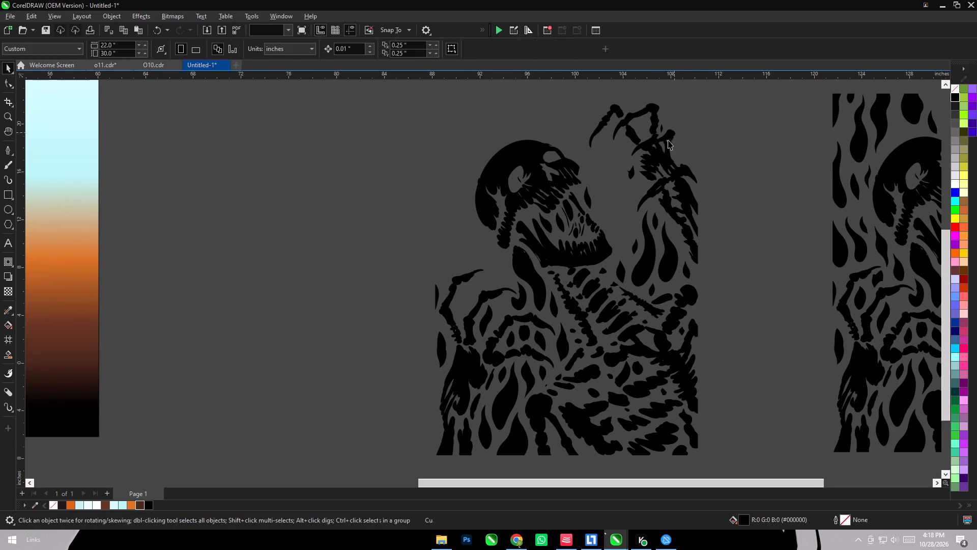
{"action": "left_click", "coordinate": [663, 130]}
{"action": "key", "text": "Delete"}
{"action": "left_click", "coordinate": [628, 175]}
{"action": "key", "text": "Delete"}
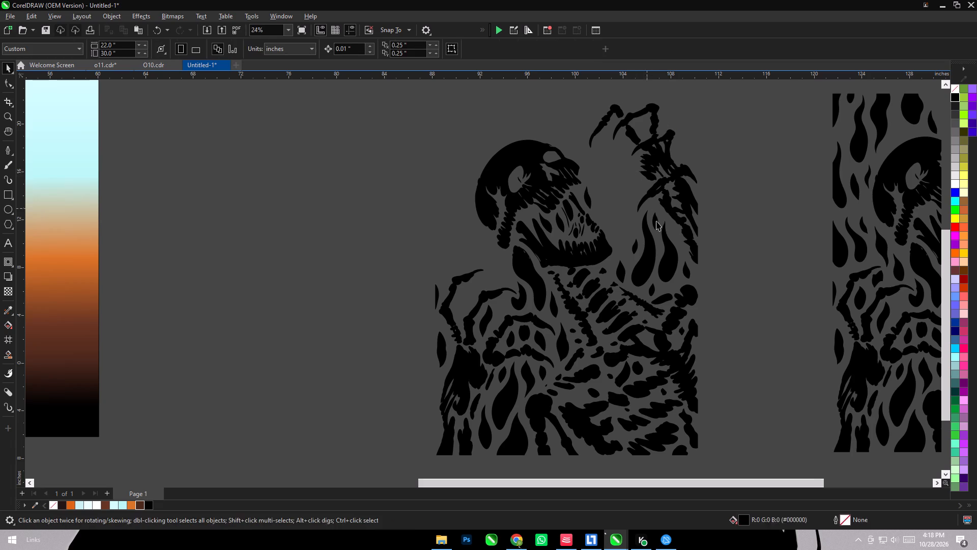
Delete the flames between the jaw and the raised forearm, above the shoulder.
{"action": "left_click", "coordinate": [649, 257]}
{"action": "key", "text": "Delete"}
{"action": "left_click", "coordinate": [620, 271]}
{"action": "key", "text": "Delete"}
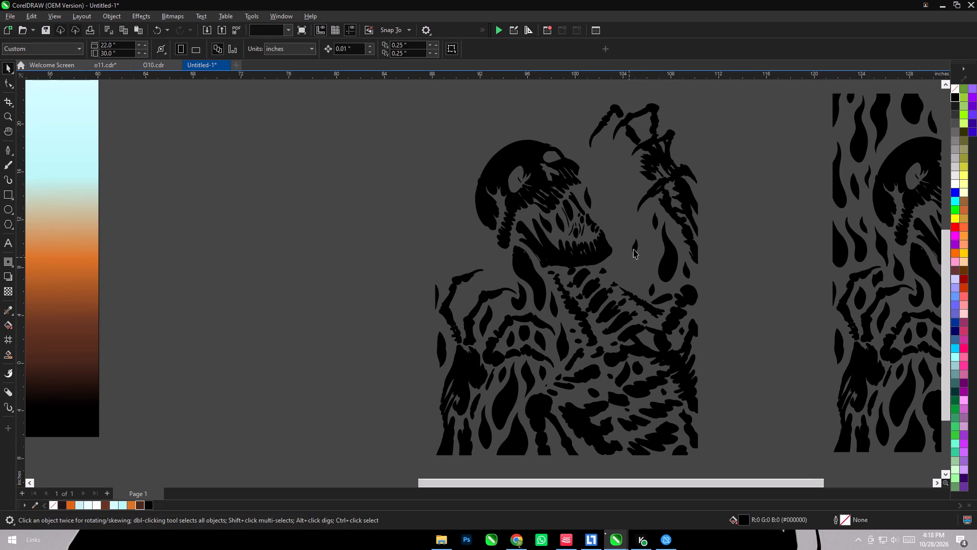
{"action": "left_click", "coordinate": [635, 244]}
{"action": "key", "text": "Delete"}
{"action": "left_click", "coordinate": [657, 221]}
{"action": "key", "text": "Delete"}
{"action": "left_click", "coordinate": [674, 253]}
{"action": "key", "text": "Delete"}
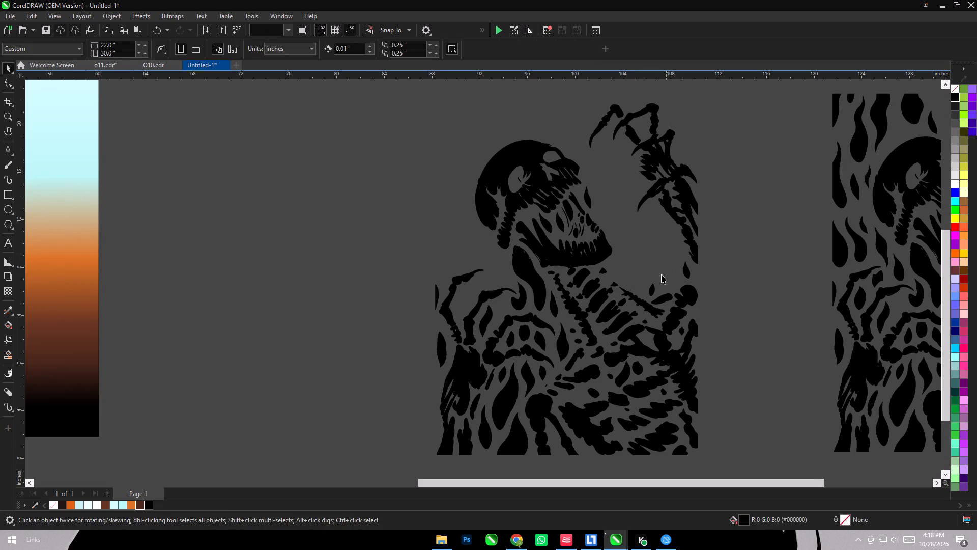
Delete the flames beneath the lower hand and the small shapes between its fingers.
{"action": "left_click", "coordinate": [499, 404]}
{"action": "key", "text": "Delete"}
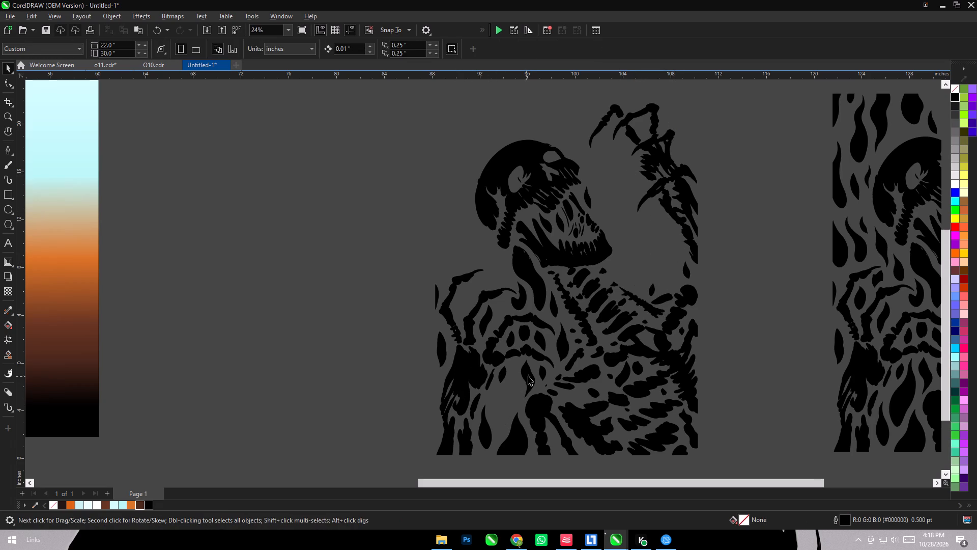
{"action": "left_click", "coordinate": [528, 375]}
{"action": "key", "text": "Delete"}
{"action": "left_click", "coordinate": [514, 338]}
{"action": "key", "text": "Delete"}
{"action": "left_click", "coordinate": [522, 334]}
{"action": "key", "text": "Delete"}
{"action": "left_click", "coordinate": [540, 341]}
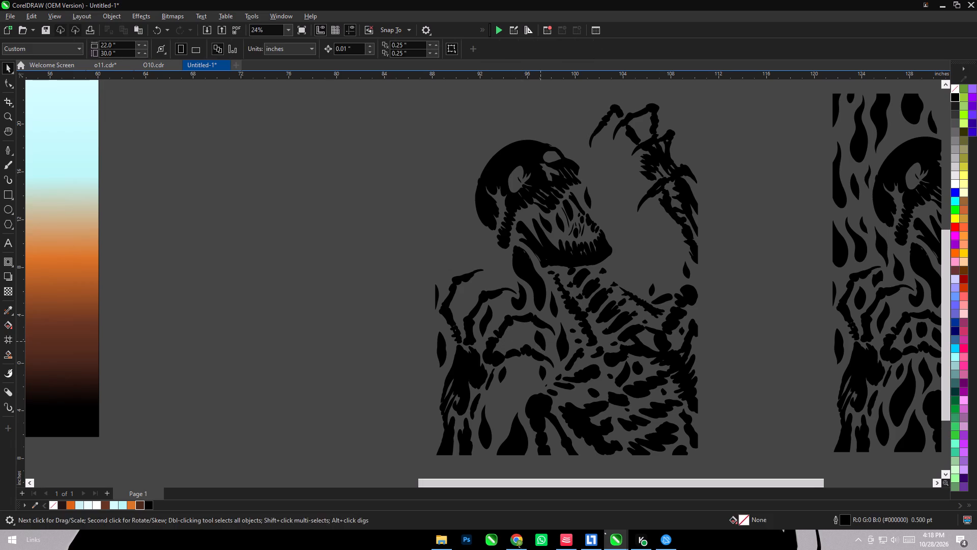
{"action": "key", "text": "Delete"}
Delete the remaining flames between the lower forearm and the bottom of the ribcage.
{"action": "left_click", "coordinate": [514, 439]}
{"action": "key", "text": "Delete"}
{"action": "left_click", "coordinate": [483, 430]}
{"action": "key", "text": "Delete"}
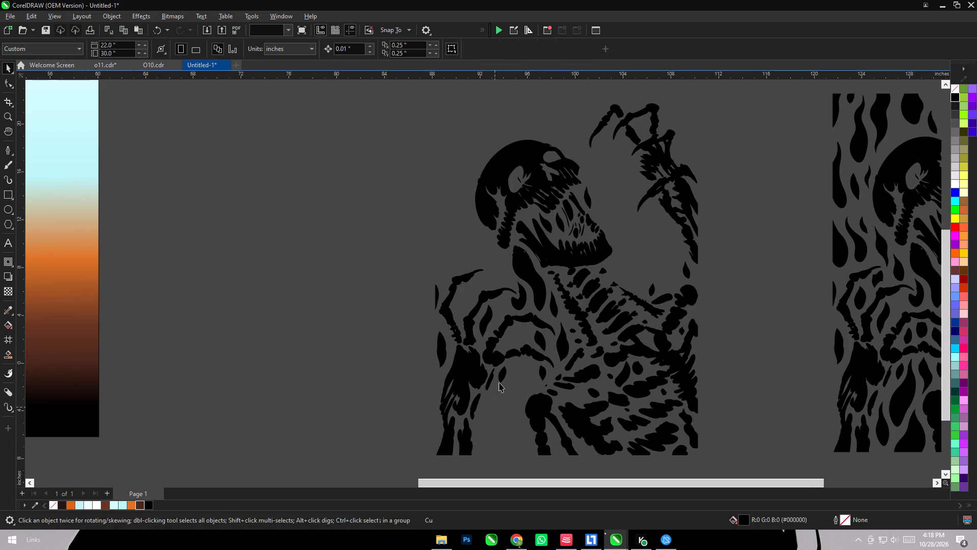
{"action": "left_click", "coordinate": [502, 375]}
{"action": "key", "text": "Delete"}
Delete the flames between the neck and the lower hand, including the large one under the jaw.
{"action": "left_click", "coordinate": [526, 295]}
{"action": "key", "text": "Delete"}
{"action": "left_click", "coordinate": [537, 340]}
{"action": "key", "text": "Delete"}
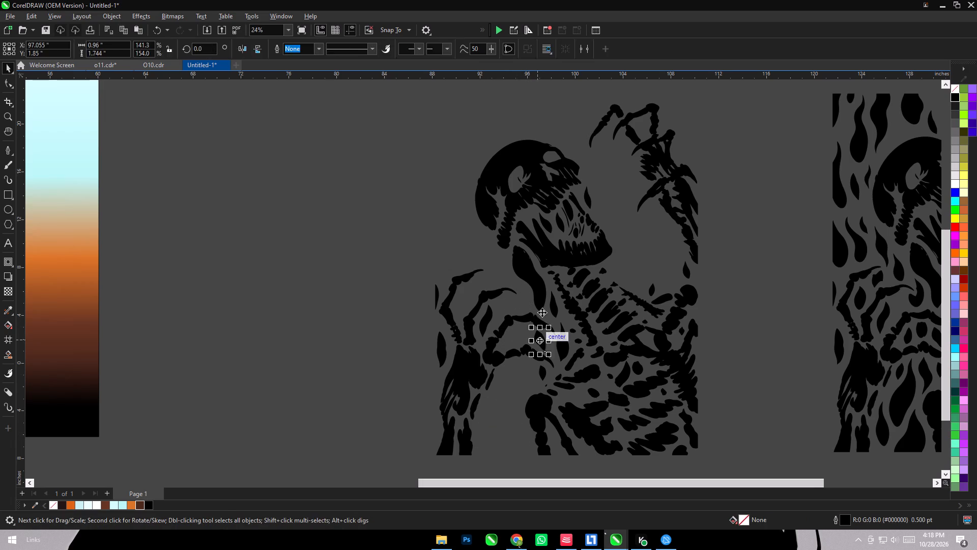
{"action": "left_click", "coordinate": [541, 298]}
{"action": "key", "text": "Delete"}
{"action": "left_click", "coordinate": [551, 309]}
{"action": "key", "text": "Delete"}
Weld all the cleaned skeleton pieces into a single object.
{"action": "scroll", "coordinate": [479, 327], "scroll_direction": "down", "scroll_amount": 5}
{"action": "scroll", "coordinate": [589, 288], "scroll_direction": "up", "scroll_amount": 2}
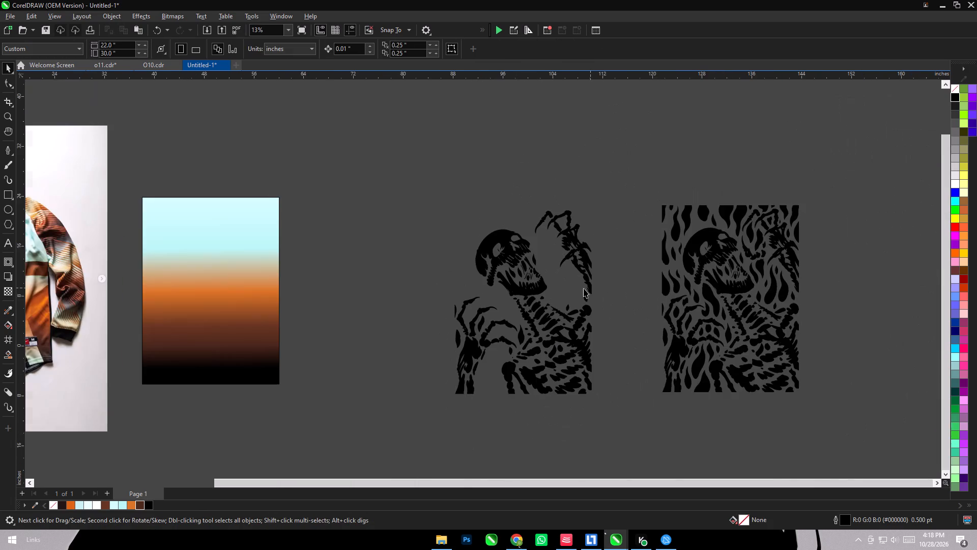
{"action": "scroll", "coordinate": [584, 288], "scroll_direction": "up", "scroll_amount": 6}
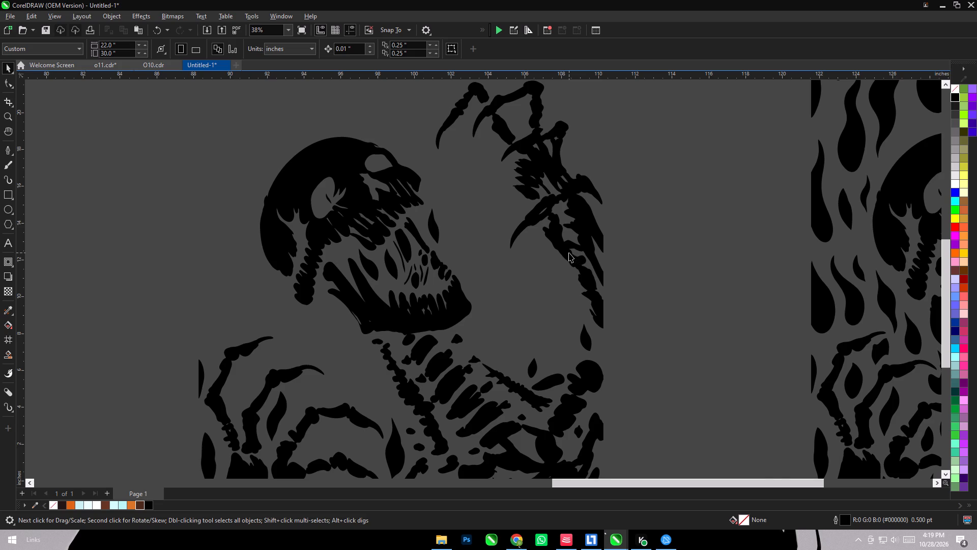
{"action": "scroll", "coordinate": [569, 253], "scroll_direction": "down", "scroll_amount": 5}
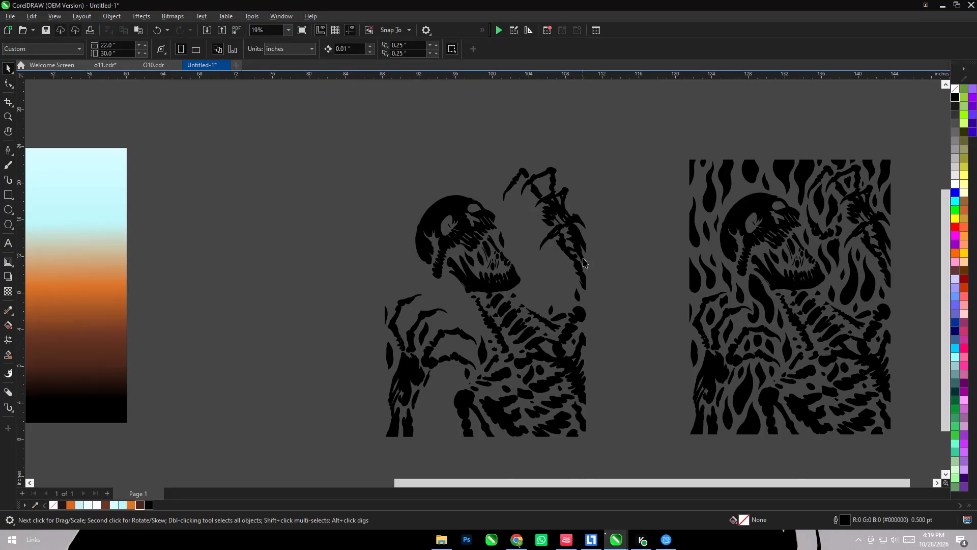
{"action": "scroll", "coordinate": [583, 248], "scroll_direction": "up", "scroll_amount": 3}
{"action": "scroll", "coordinate": [567, 231], "scroll_direction": "down", "scroll_amount": 10}
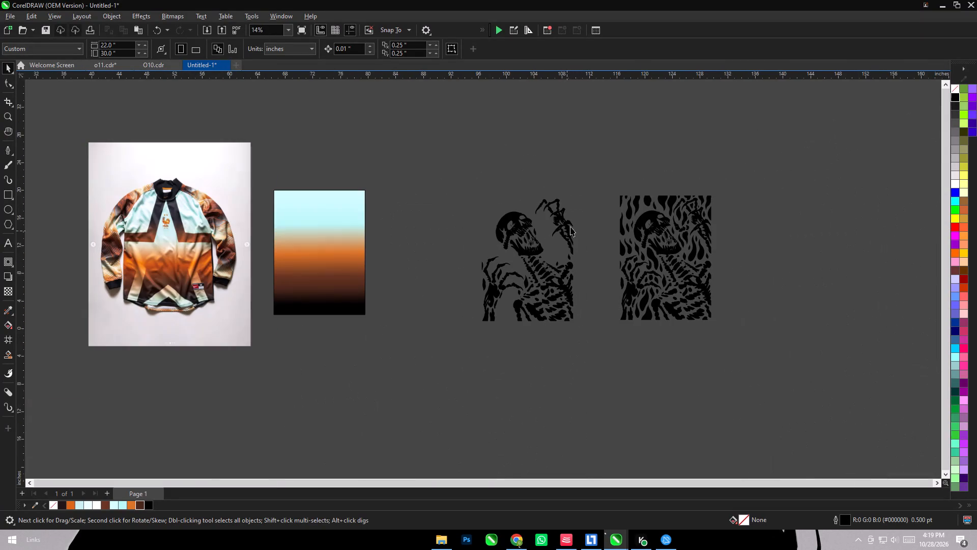
{"action": "left_click_drag", "start_coordinate": [589, 169], "coordinate": [459, 341]}
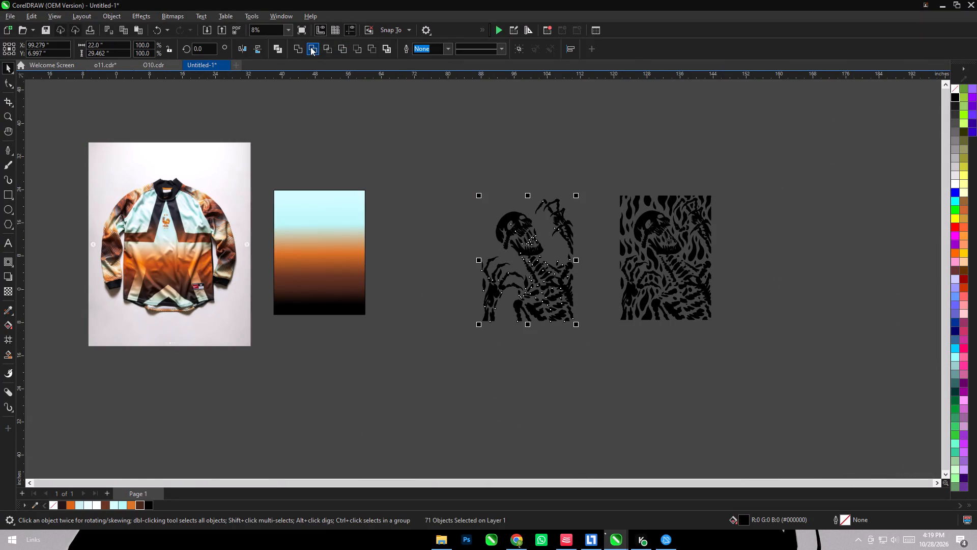
{"action": "left_click", "coordinate": [299, 48]}
Move the welded skeleton closer to the gradient panel, leaving a gap between them.
{"action": "left_click_drag", "start_coordinate": [537, 250], "coordinate": [488, 236]}
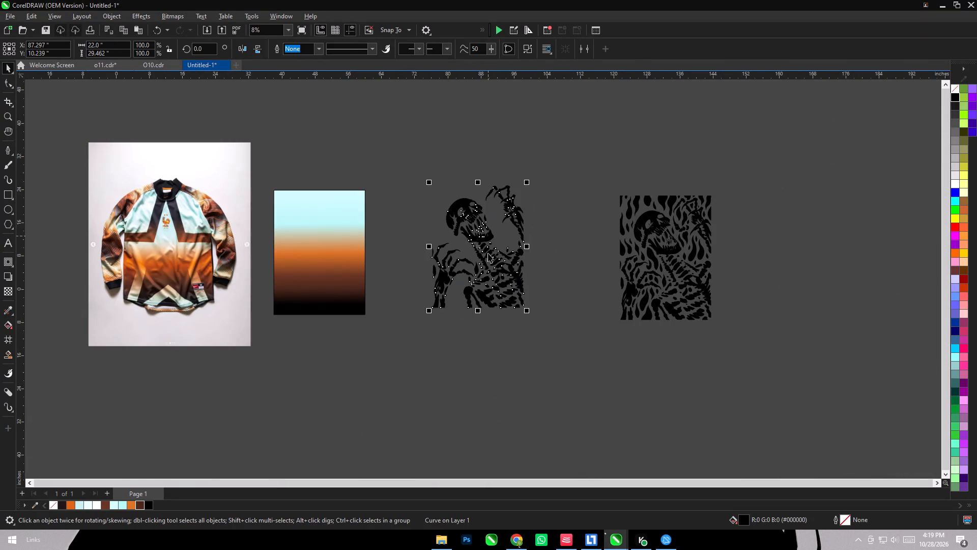
{"action": "left_click", "coordinate": [516, 340]}
{"action": "left_click_drag", "start_coordinate": [468, 226], "coordinate": [460, 235]}
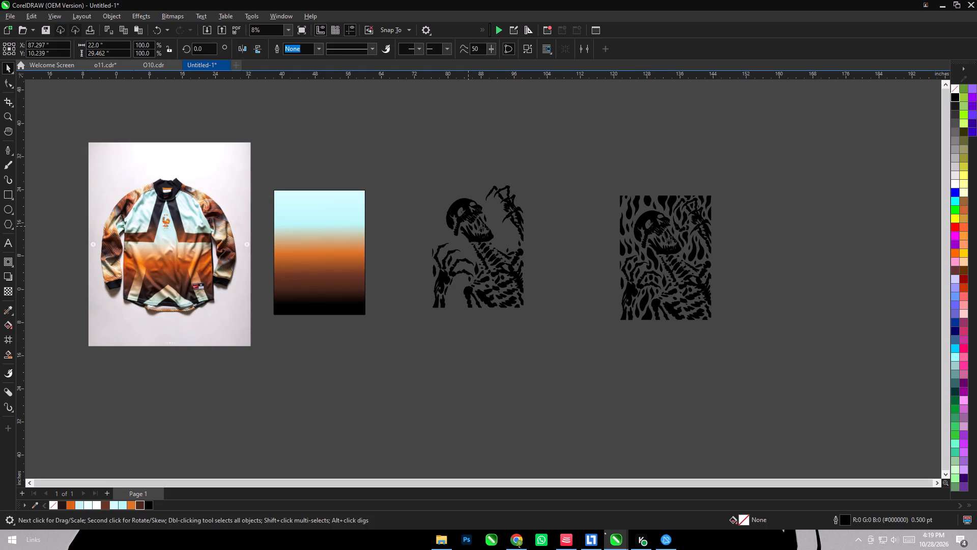
{"action": "left_click_drag", "start_coordinate": [460, 235], "coordinate": [445, 248]}
Copy the gradient panel's fill onto the welded skeleton with the attributes eyedropper.
{"action": "scroll", "coordinate": [445, 248], "scroll_direction": "up", "scroll_amount": 2}
{"action": "left_click", "coordinate": [10, 307]}
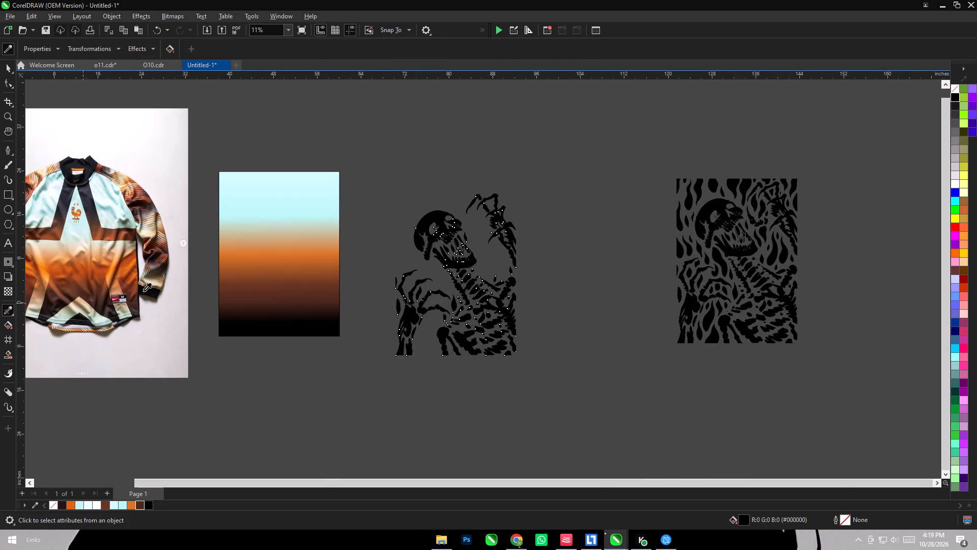
{"action": "left_click", "coordinate": [257, 236]}
{"action": "left_click", "coordinate": [437, 215]}
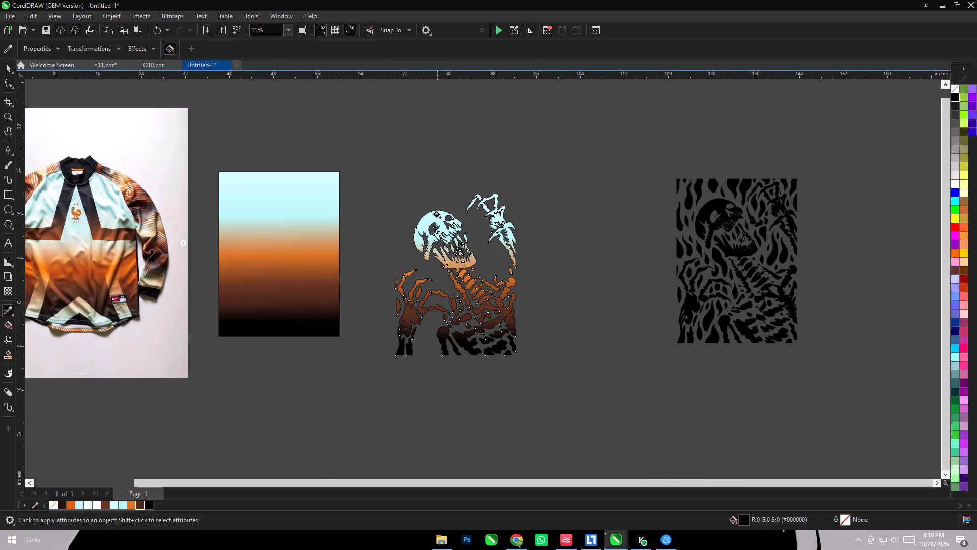
Reverse the skeleton's gradient vertically, placing light cyan at the bottom and the black end near the jaw.
{"action": "left_click", "coordinate": [9, 324]}
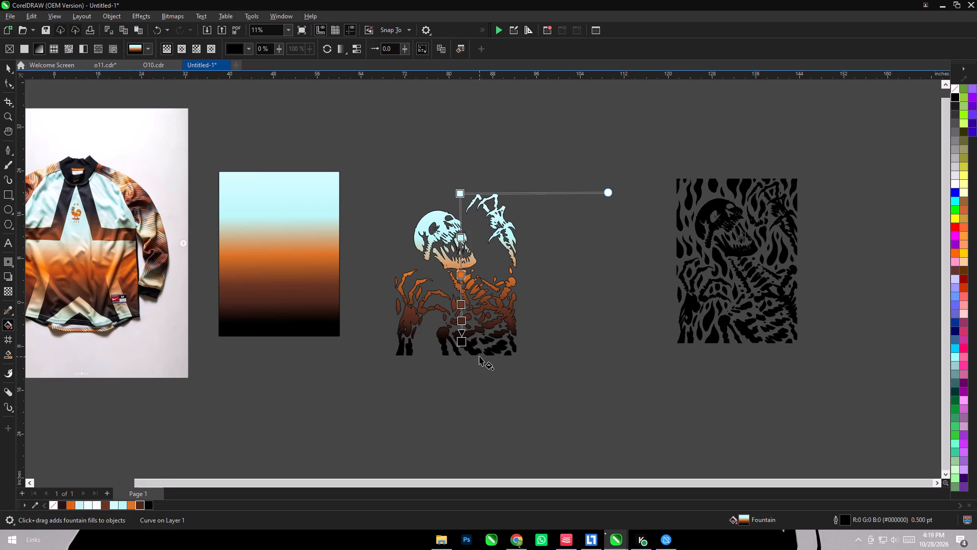
{"action": "left_click_drag", "start_coordinate": [479, 356], "coordinate": [478, 212], "text": "shift"}
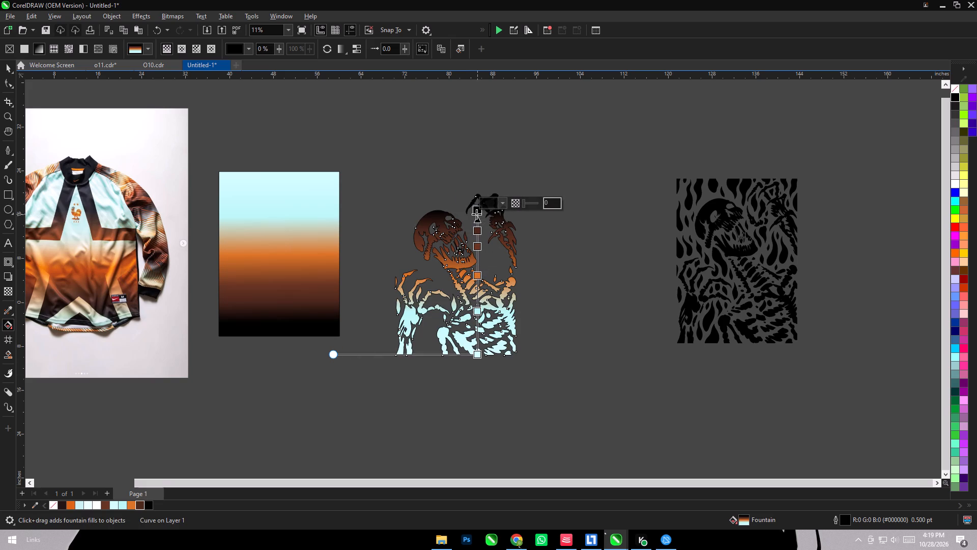
{"action": "left_click_drag", "start_coordinate": [476, 214], "coordinate": [476, 230]}
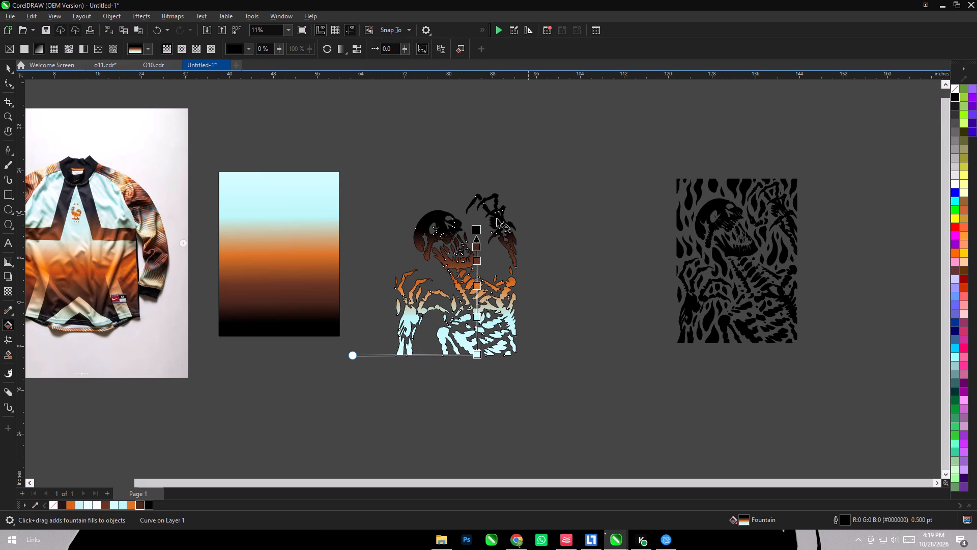
{"action": "left_click_drag", "start_coordinate": [478, 231], "coordinate": [474, 237]}
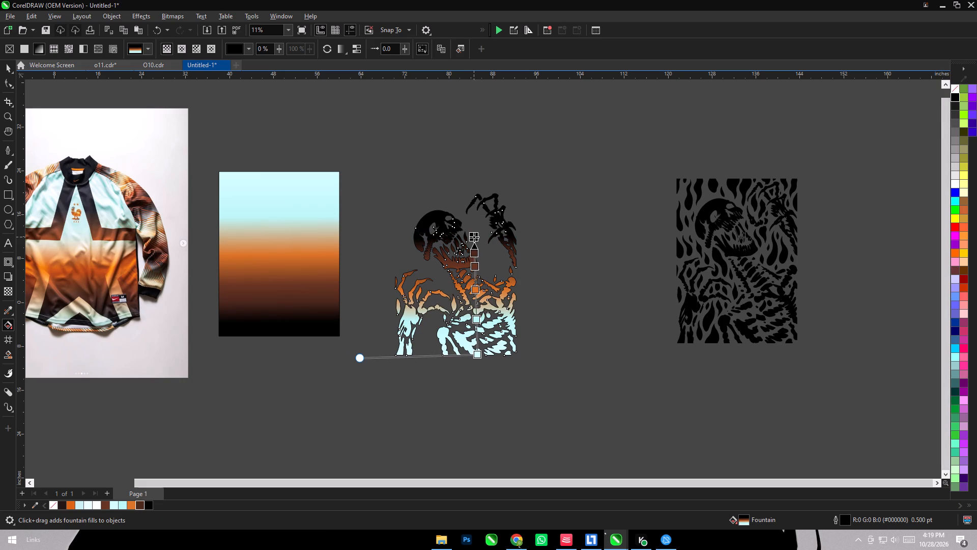
{"action": "left_click_drag", "start_coordinate": [474, 237], "coordinate": [474, 234]}
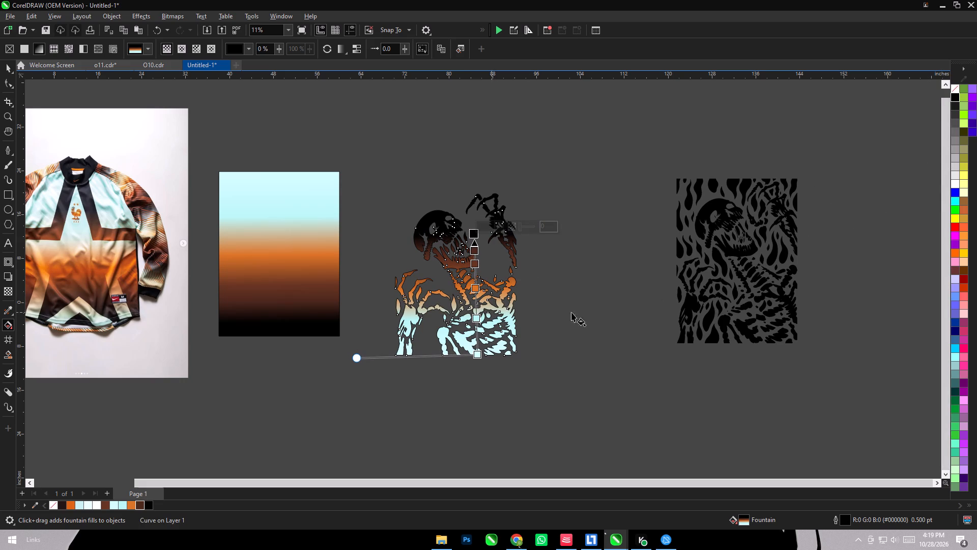
Remove the outline from the gradient-filled skeleton.
{"action": "right_click", "coordinate": [955, 88]}
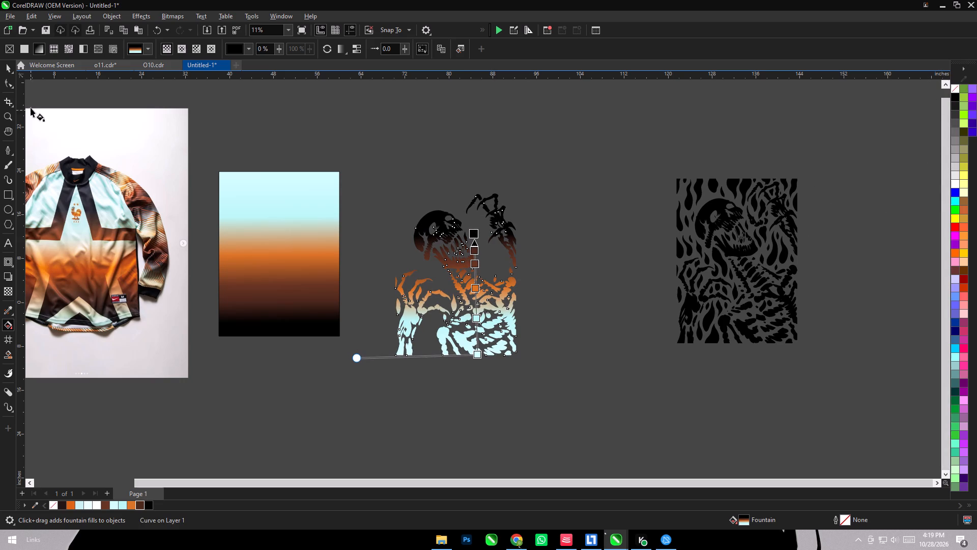
Align the skeleton over the gradient panel, centred horizontally and flush with the panel's top edge.
{"action": "left_click", "coordinate": [10, 71]}
{"action": "left_click", "coordinate": [299, 273], "text": "shift"}
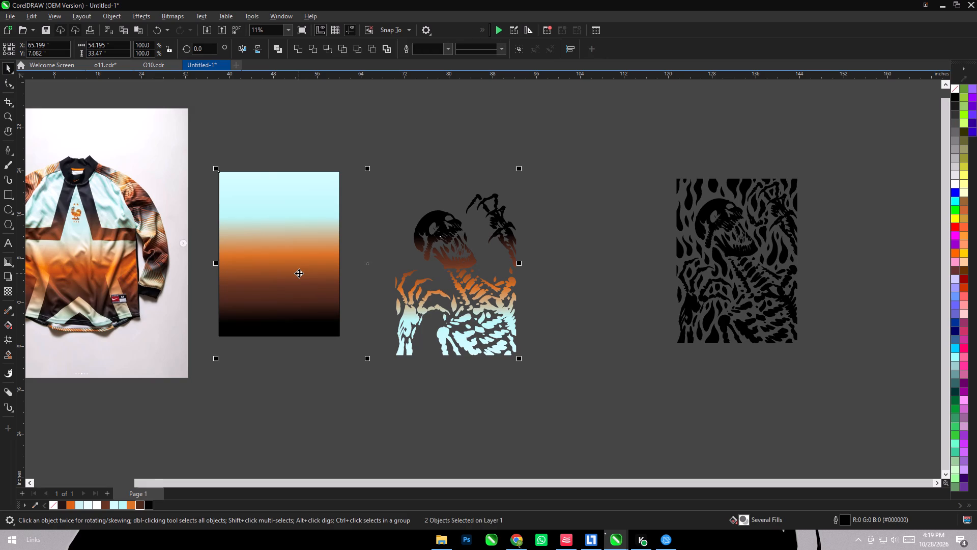
{"action": "type", "text": "ct"}
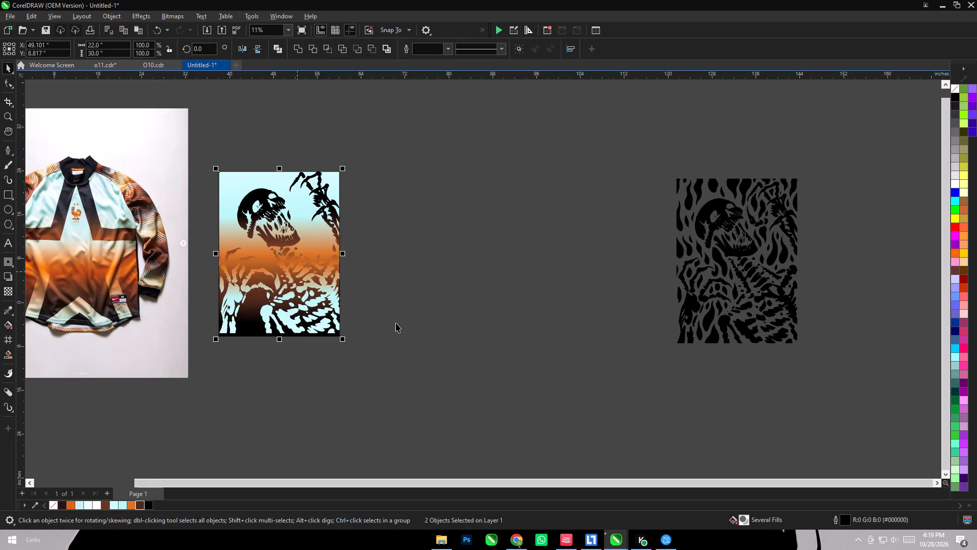
Stretch the skeleton's bottom edge down to the panel's bottom edge, making it 30 inches high.
{"action": "scroll", "coordinate": [552, 173], "scroll_direction": "down", "scroll_amount": 4}
{"action": "scroll", "coordinate": [411, 259], "scroll_direction": "up", "scroll_amount": 5}
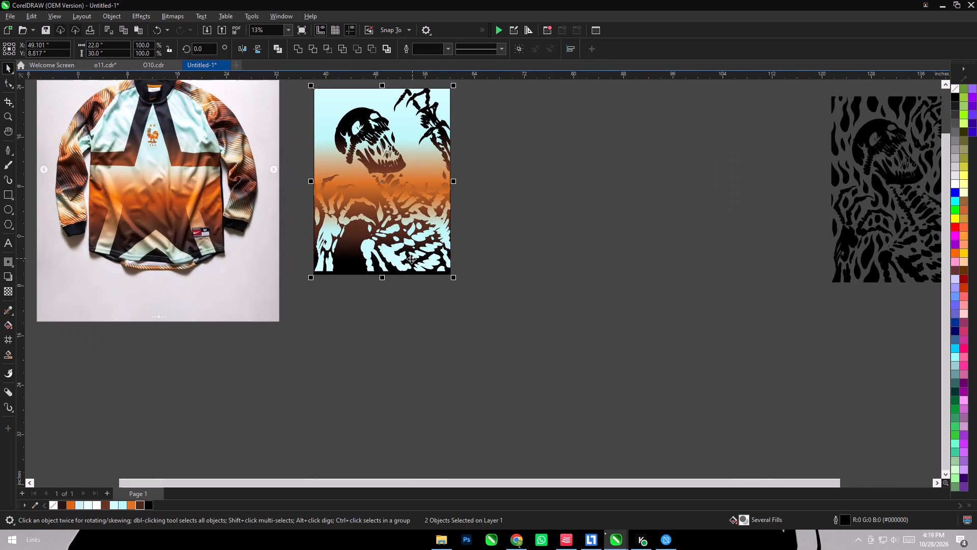
{"action": "left_click", "coordinate": [411, 259]}
{"action": "left_click", "coordinate": [453, 271]}
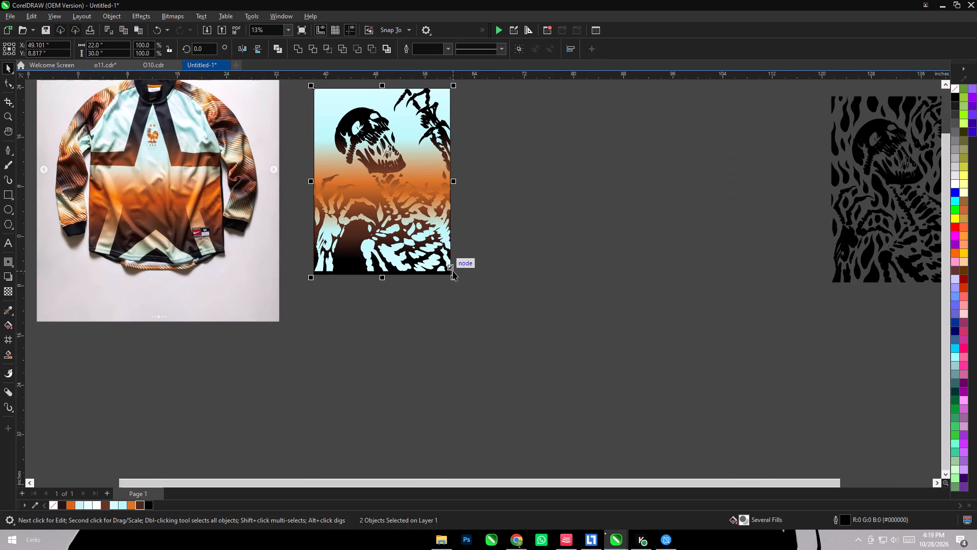
{"action": "left_click", "coordinate": [472, 278]}
{"action": "left_click", "coordinate": [440, 263]}
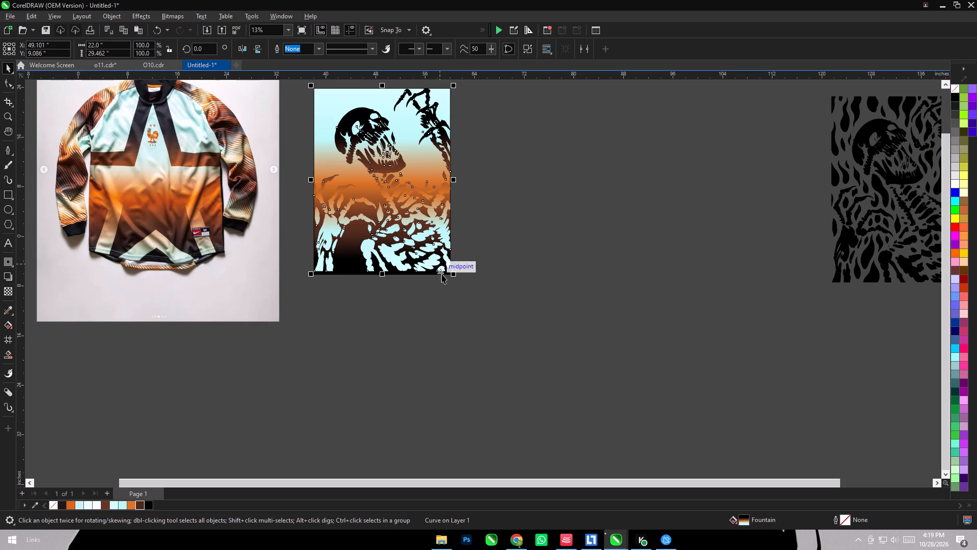
{"action": "left_click_drag", "start_coordinate": [381, 274], "coordinate": [380, 274]}
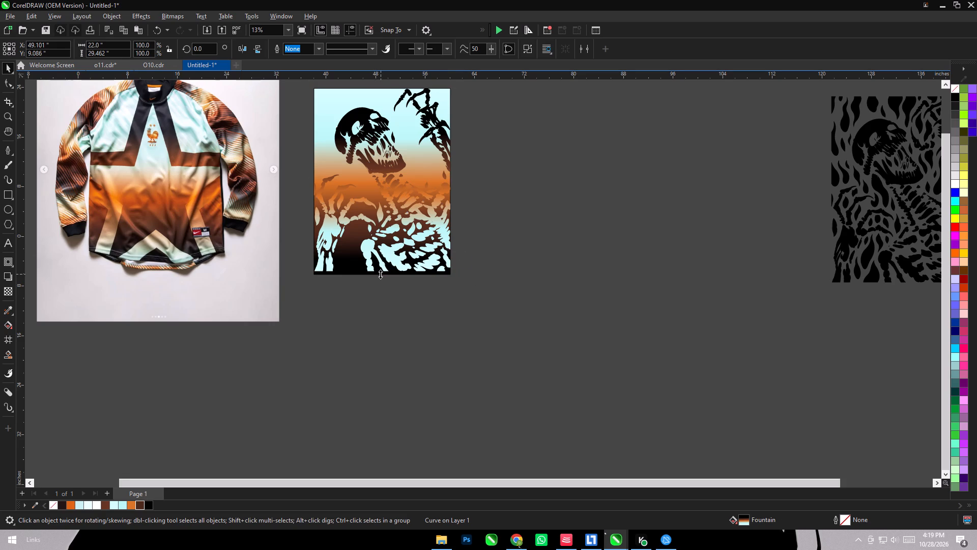
{"action": "left_click_drag", "start_coordinate": [380, 274], "coordinate": [380, 280]}
{"action": "left_click", "coordinate": [420, 309]}
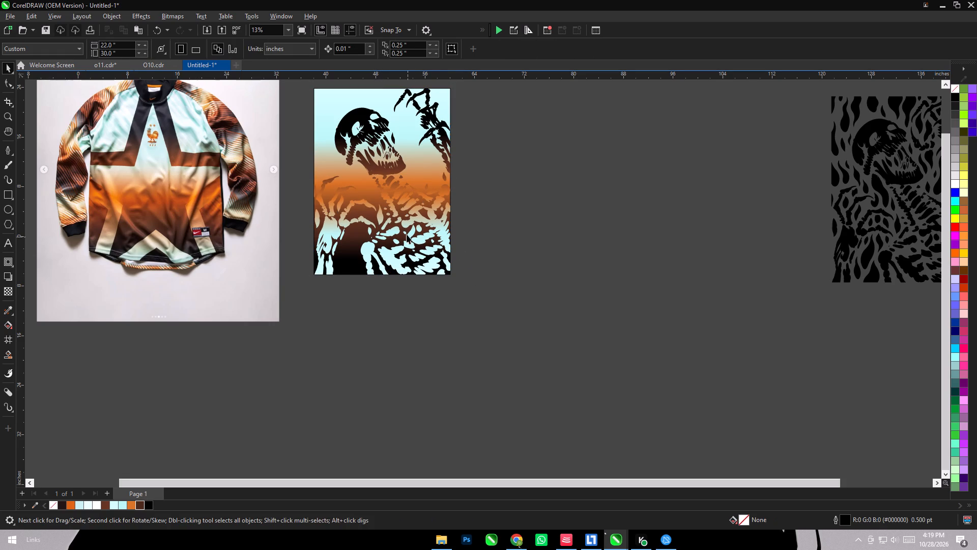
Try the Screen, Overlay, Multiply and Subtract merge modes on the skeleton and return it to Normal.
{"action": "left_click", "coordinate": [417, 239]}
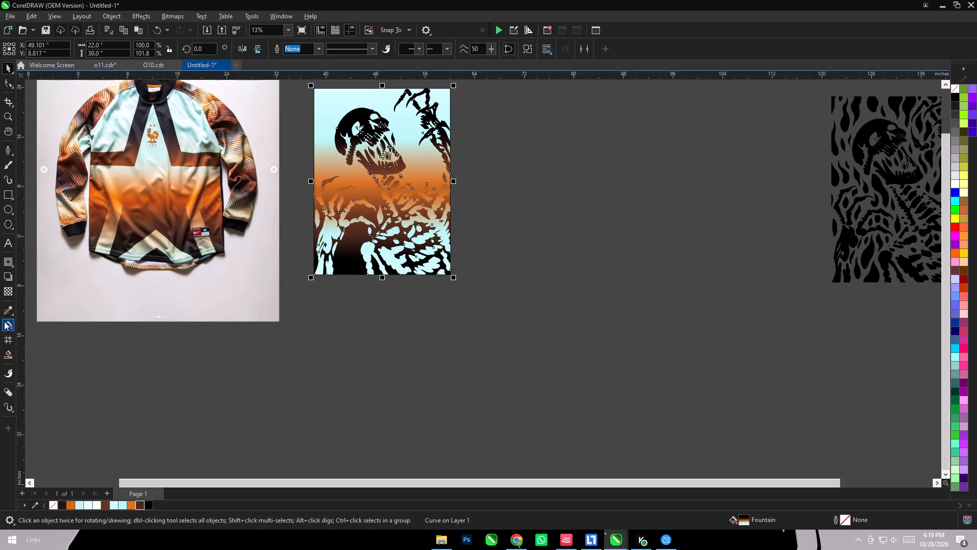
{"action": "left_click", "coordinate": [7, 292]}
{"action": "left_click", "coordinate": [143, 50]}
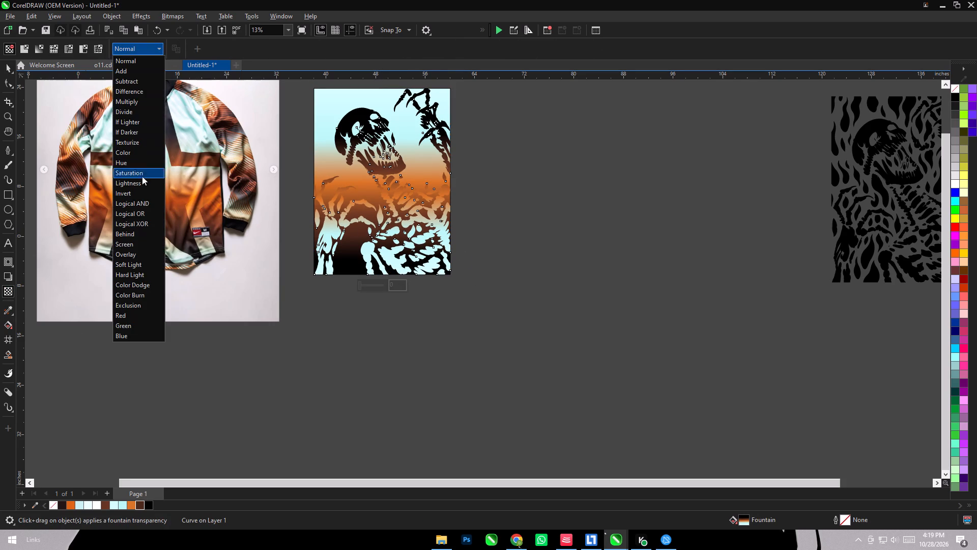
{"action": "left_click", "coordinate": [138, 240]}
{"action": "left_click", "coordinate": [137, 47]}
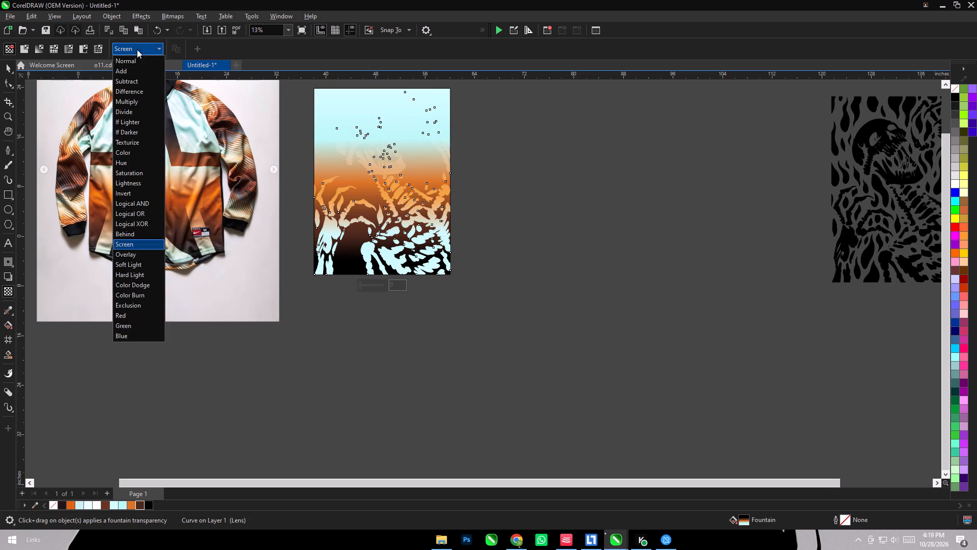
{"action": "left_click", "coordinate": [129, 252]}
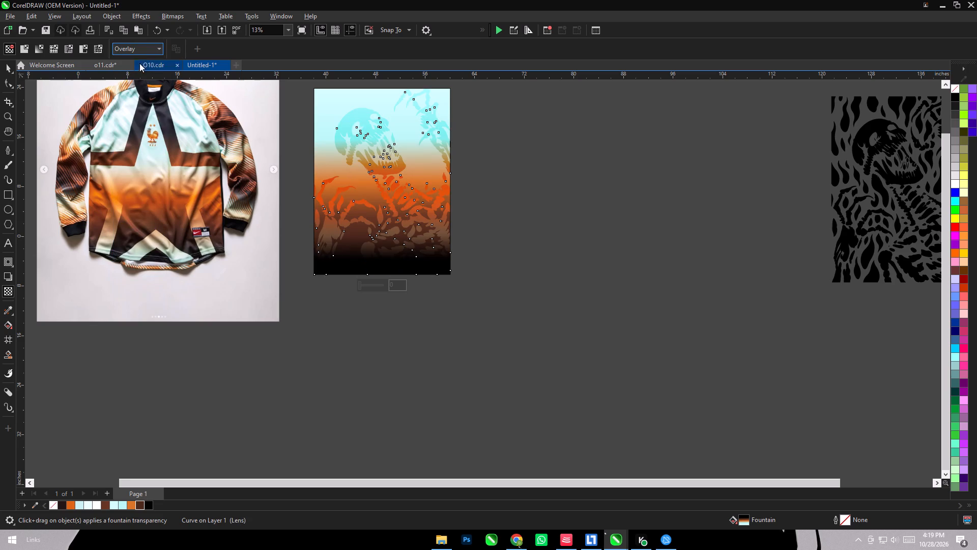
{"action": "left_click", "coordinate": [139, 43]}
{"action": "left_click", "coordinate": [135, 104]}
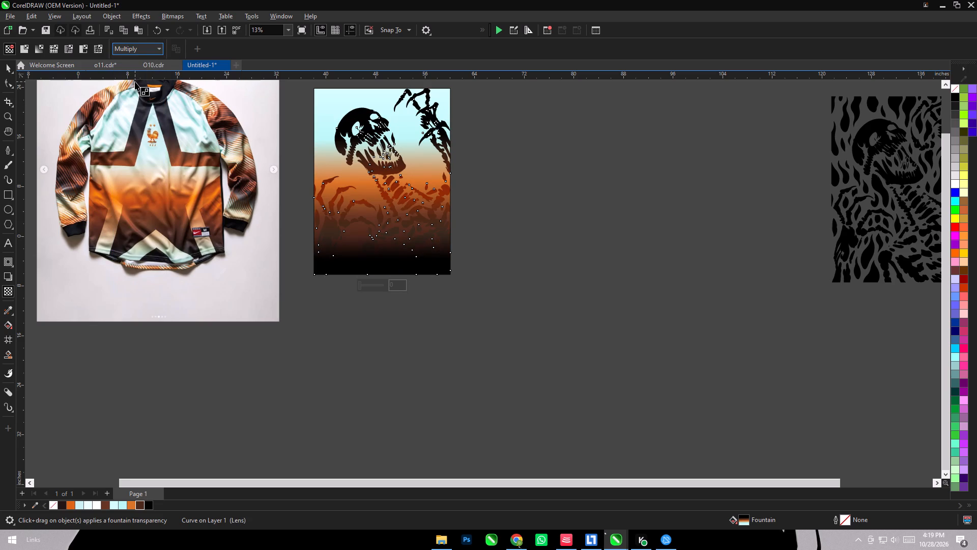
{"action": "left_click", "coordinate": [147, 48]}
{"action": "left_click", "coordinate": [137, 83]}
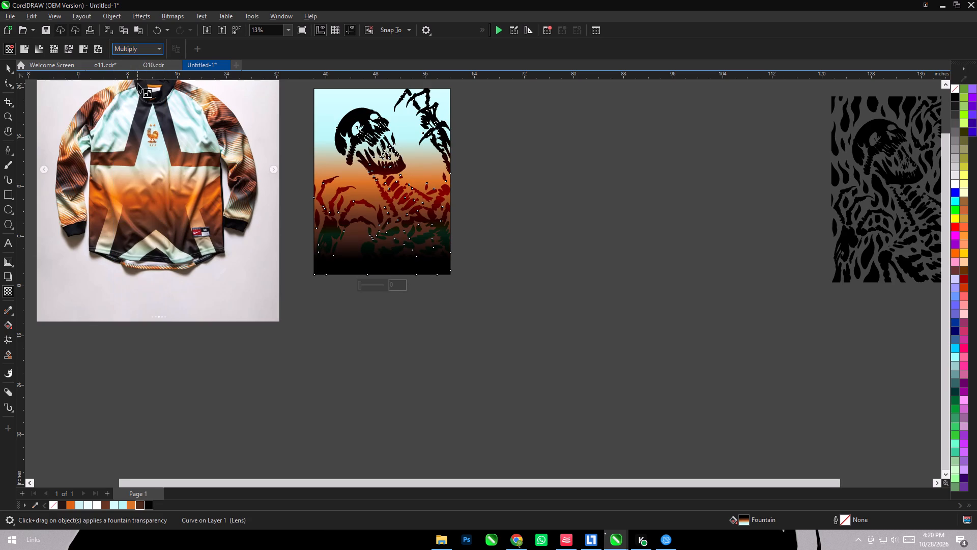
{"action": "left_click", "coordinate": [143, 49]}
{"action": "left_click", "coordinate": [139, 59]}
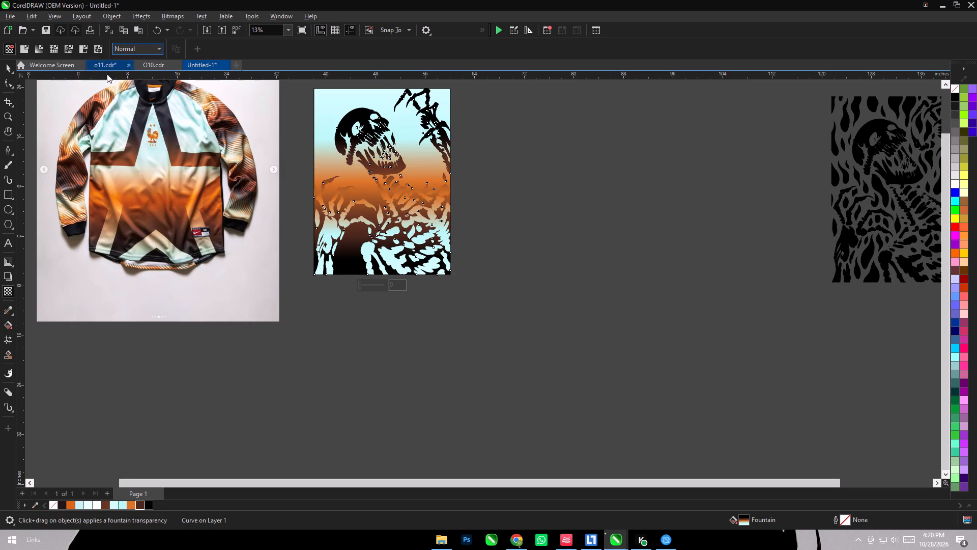
Shift the skeleton's whole gradient slightly downward so the light cyan end falls just below the panel's bottom edge.
{"action": "left_click", "coordinate": [8, 64]}
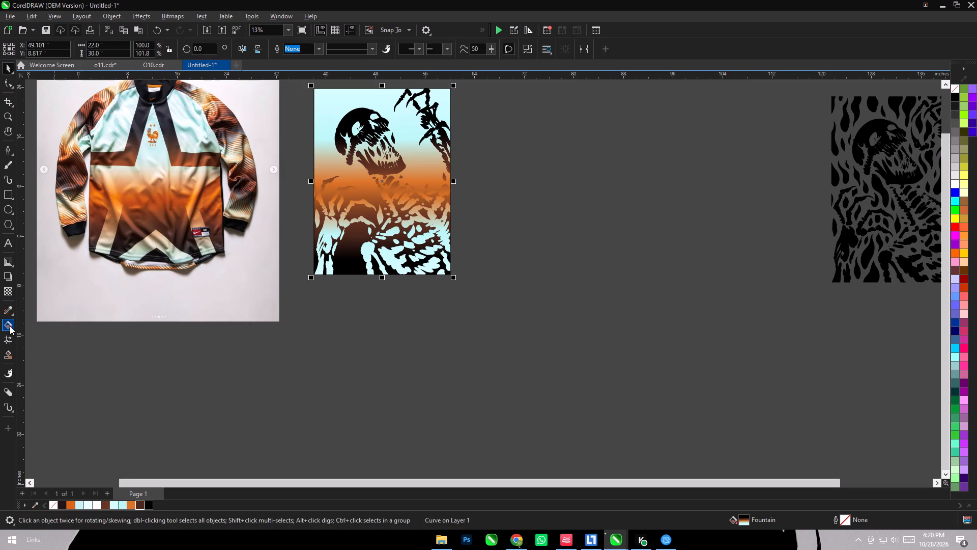
{"action": "left_click", "coordinate": [10, 326]}
{"action": "left_click", "coordinate": [406, 275]}
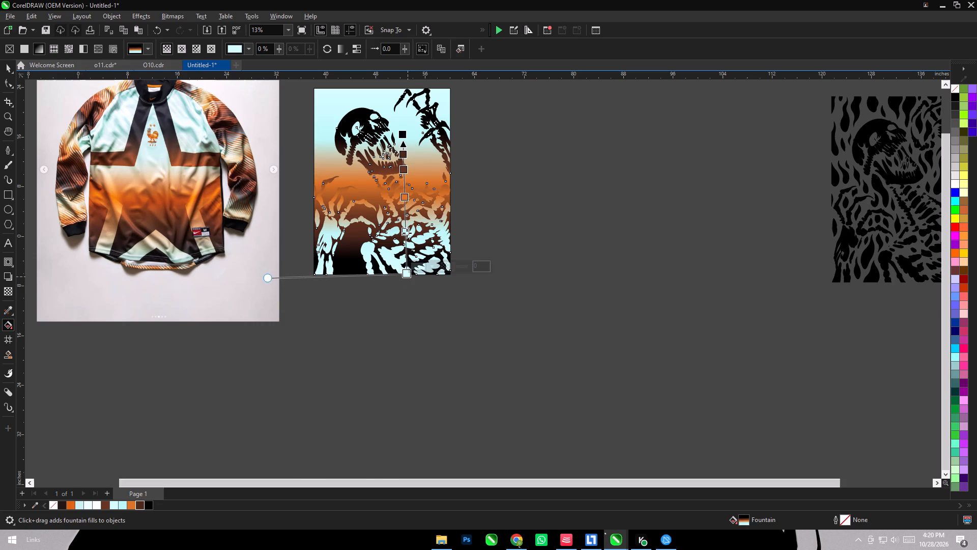
{"action": "left_click_drag", "start_coordinate": [407, 244], "coordinate": [406, 250]}
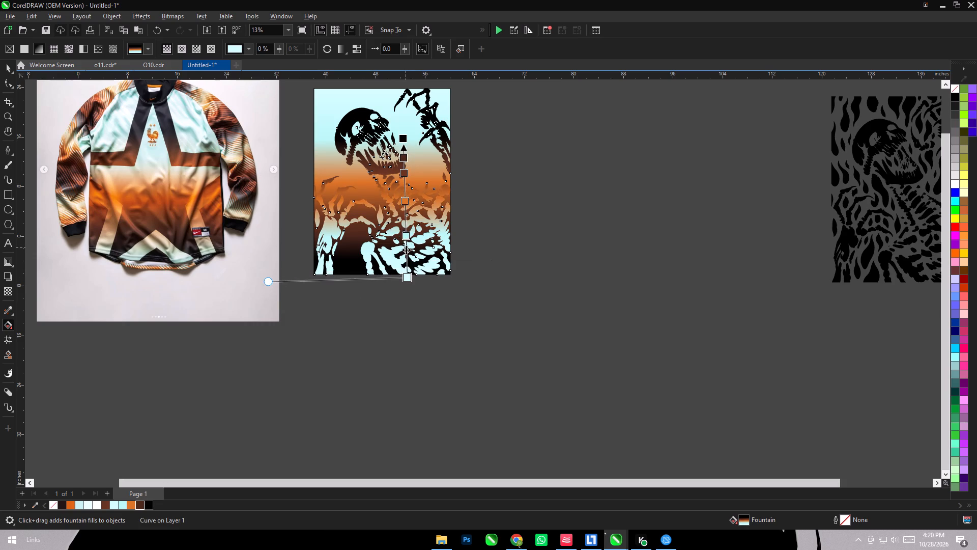
{"action": "left_click_drag", "start_coordinate": [406, 250], "coordinate": [405, 258]}
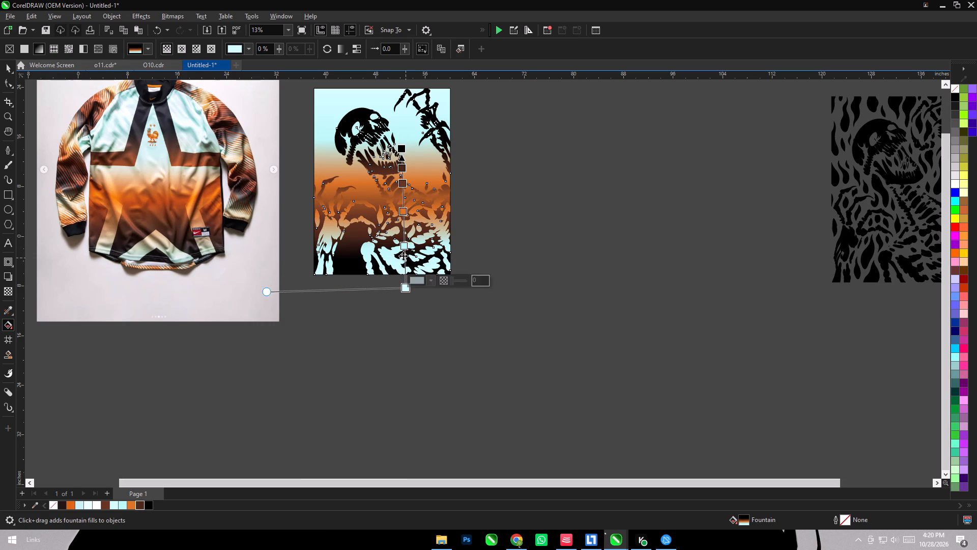
{"action": "left_click", "coordinate": [8, 66]}
{"action": "left_click", "coordinate": [543, 285]}
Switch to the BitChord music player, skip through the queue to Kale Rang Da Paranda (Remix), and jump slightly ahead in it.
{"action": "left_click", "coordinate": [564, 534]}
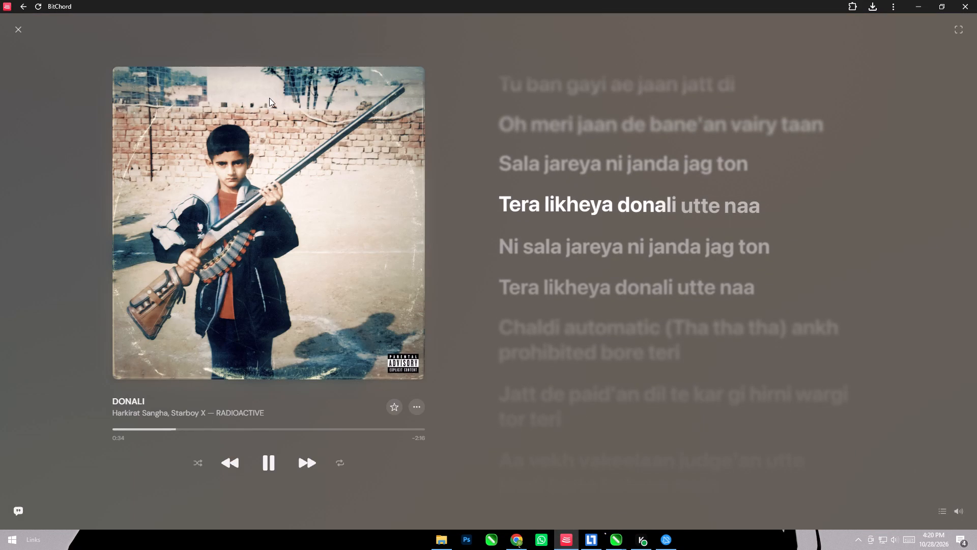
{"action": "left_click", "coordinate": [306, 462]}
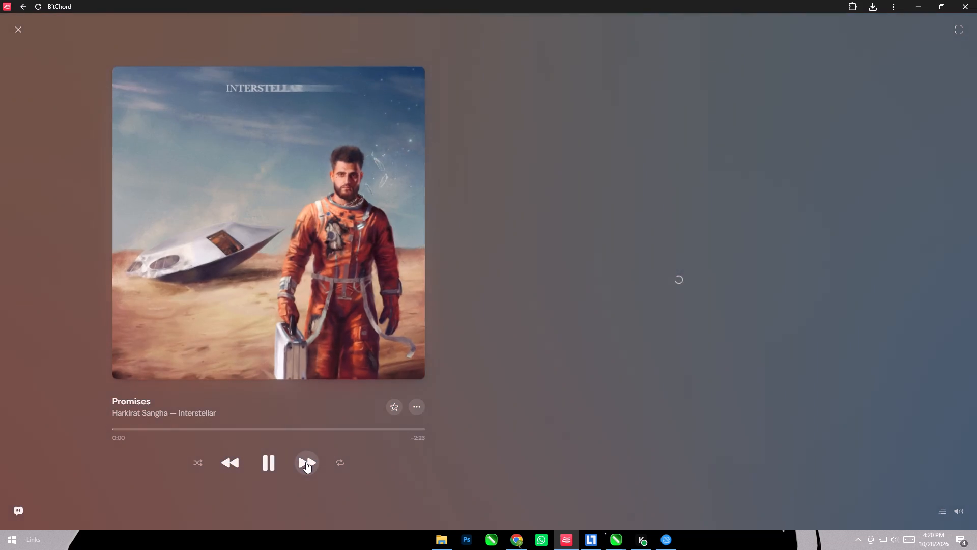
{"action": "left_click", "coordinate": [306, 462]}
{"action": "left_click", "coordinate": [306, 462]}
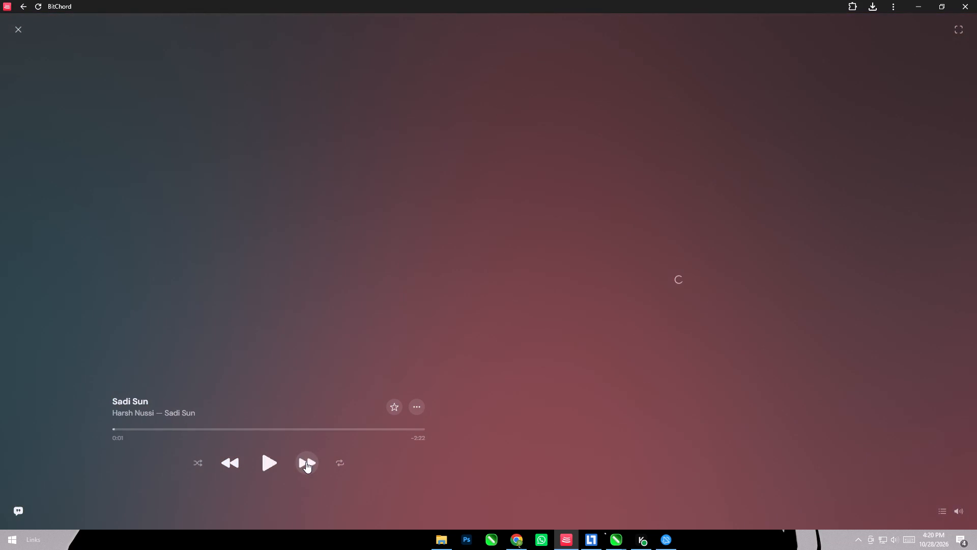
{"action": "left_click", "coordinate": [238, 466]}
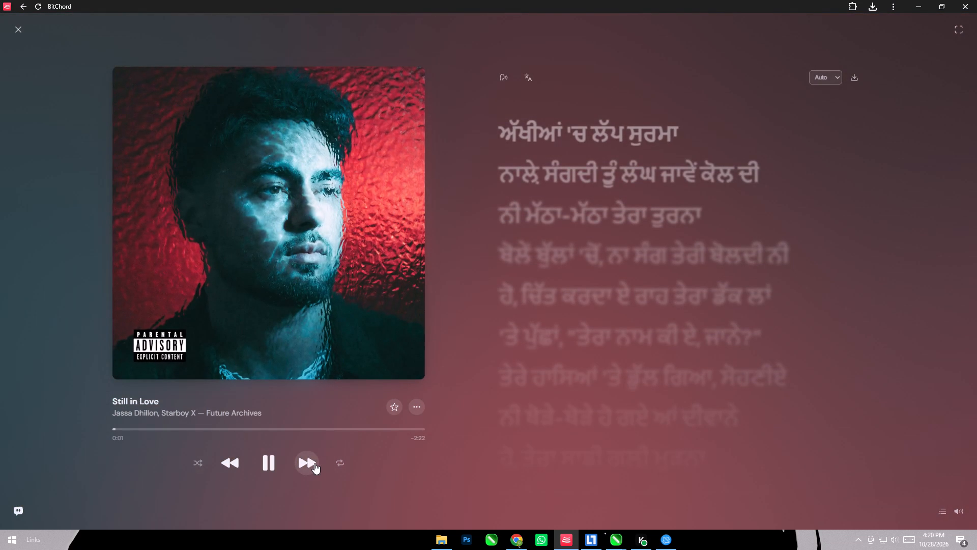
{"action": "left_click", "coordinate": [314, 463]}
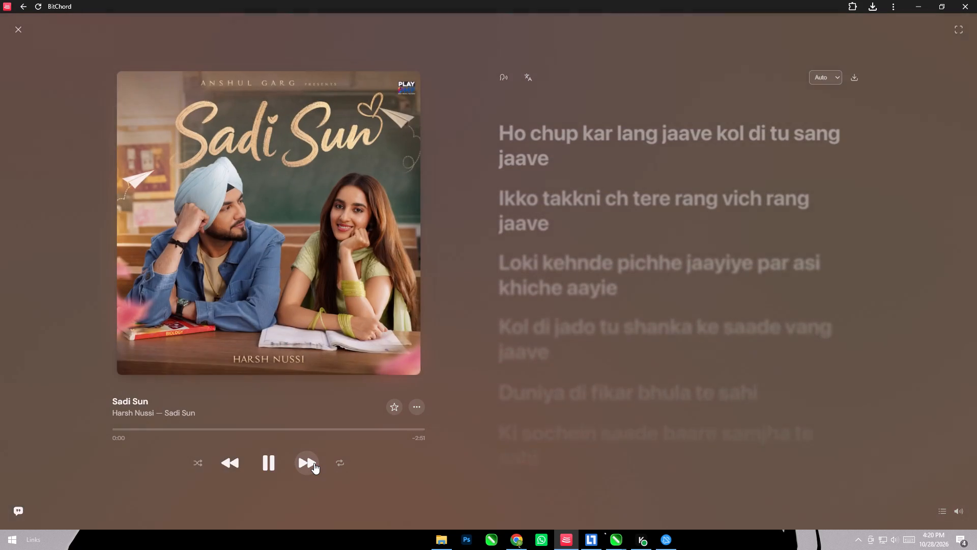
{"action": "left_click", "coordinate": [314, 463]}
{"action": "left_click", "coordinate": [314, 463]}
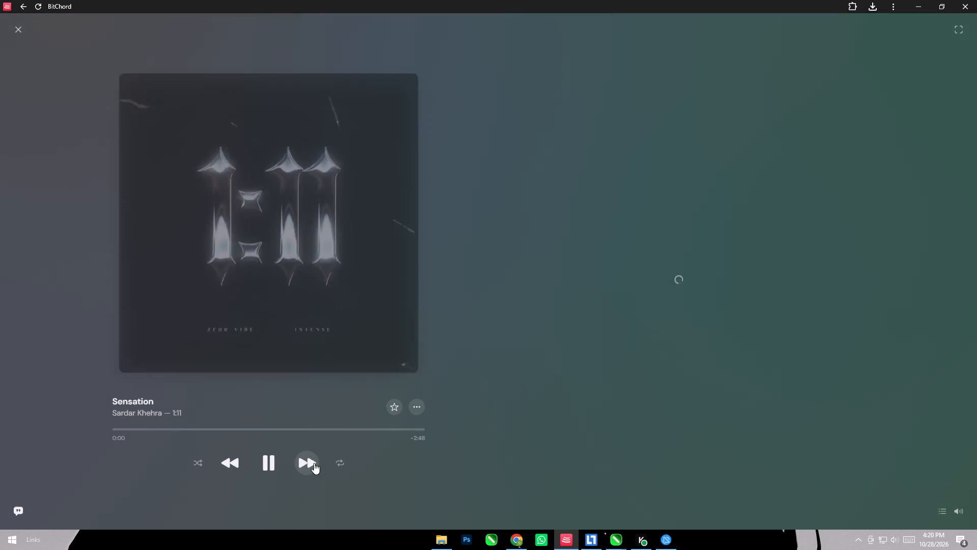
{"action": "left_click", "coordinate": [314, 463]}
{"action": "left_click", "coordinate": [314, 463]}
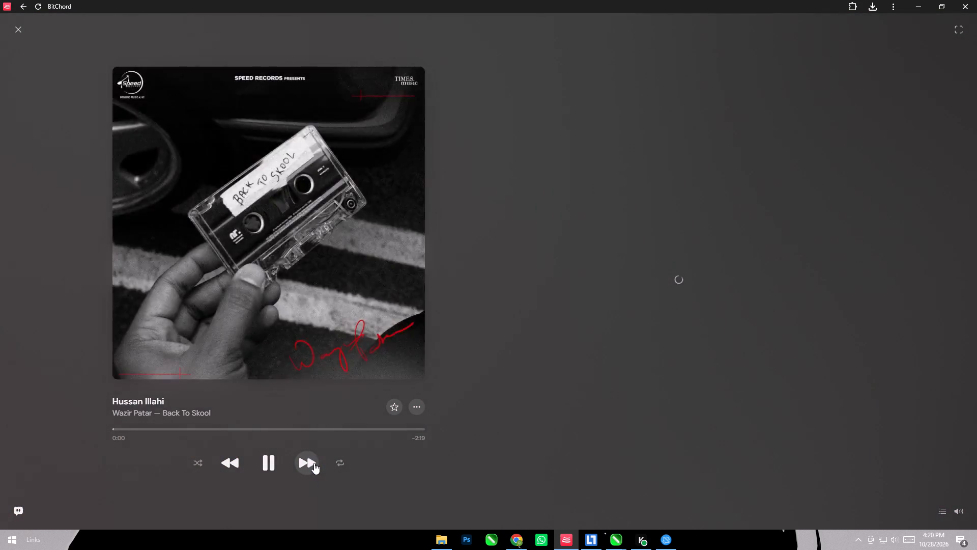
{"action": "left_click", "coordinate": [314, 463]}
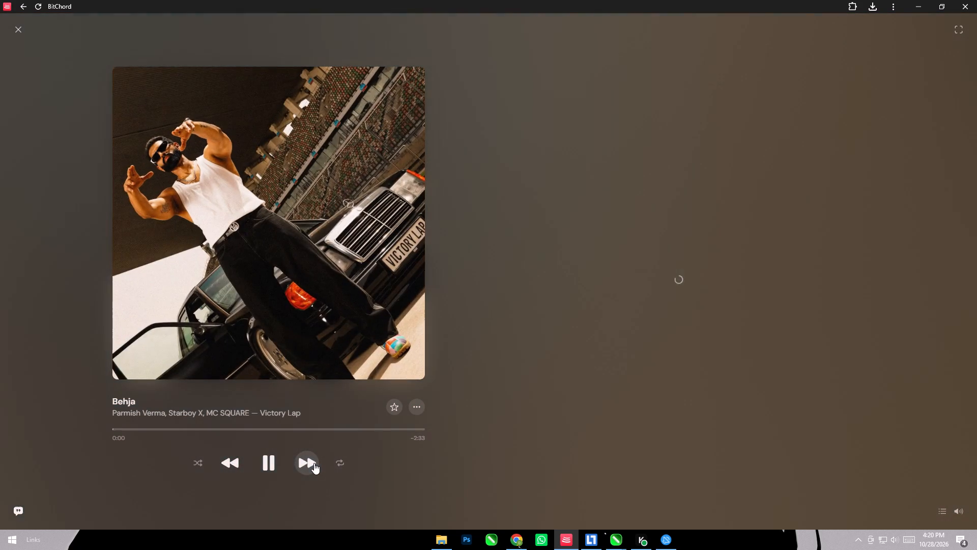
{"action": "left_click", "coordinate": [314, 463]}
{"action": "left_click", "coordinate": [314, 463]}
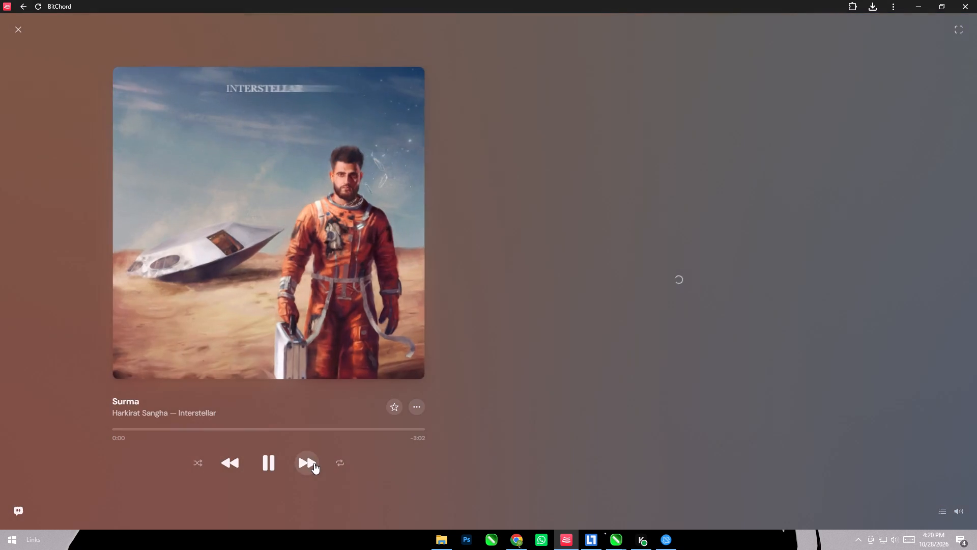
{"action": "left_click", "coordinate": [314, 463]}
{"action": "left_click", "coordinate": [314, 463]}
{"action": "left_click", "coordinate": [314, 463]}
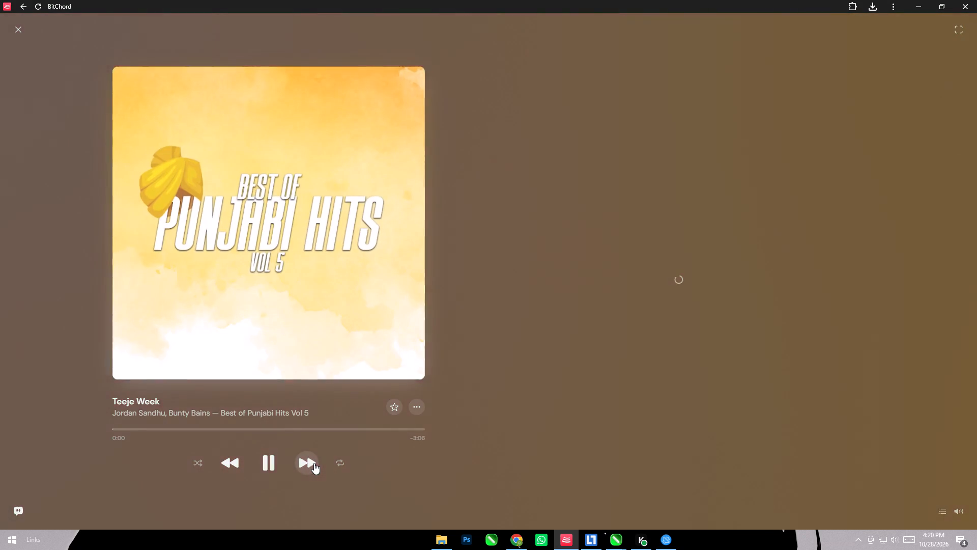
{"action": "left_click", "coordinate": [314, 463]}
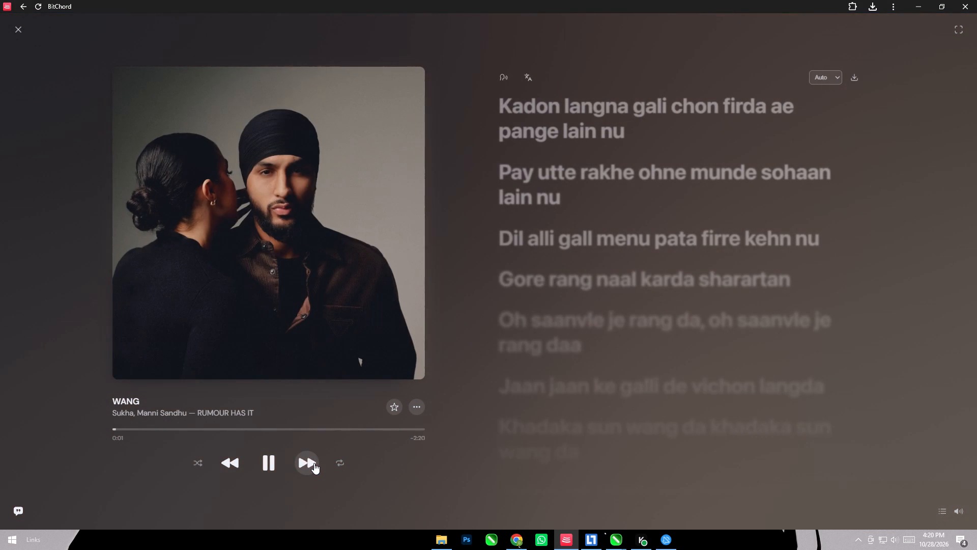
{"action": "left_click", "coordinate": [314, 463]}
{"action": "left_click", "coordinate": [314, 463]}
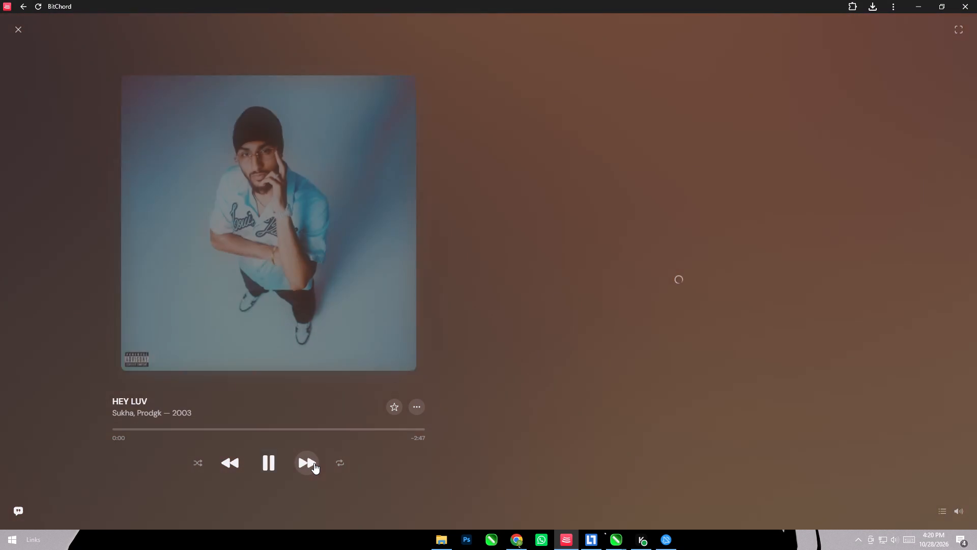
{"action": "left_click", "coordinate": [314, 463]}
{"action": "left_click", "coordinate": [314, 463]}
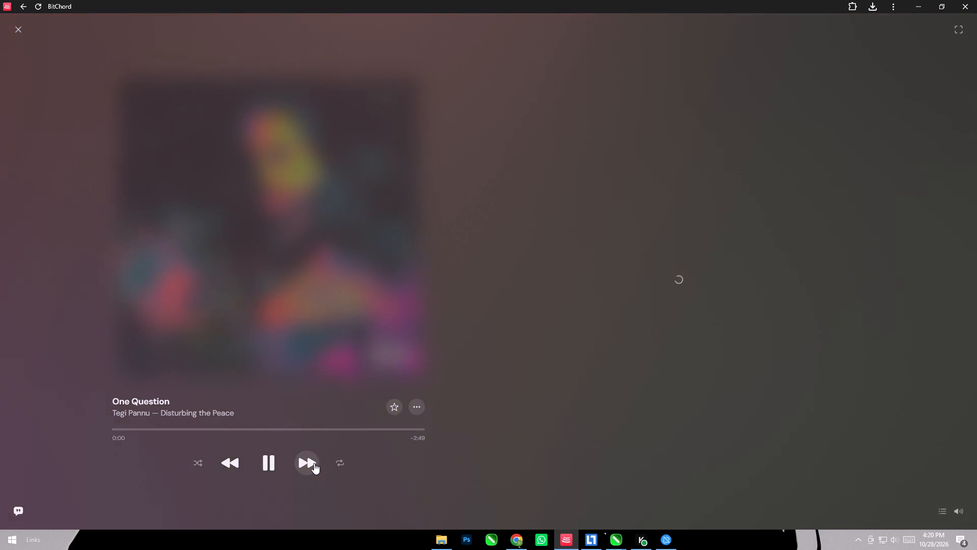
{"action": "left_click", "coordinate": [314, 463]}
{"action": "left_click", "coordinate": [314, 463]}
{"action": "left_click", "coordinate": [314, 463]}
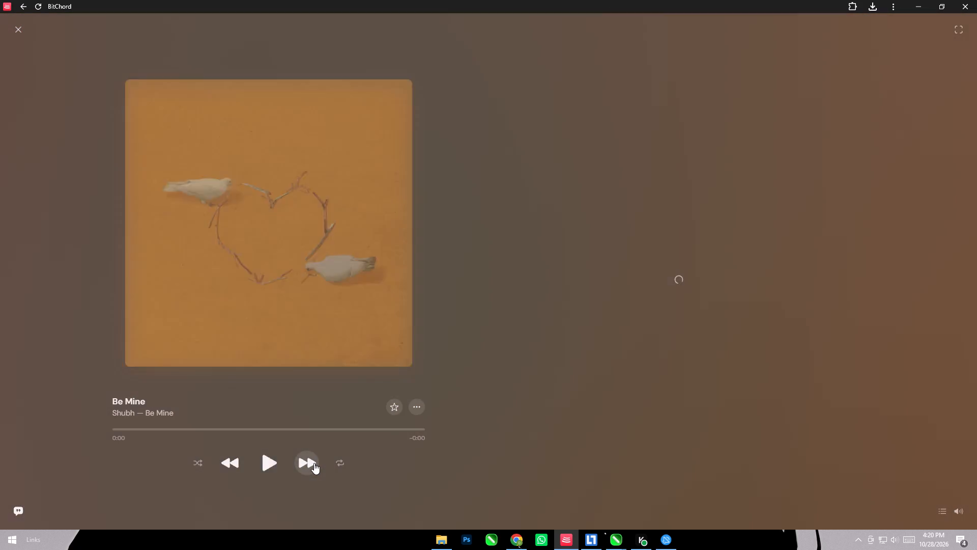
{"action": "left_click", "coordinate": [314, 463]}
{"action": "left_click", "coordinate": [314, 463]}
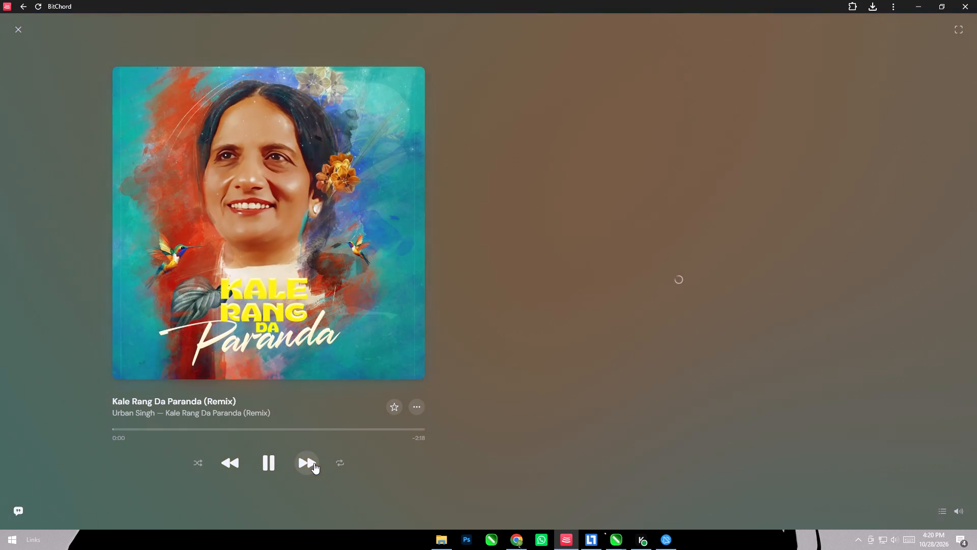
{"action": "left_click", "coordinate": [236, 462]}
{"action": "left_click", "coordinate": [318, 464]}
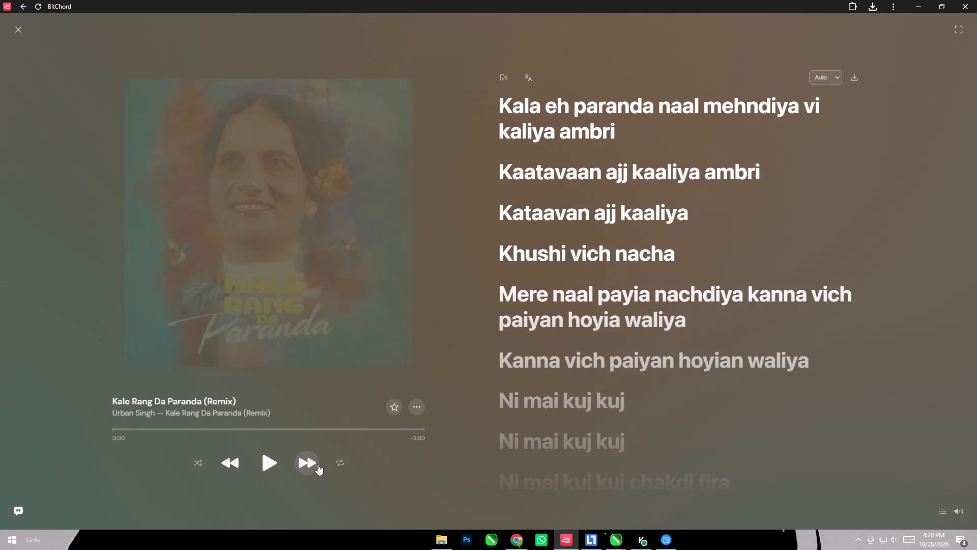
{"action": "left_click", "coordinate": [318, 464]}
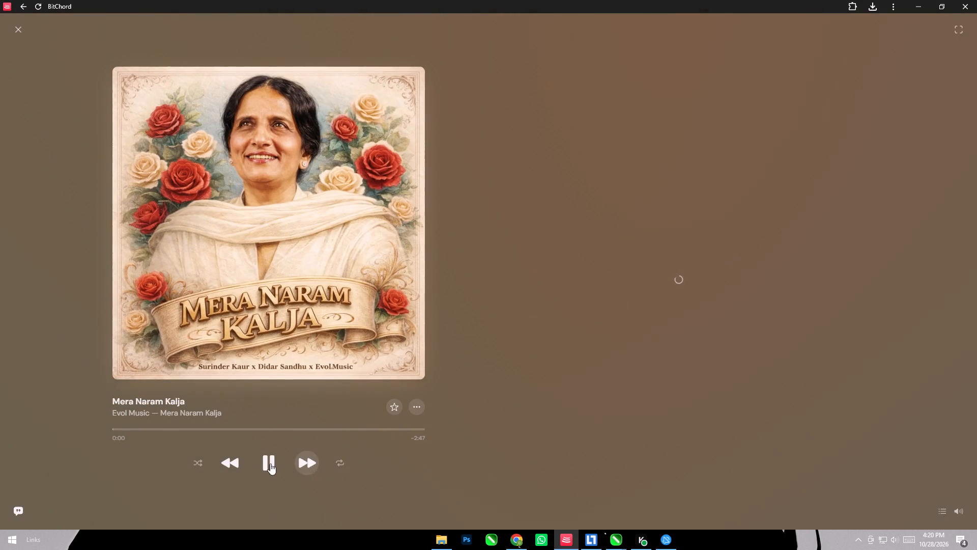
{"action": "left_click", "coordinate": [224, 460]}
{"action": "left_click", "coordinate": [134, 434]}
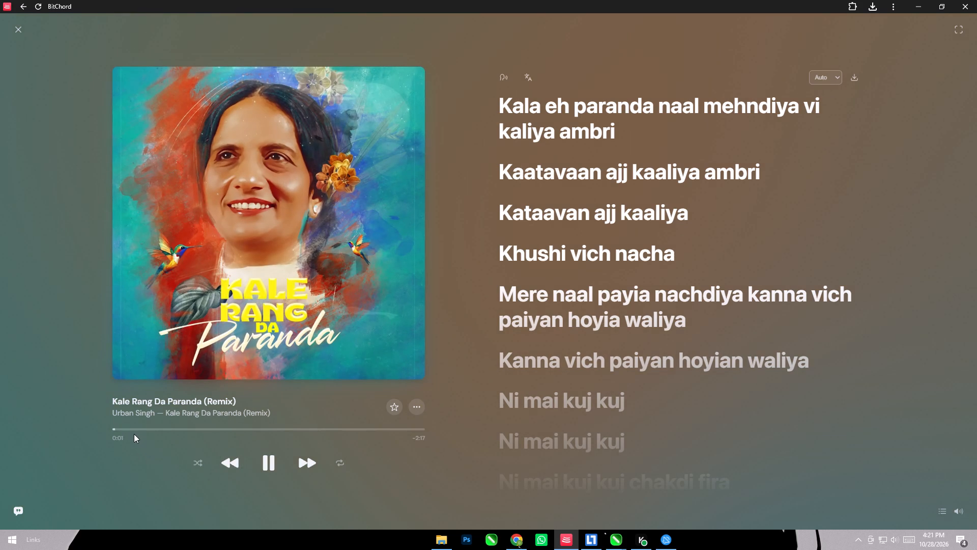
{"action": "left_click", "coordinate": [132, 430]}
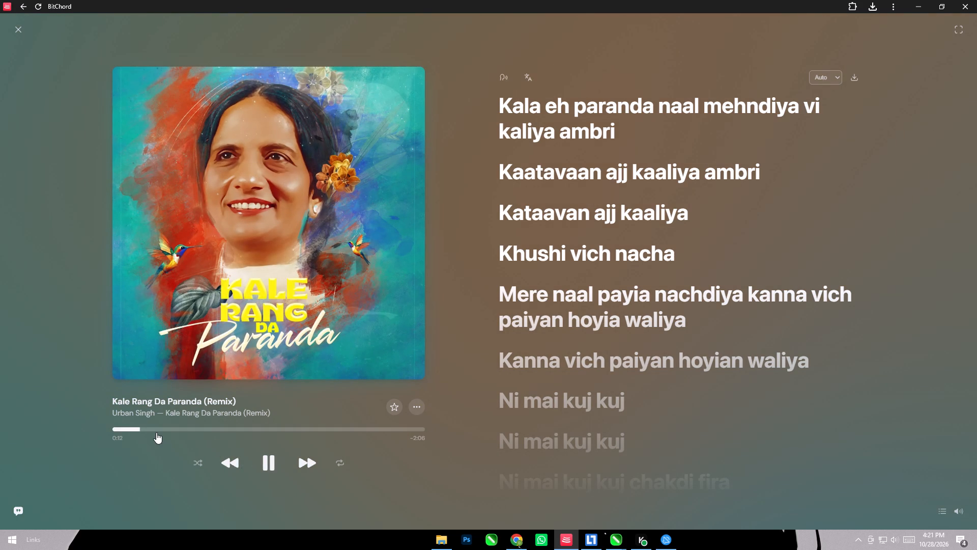
Skip ahead through the queue to the track Banggtown and return to CorelDRAW.
{"action": "left_click", "coordinate": [308, 465]}
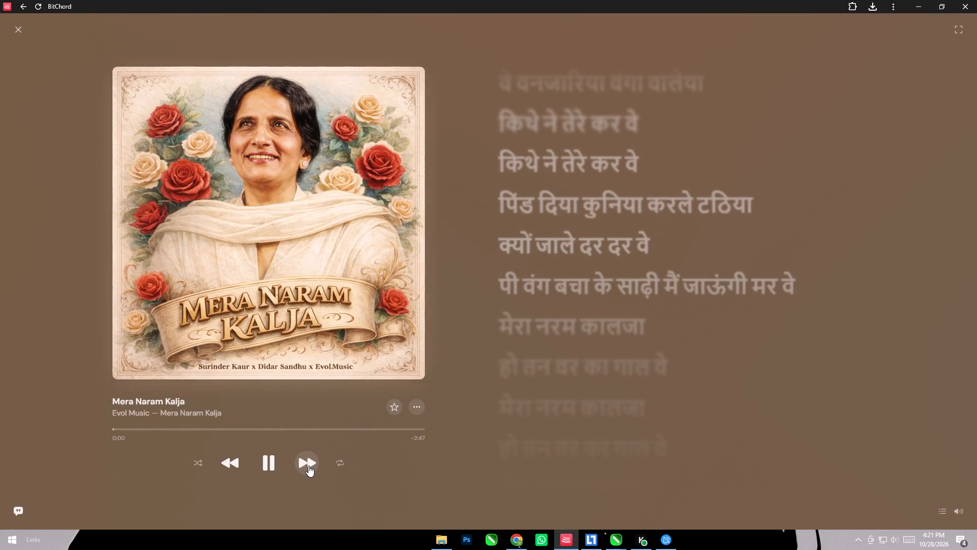
{"action": "left_click", "coordinate": [308, 465]}
{"action": "left_click", "coordinate": [308, 465]}
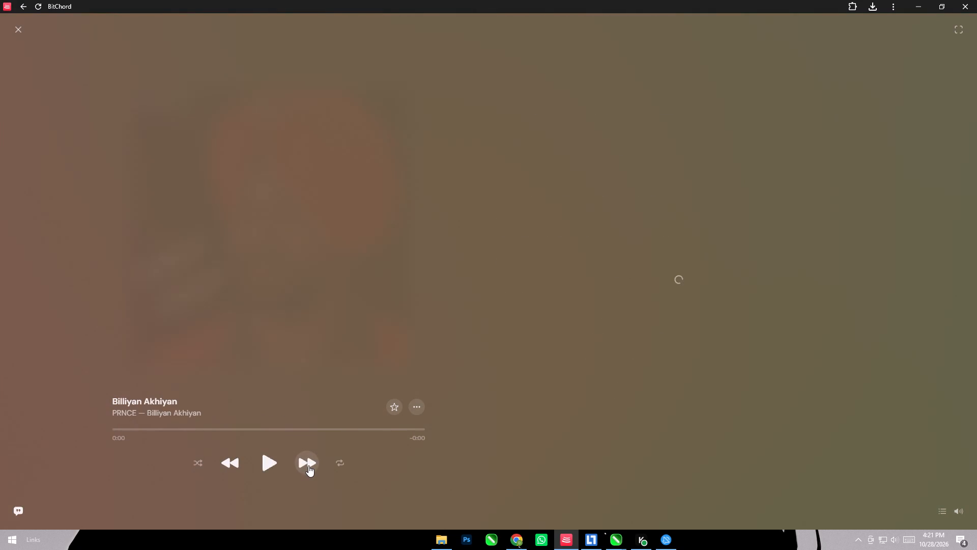
{"action": "left_click", "coordinate": [308, 465]}
{"action": "left_click", "coordinate": [308, 465]}
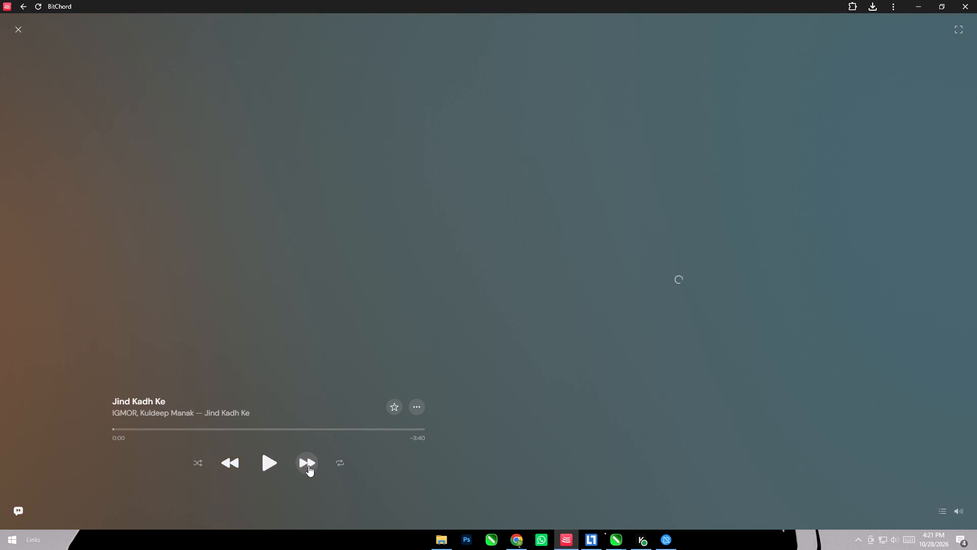
{"action": "left_click", "coordinate": [308, 465]}
{"action": "left_click", "coordinate": [308, 465]}
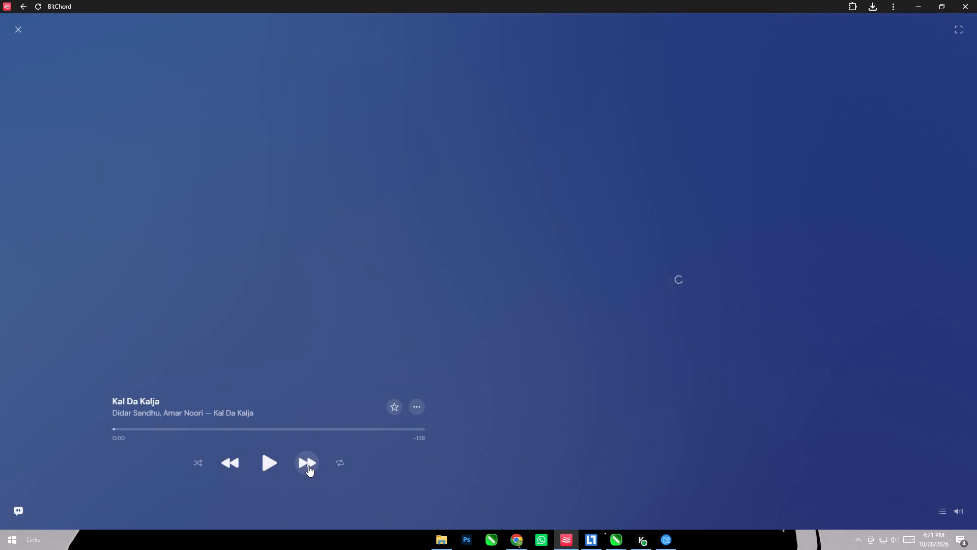
{"action": "left_click", "coordinate": [308, 465]}
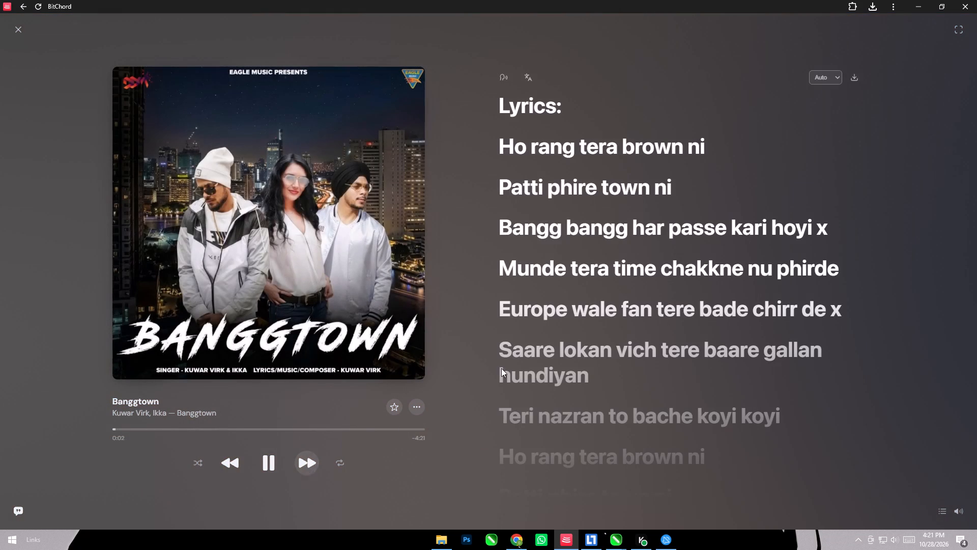
{"action": "left_click", "coordinate": [917, 0]}
Extend the skeleton's gradient fill downward so its light cyan end sits well below the panel's bottom edge, and deselect it.
{"action": "left_click", "coordinate": [654, 314]}
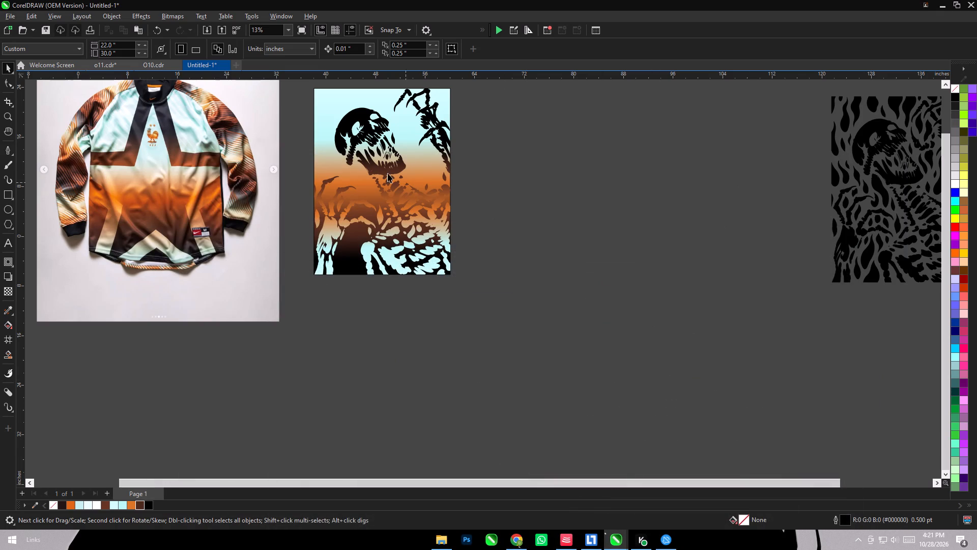
{"action": "scroll", "coordinate": [440, 195], "scroll_direction": "down", "scroll_amount": 2}
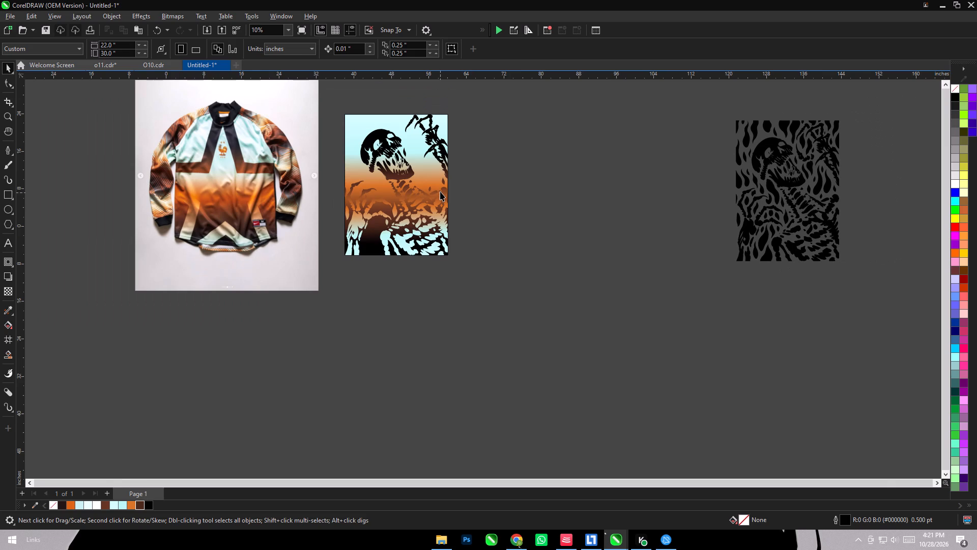
{"action": "left_click", "coordinate": [438, 227]}
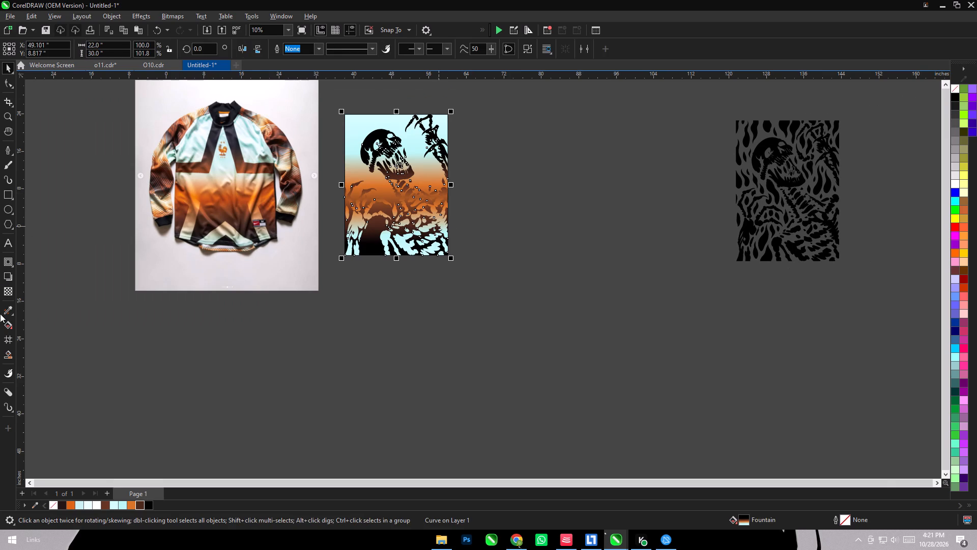
{"action": "left_click", "coordinate": [3, 321]}
{"action": "left_click_drag", "start_coordinate": [417, 262], "coordinate": [416, 279]}
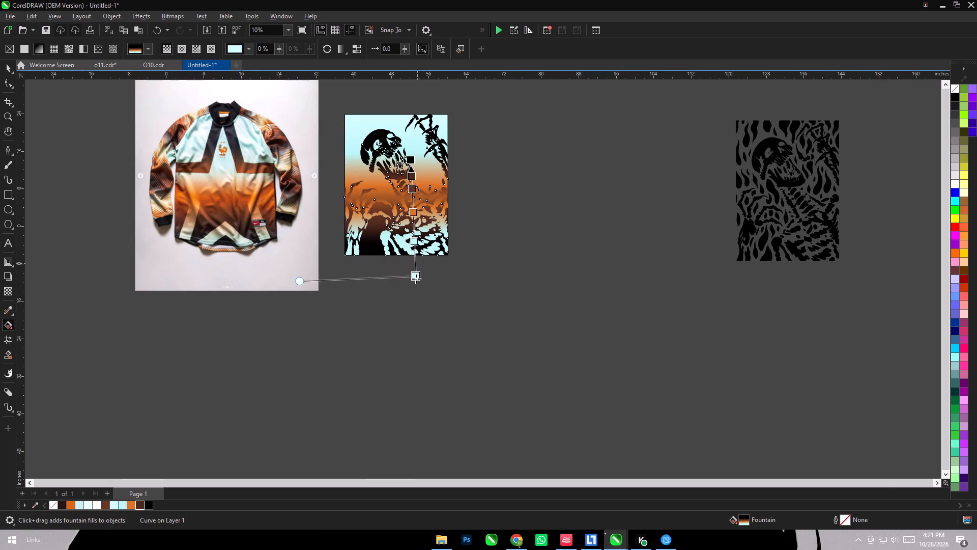
{"action": "left_click_drag", "start_coordinate": [416, 279], "coordinate": [414, 300]}
{"action": "left_click_drag", "start_coordinate": [414, 300], "coordinate": [416, 282]}
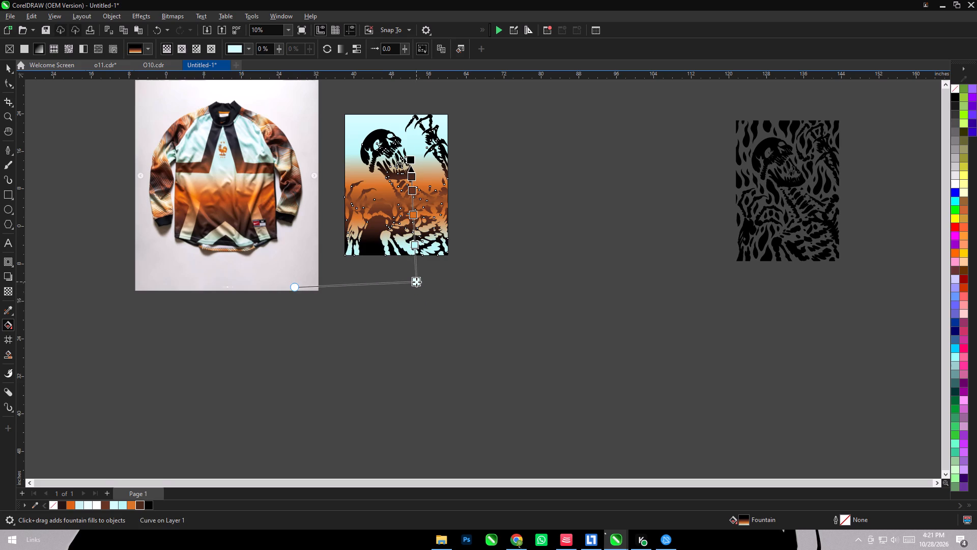
{"action": "left_click_drag", "start_coordinate": [416, 282], "coordinate": [417, 288]}
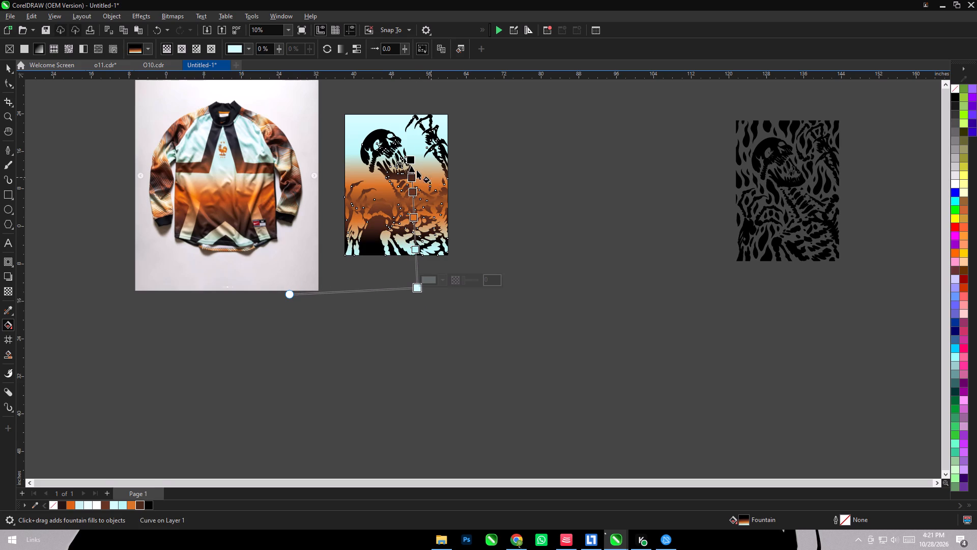
{"action": "left_click", "coordinate": [9, 68]}
{"action": "left_click", "coordinate": [523, 244]}
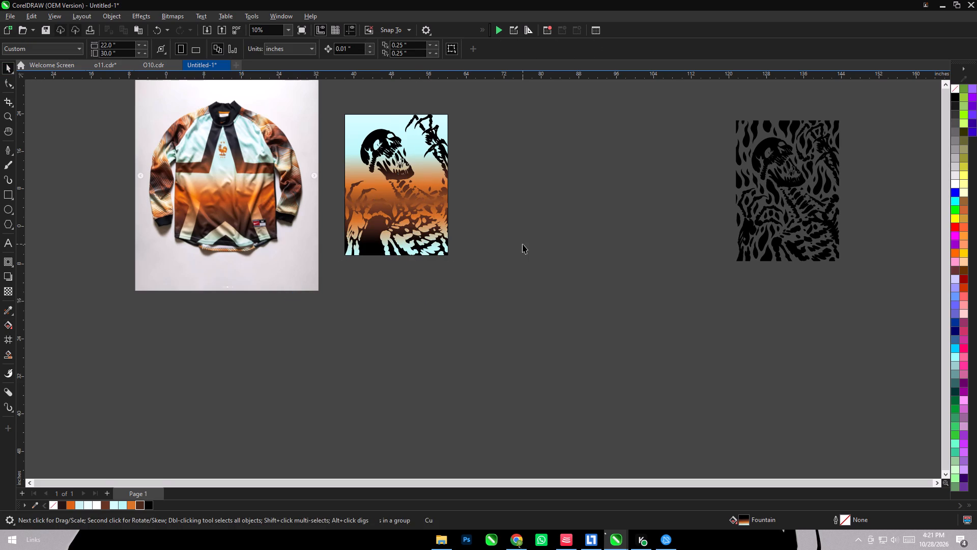
Scale the skeleton down proportionally to about 17.1 × 23.3 inches, keeping its bottom-left corner anchored on the panel.
{"action": "left_click", "coordinate": [425, 131]}
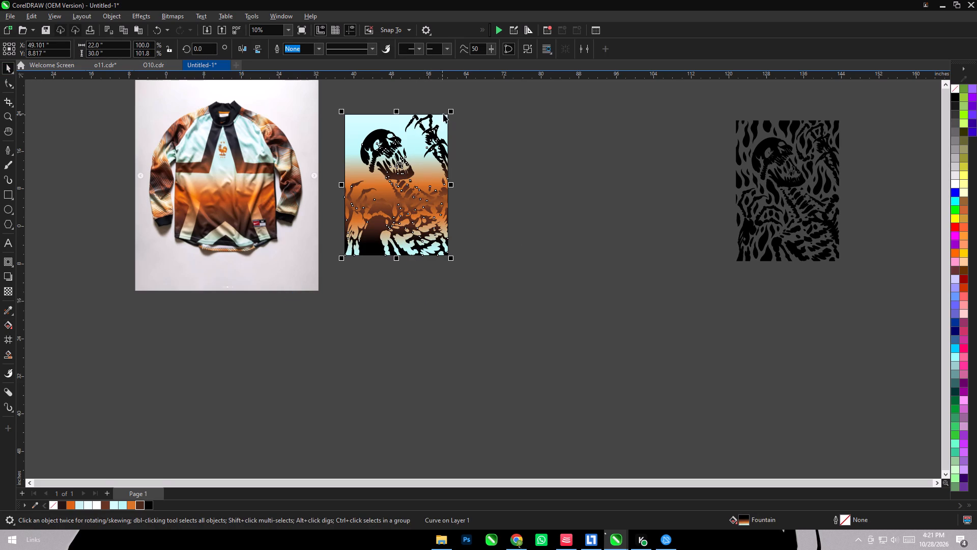
{"action": "left_click_drag", "start_coordinate": [452, 109], "coordinate": [443, 141]}
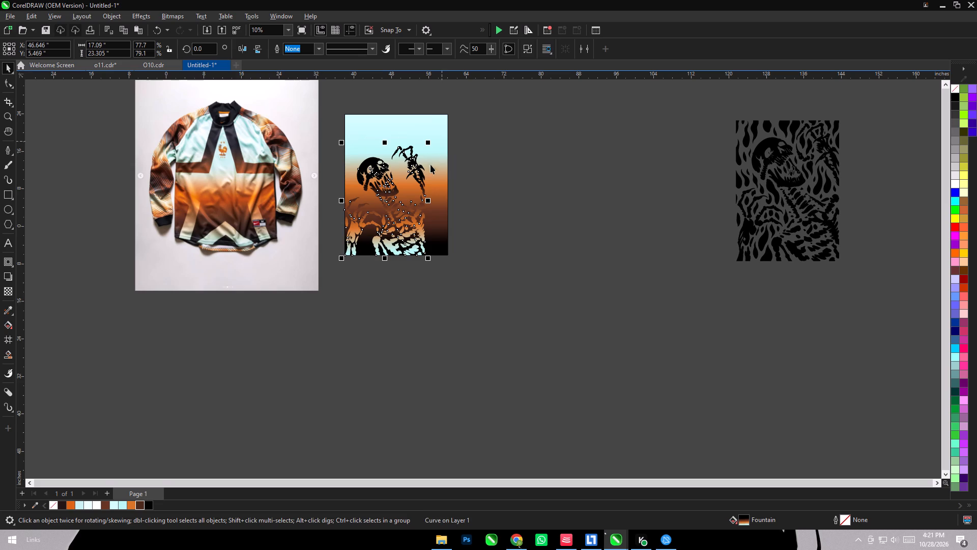
Align the skeleton flush with the gradient panel's right edge and clear the selection.
{"action": "left_click", "coordinate": [433, 182], "text": "shift"}
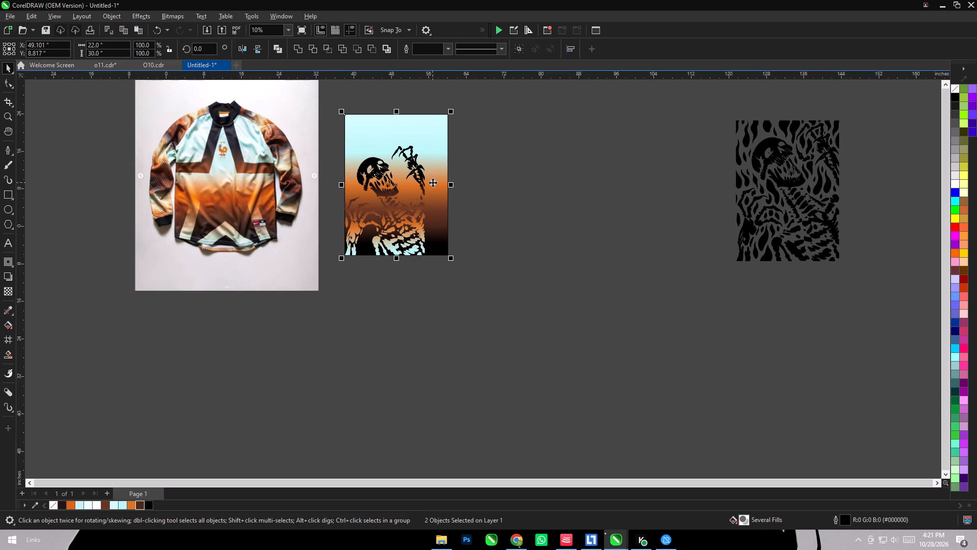
{"action": "key", "text": "r"}
{"action": "left_click", "coordinate": [500, 175]}
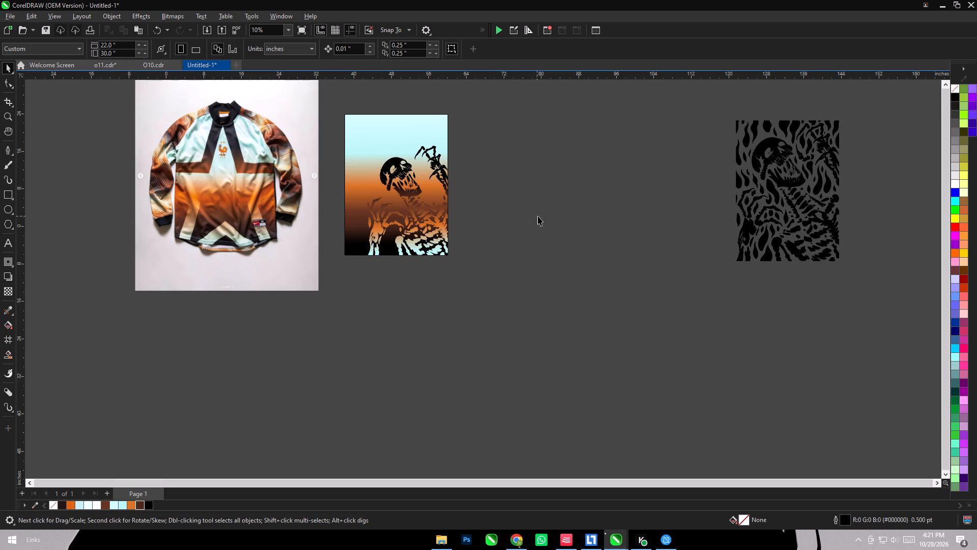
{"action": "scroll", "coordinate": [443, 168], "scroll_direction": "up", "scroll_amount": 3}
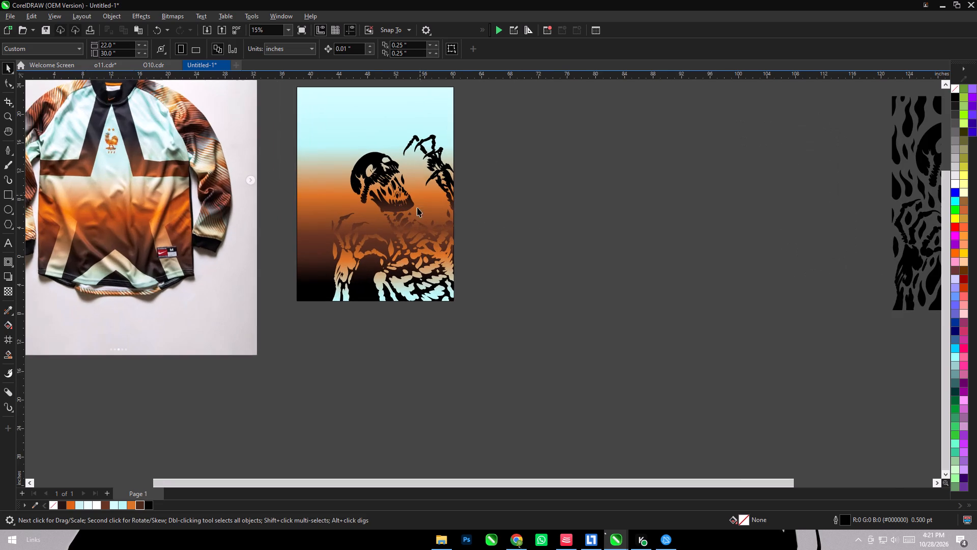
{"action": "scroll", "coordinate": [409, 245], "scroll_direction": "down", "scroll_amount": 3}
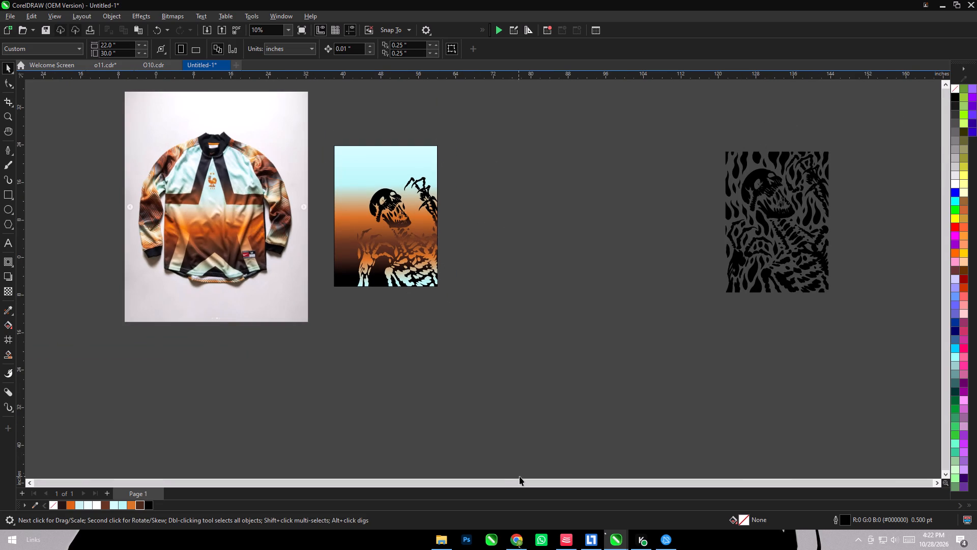
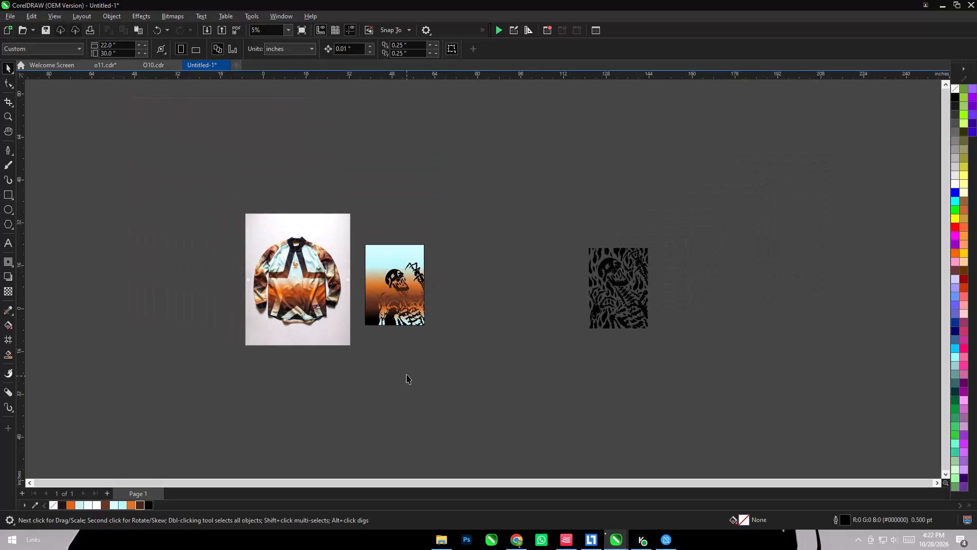
Move the black flame-and-skeleton group into the empty space close beside the gradient panel.
{"action": "scroll", "coordinate": [407, 373], "scroll_direction": "up", "scroll_amount": 4}
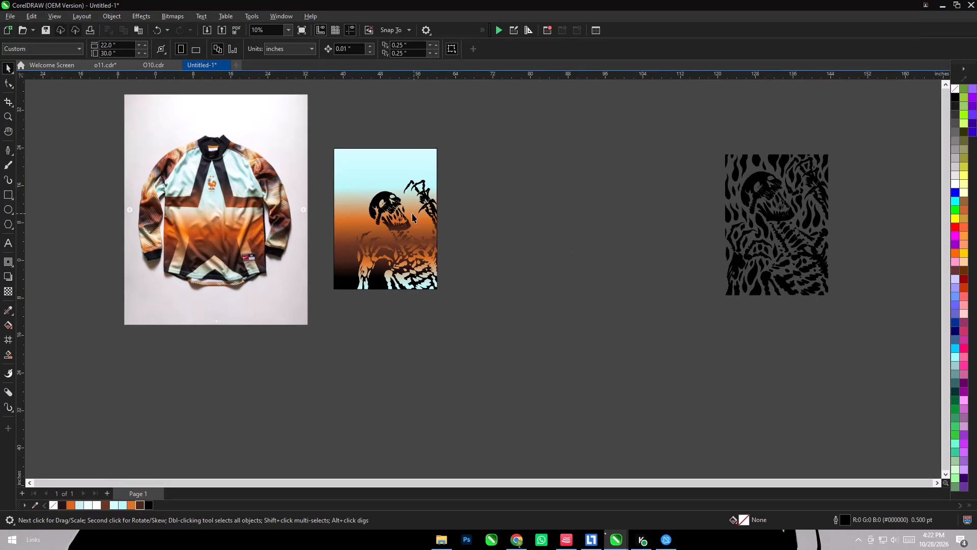
{"action": "left_click", "coordinate": [410, 225]}
{"action": "left_click_drag", "start_coordinate": [756, 225], "coordinate": [570, 228]}
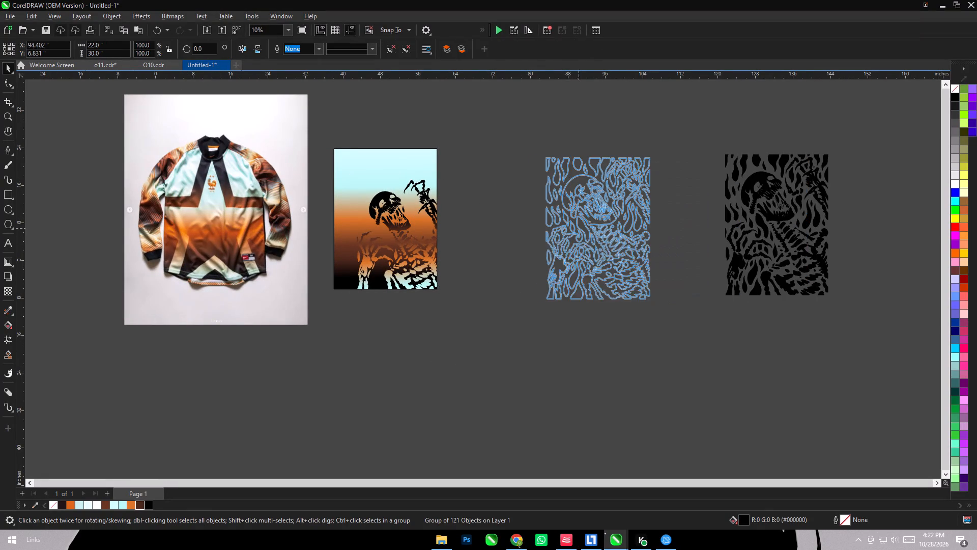
{"action": "left_click_drag", "start_coordinate": [570, 228], "coordinate": [533, 230]}
{"action": "scroll", "coordinate": [529, 235], "scroll_direction": "up", "scroll_amount": 3}
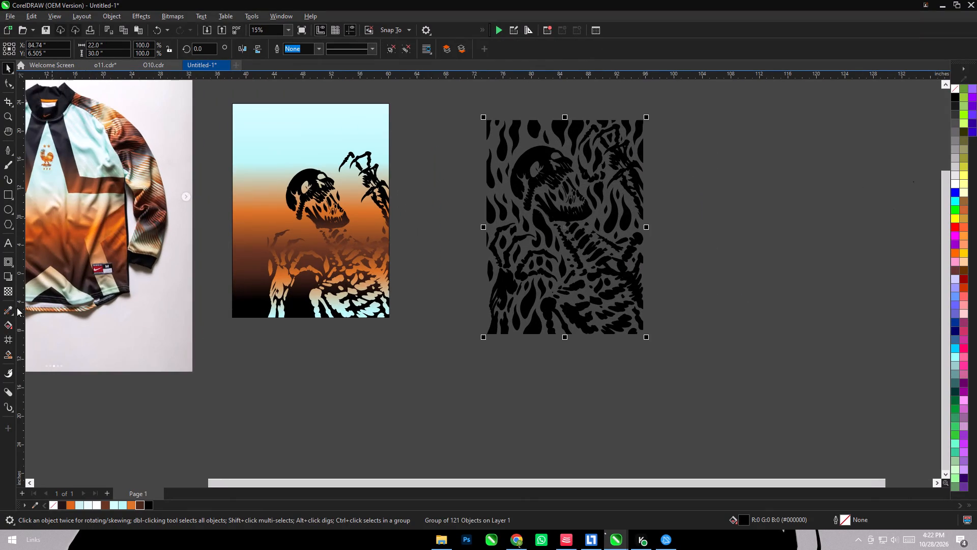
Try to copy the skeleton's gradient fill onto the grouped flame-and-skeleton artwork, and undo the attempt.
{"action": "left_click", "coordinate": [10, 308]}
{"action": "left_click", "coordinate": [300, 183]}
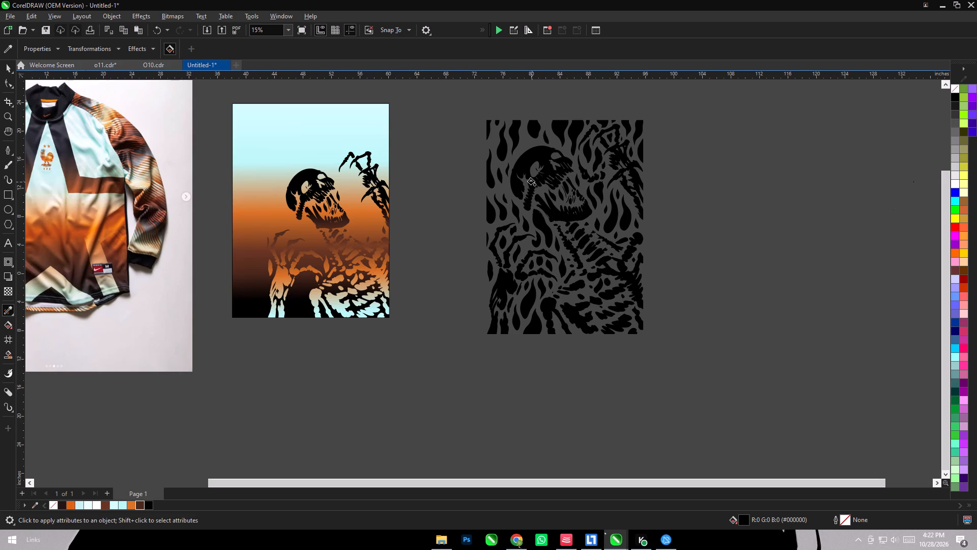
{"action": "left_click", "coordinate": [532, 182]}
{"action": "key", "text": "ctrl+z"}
Ungroup the black flame-and-skeleton artwork and weld all its pieces into a single curve.
{"action": "left_click", "coordinate": [8, 74]}
{"action": "left_click_drag", "start_coordinate": [452, 104], "coordinate": [651, 384]}
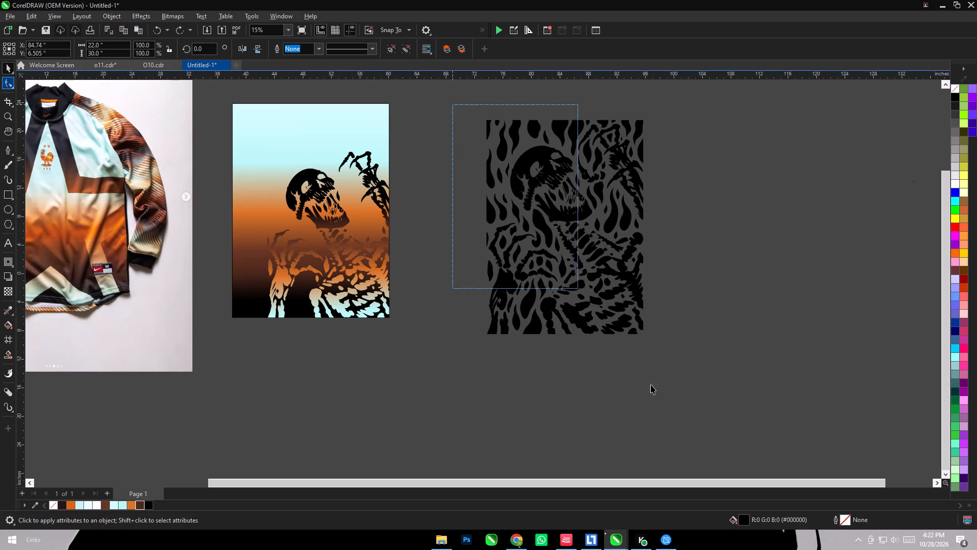
{"action": "left_click_drag", "start_coordinate": [651, 384], "coordinate": [693, 429]}
{"action": "key", "text": "ctrl+u"}
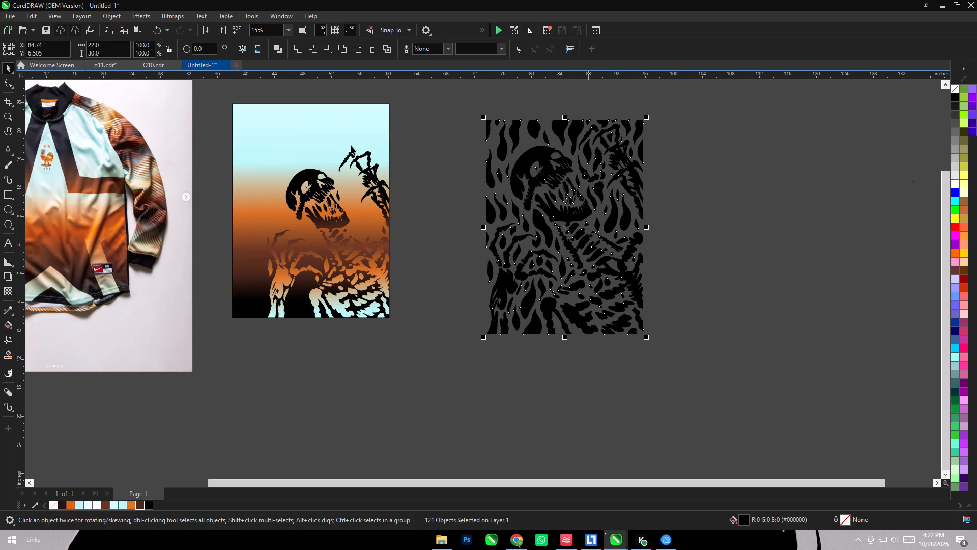
{"action": "left_click", "coordinate": [294, 48]}
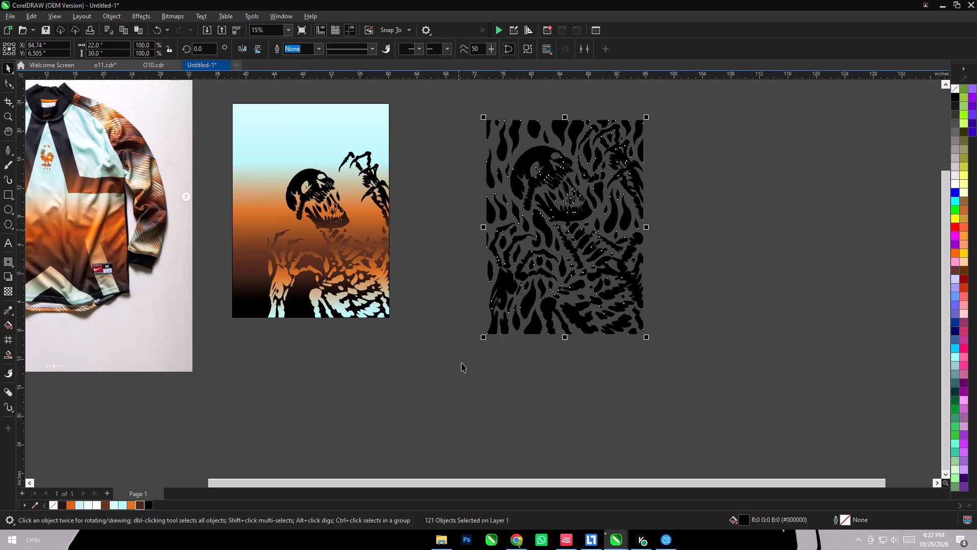
Copy the gradient fill from the skeleton on the panel onto the welded flame-and-skeleton curve.
{"action": "left_click", "coordinate": [4, 312]}
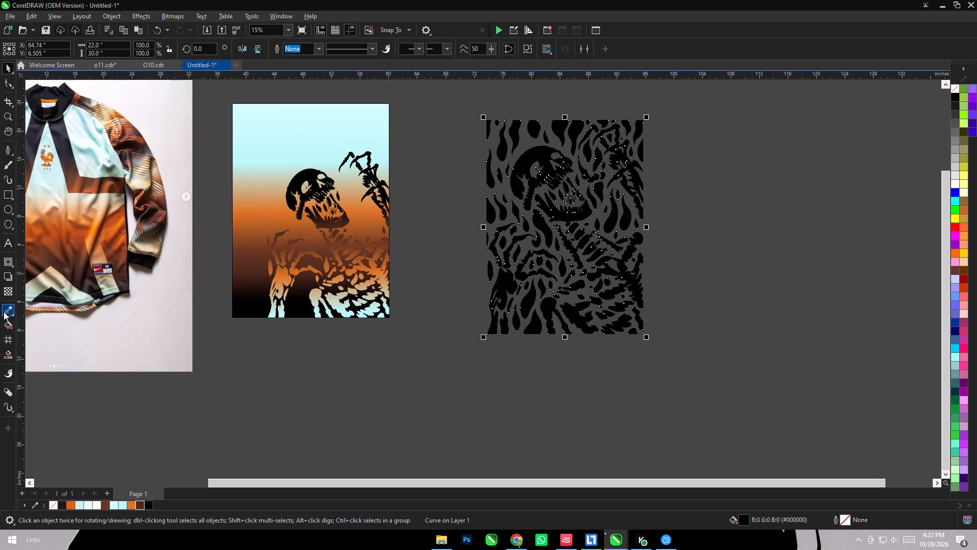
{"action": "left_click", "coordinate": [310, 174]}
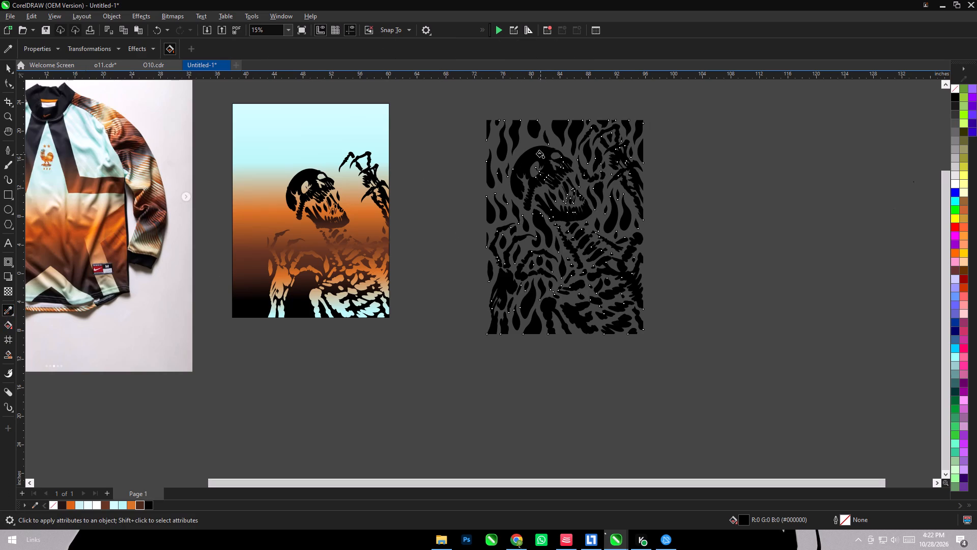
{"action": "left_click", "coordinate": [540, 154]}
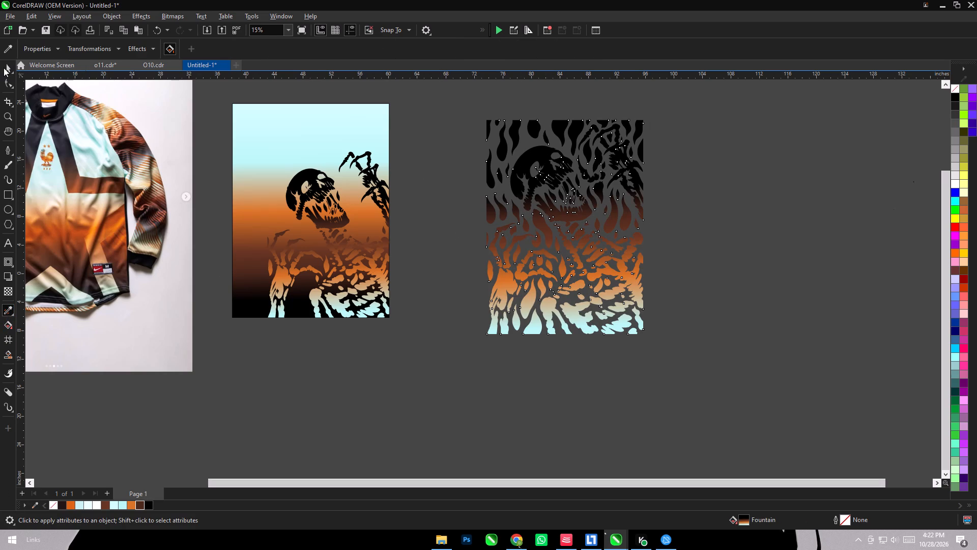
{"action": "left_click", "coordinate": [4, 68]}
Move the smaller flame-free skeleton off the gradient panel to the far side of the flame artwork.
{"action": "left_click", "coordinate": [327, 356]}
{"action": "left_click_drag", "start_coordinate": [377, 312], "coordinate": [831, 356]}
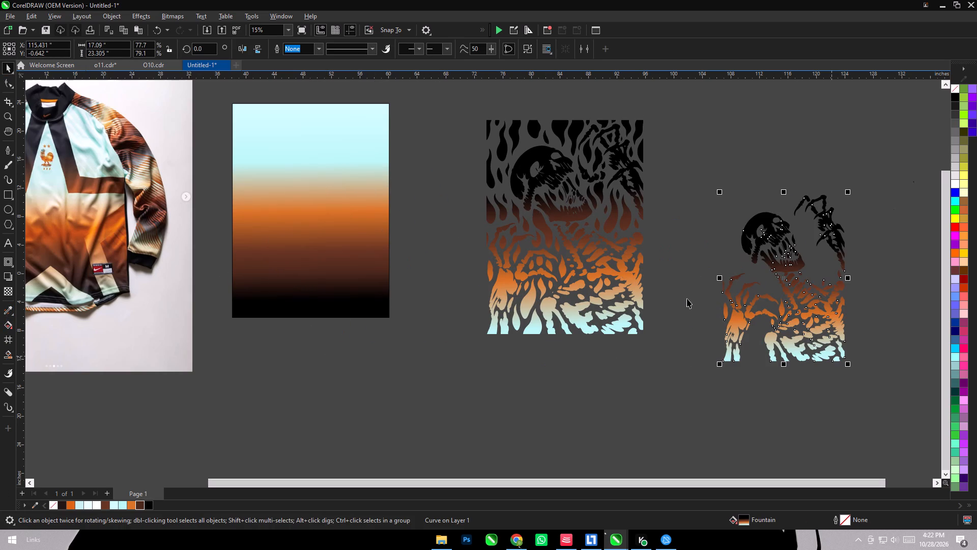
Align the gradient flame-and-skeleton artwork to the gradient panel by horizontal centre and top edge, and clear the selection.
{"action": "left_click", "coordinate": [594, 191]}
{"action": "left_click", "coordinate": [343, 222], "text": "shift"}
{"action": "type", "text": "ct"}
{"action": "left_click", "coordinate": [438, 339]}
Move the smaller flame-free skeleton farther away from the panel, keeping it at the same height.
{"action": "scroll", "coordinate": [438, 339], "scroll_direction": "down", "scroll_amount": 2}
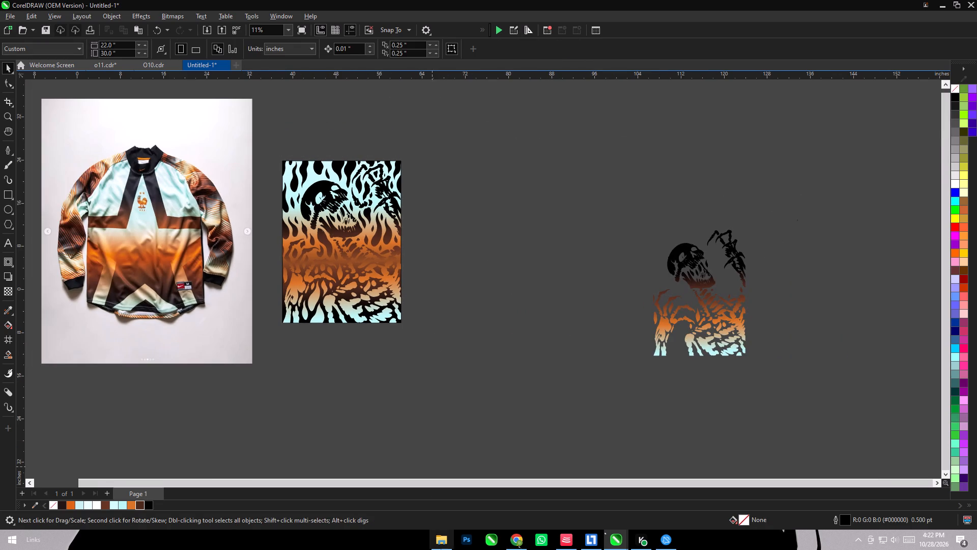
{"action": "scroll", "coordinate": [313, 243], "scroll_direction": "up", "scroll_amount": 5}
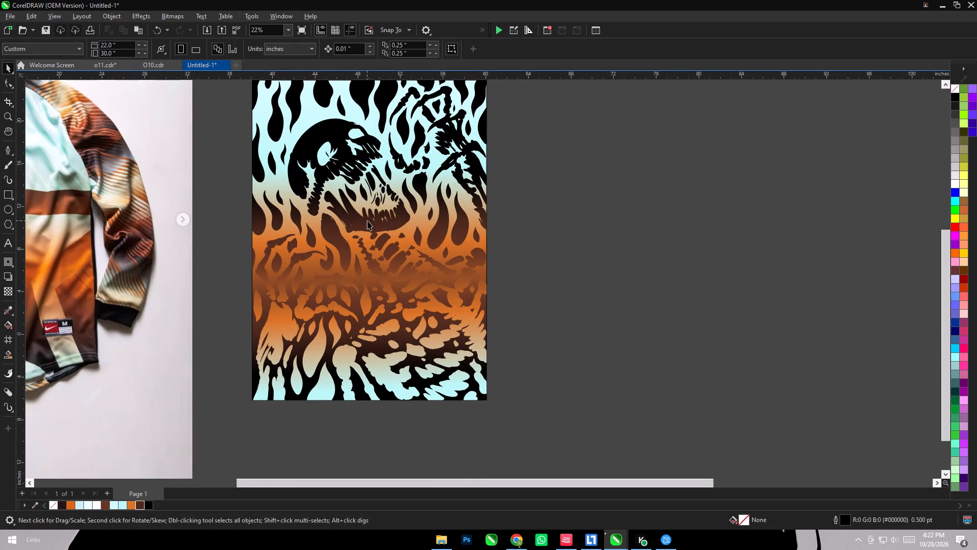
{"action": "left_click", "coordinate": [367, 221]}
{"action": "scroll", "coordinate": [367, 221], "scroll_direction": "down", "scroll_amount": 5}
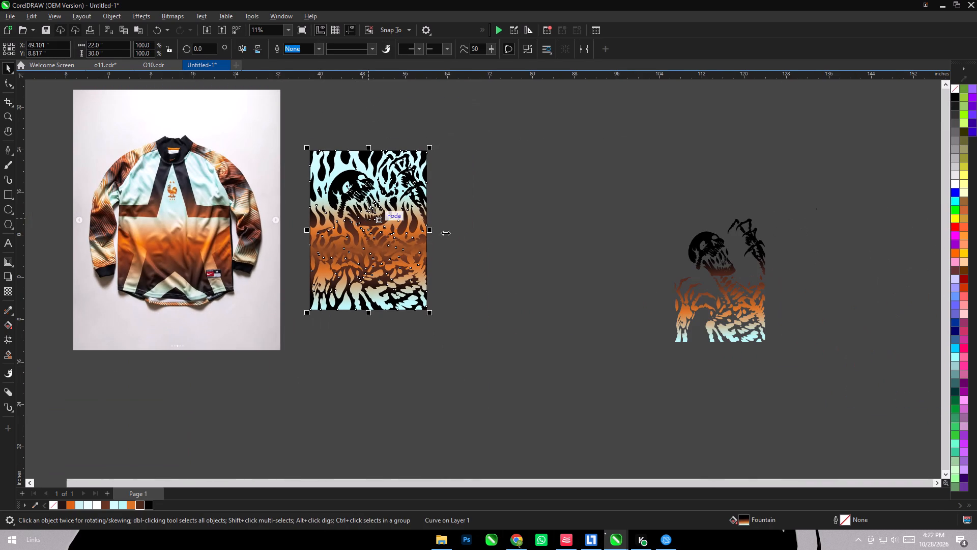
{"action": "left_click", "coordinate": [564, 250]}
{"action": "left_click_drag", "start_coordinate": [723, 323], "coordinate": [807, 324]}
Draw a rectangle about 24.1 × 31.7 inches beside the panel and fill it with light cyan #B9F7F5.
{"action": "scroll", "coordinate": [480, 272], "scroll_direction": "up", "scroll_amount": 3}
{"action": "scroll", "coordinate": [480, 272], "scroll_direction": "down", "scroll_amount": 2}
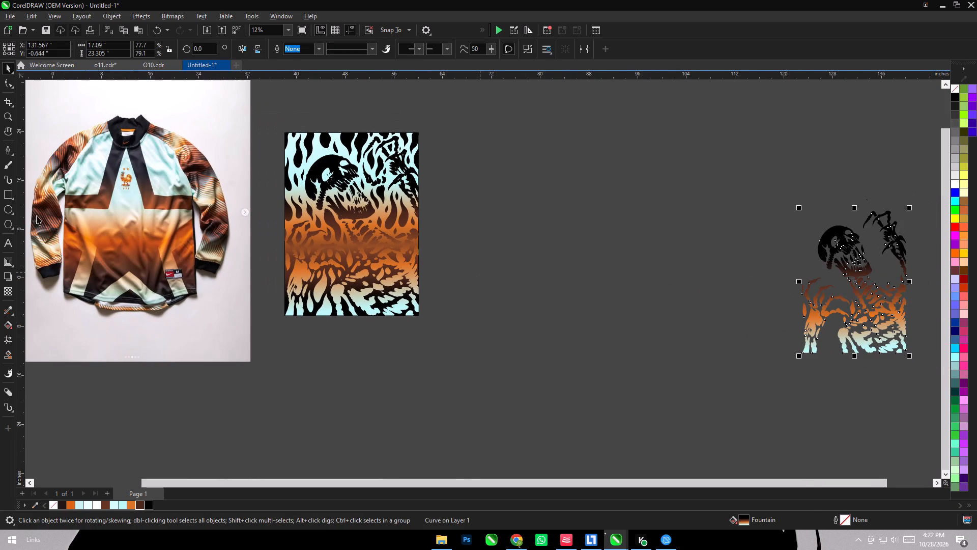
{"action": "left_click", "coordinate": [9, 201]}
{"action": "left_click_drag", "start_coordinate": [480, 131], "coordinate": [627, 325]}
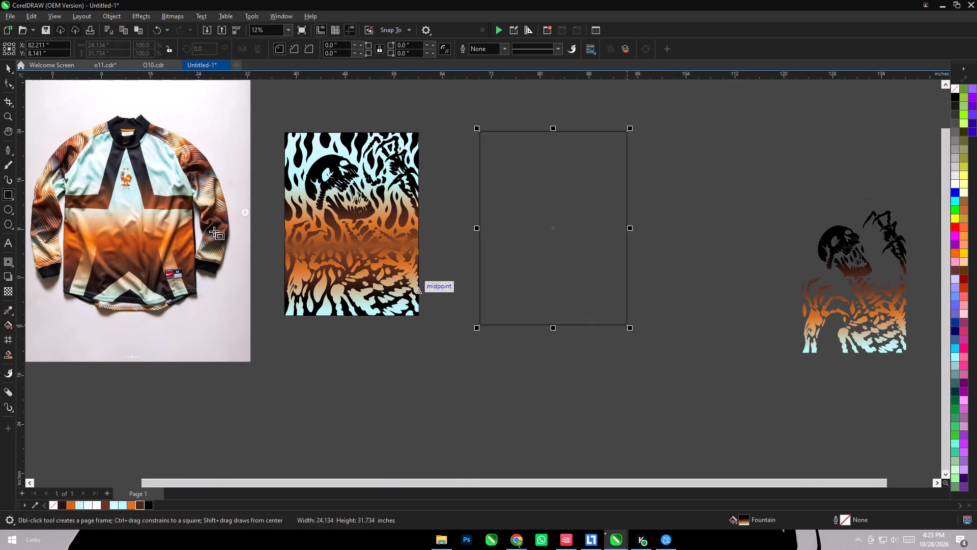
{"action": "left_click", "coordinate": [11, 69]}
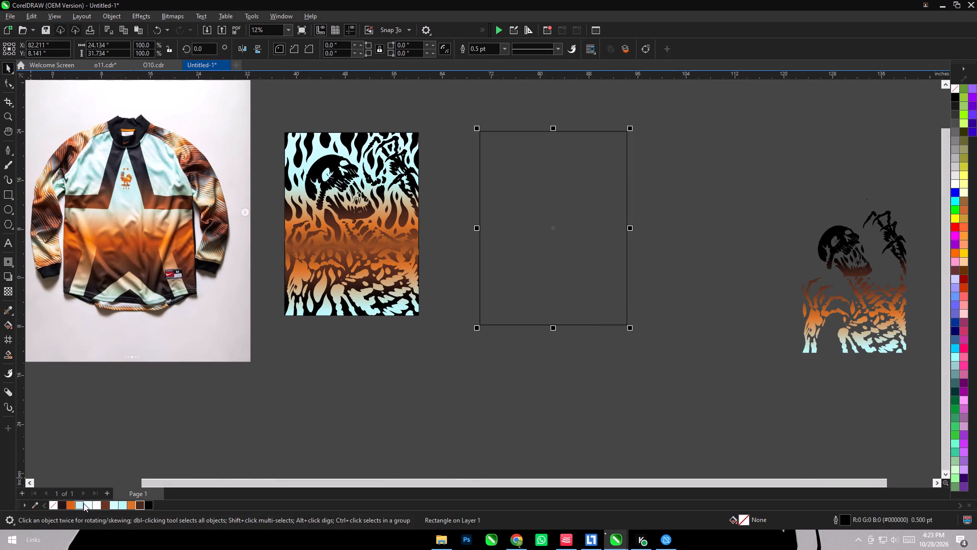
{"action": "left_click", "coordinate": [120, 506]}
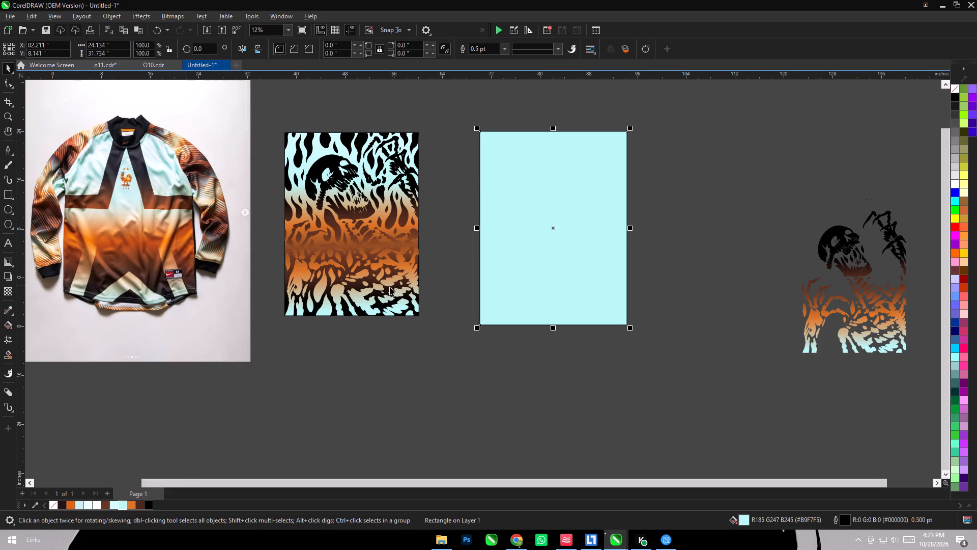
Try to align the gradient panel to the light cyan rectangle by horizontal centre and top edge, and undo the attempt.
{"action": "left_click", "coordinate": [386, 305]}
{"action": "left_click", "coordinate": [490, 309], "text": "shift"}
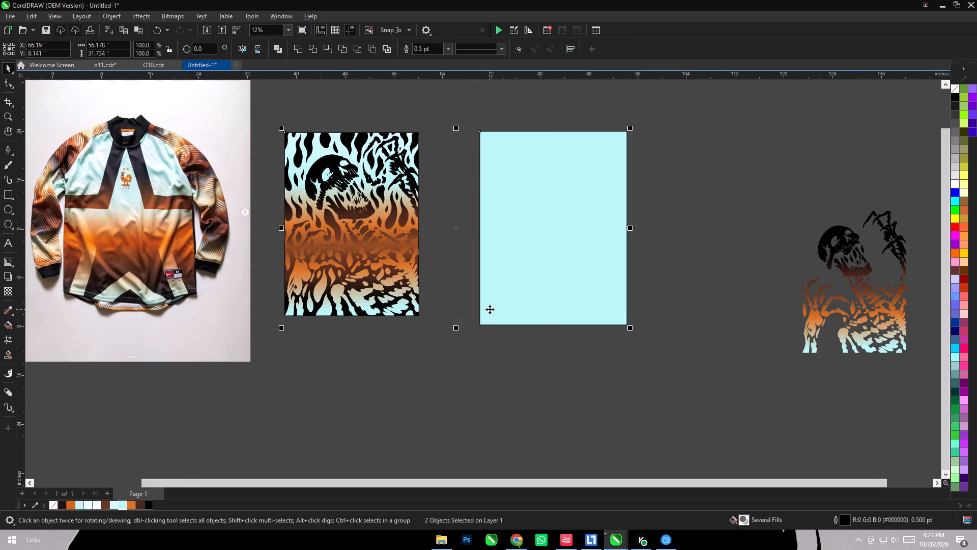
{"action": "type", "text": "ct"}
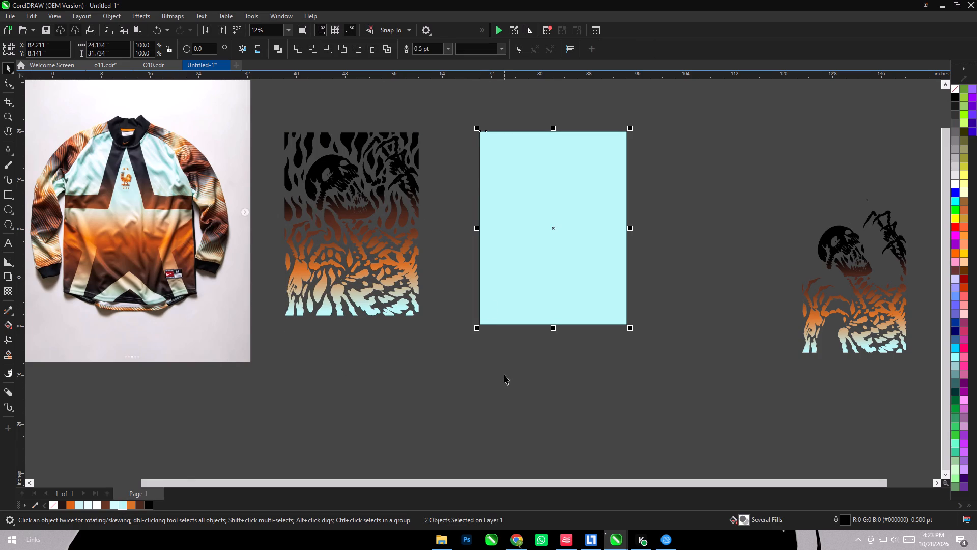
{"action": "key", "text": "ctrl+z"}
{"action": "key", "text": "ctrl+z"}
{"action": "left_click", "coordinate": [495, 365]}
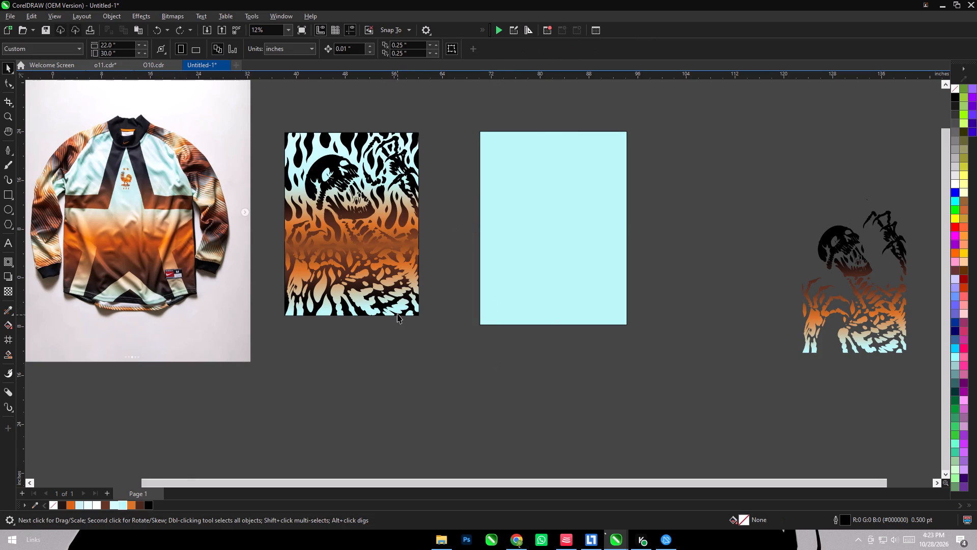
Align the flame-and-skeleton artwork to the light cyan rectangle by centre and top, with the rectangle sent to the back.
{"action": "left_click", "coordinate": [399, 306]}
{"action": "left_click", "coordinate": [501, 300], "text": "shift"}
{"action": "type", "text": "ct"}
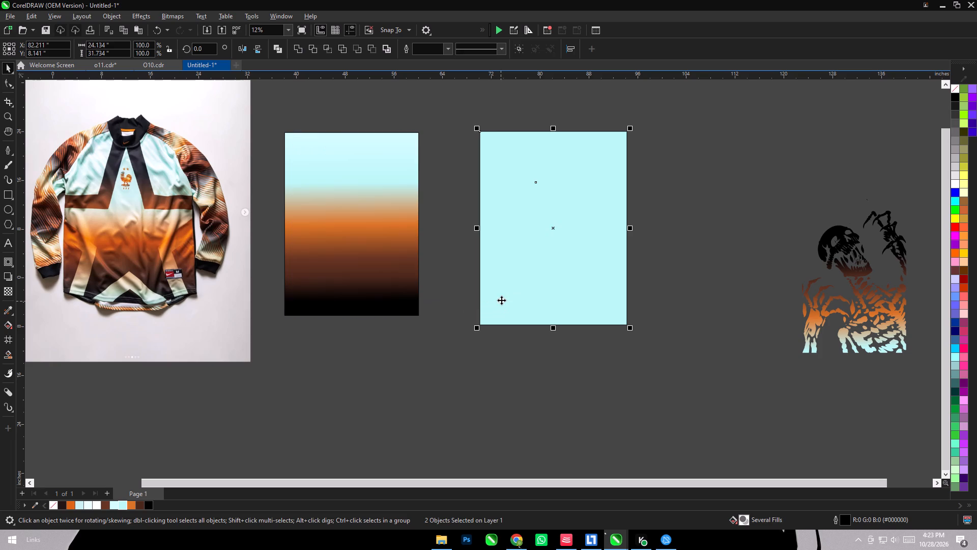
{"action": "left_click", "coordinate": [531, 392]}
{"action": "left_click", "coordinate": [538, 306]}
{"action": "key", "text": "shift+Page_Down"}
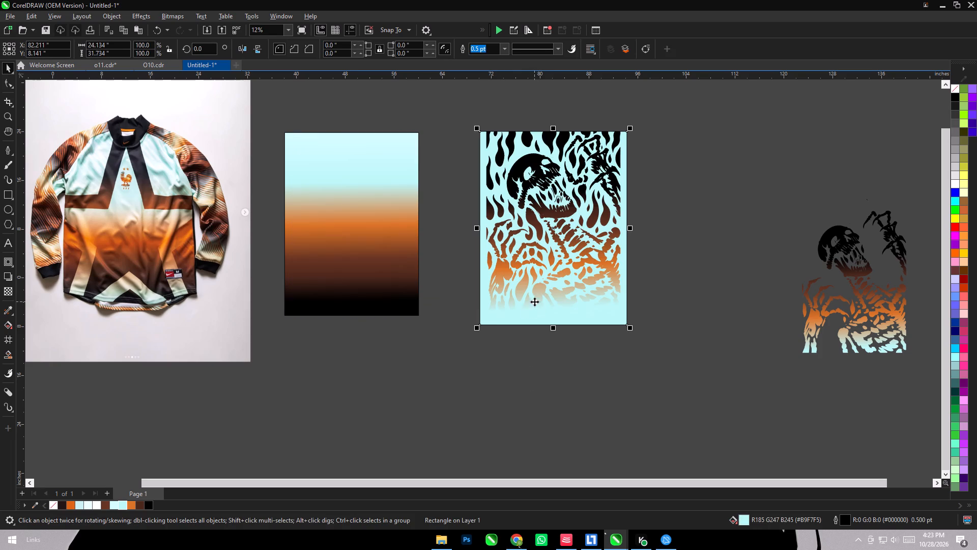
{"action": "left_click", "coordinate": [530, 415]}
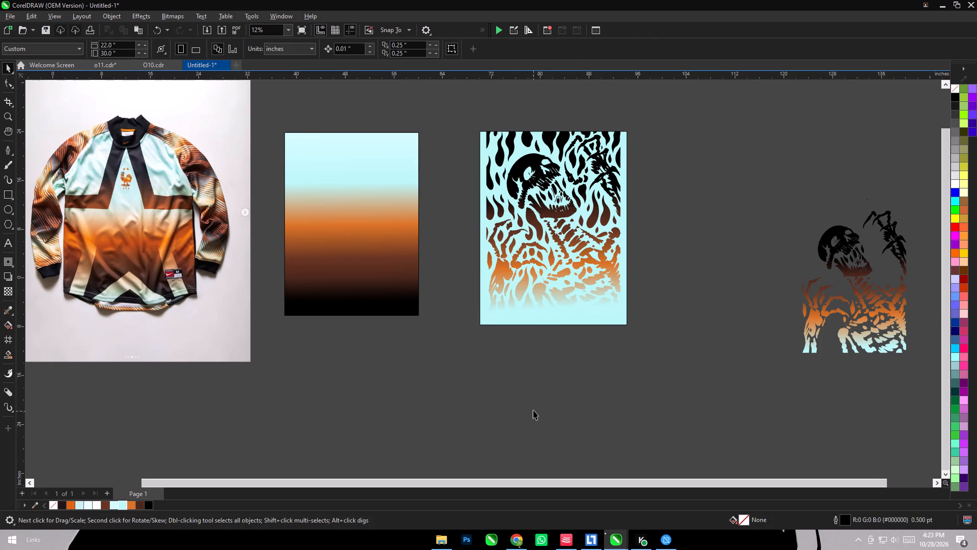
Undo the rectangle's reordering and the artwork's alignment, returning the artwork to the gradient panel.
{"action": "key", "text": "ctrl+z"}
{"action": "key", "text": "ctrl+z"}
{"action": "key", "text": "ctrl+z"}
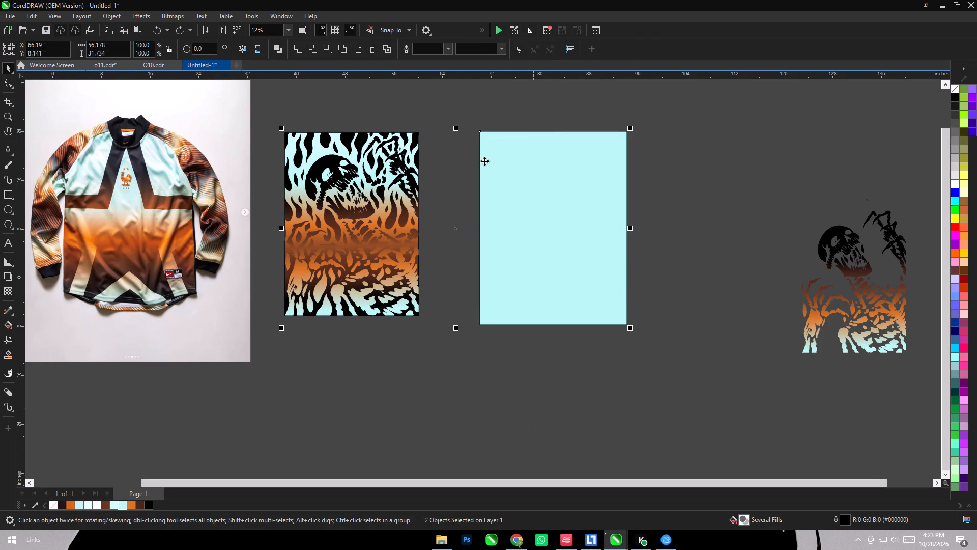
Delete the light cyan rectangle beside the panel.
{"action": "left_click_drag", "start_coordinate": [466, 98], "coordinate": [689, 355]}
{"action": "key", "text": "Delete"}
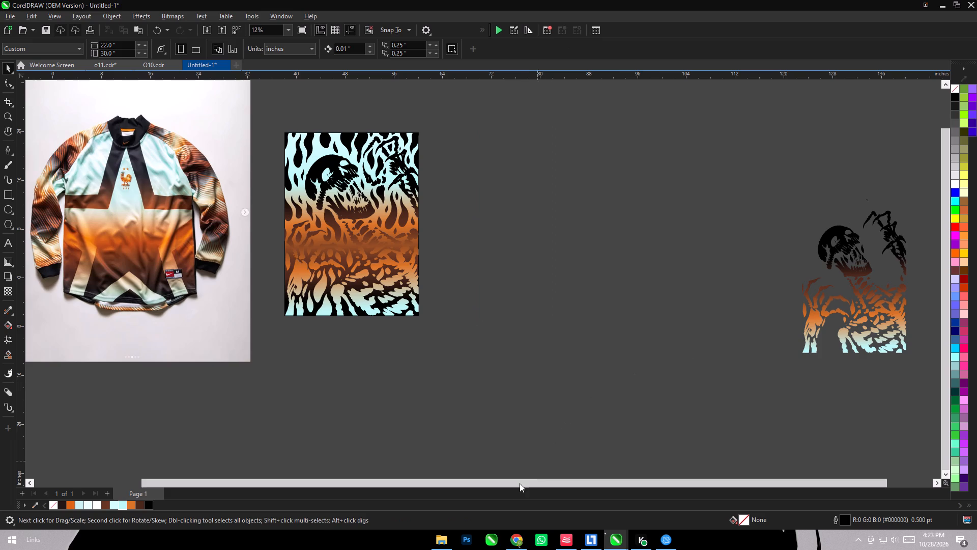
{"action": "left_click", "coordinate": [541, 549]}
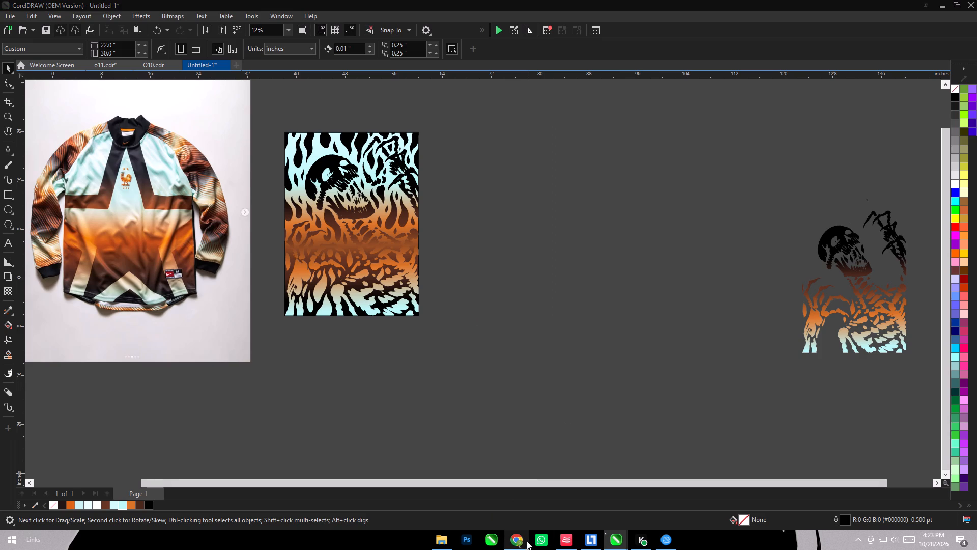
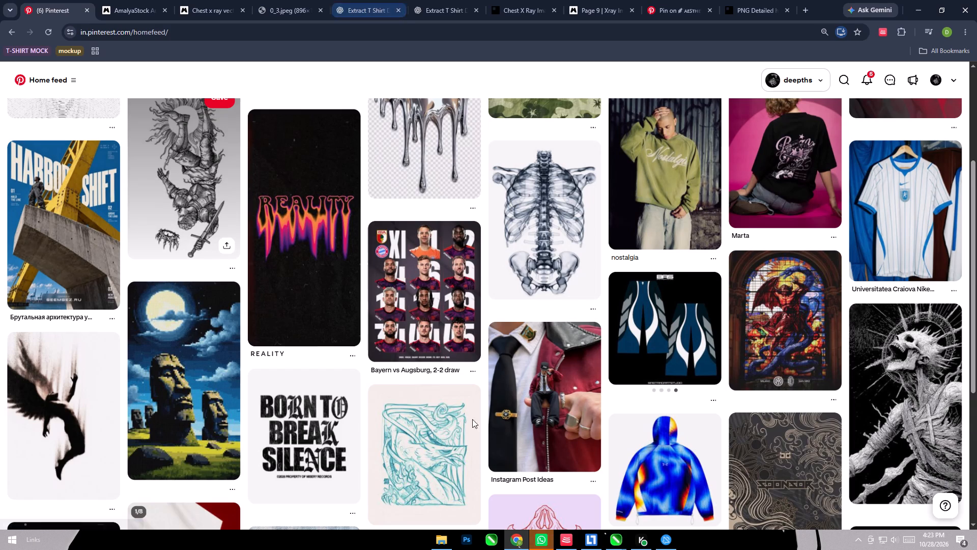
Open the X-ray style ribcage-and-pelvis skeleton pin from the Pinterest home feed and copy its image.
{"action": "left_click", "coordinate": [559, 234]}
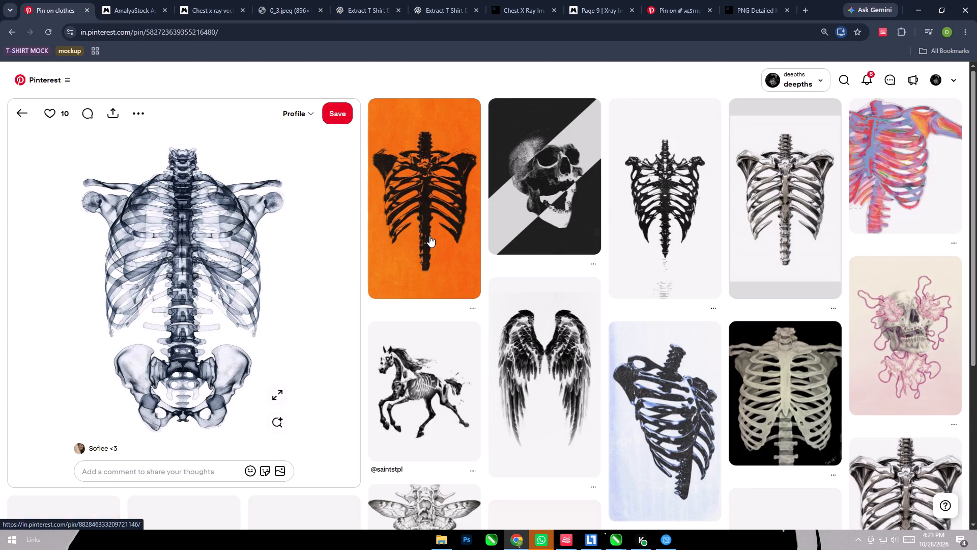
{"action": "right_click", "coordinate": [145, 199]}
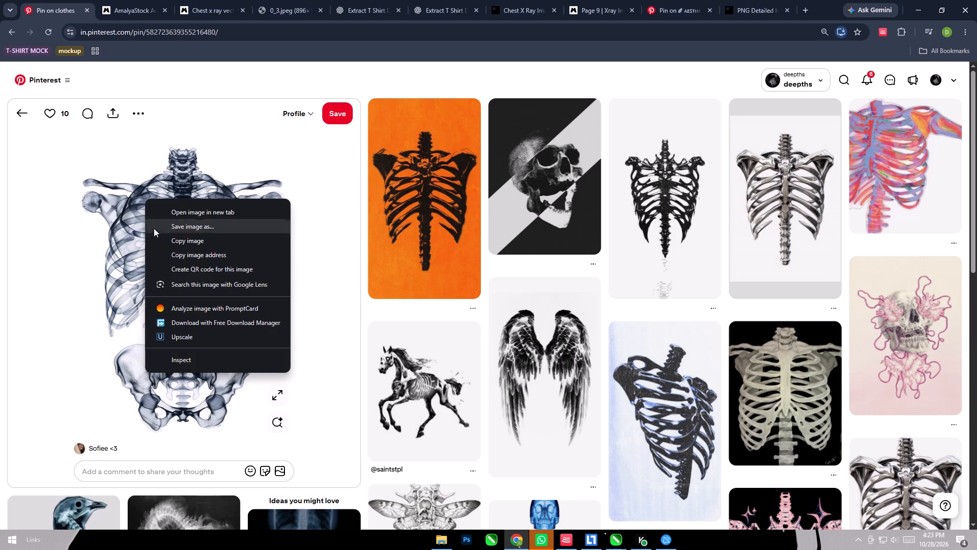
{"action": "left_click", "coordinate": [167, 241]}
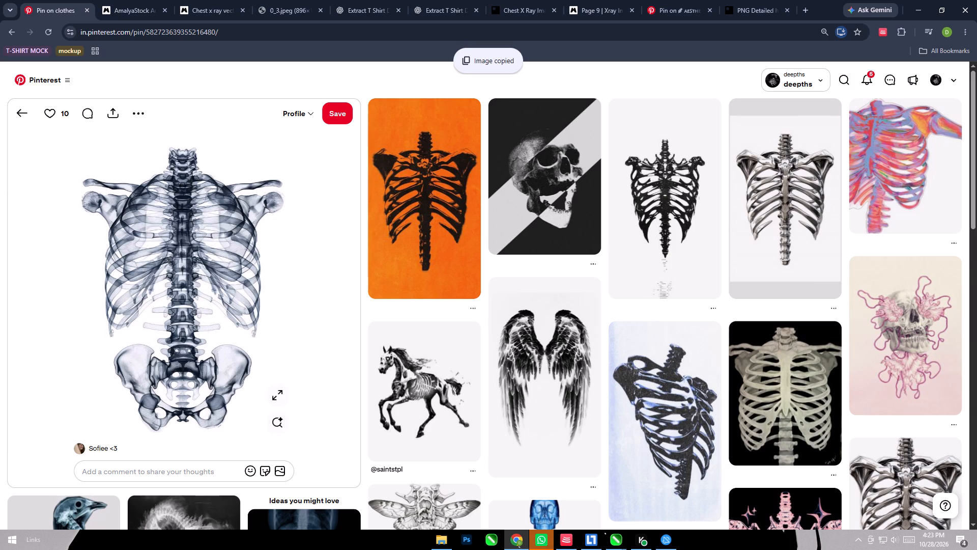
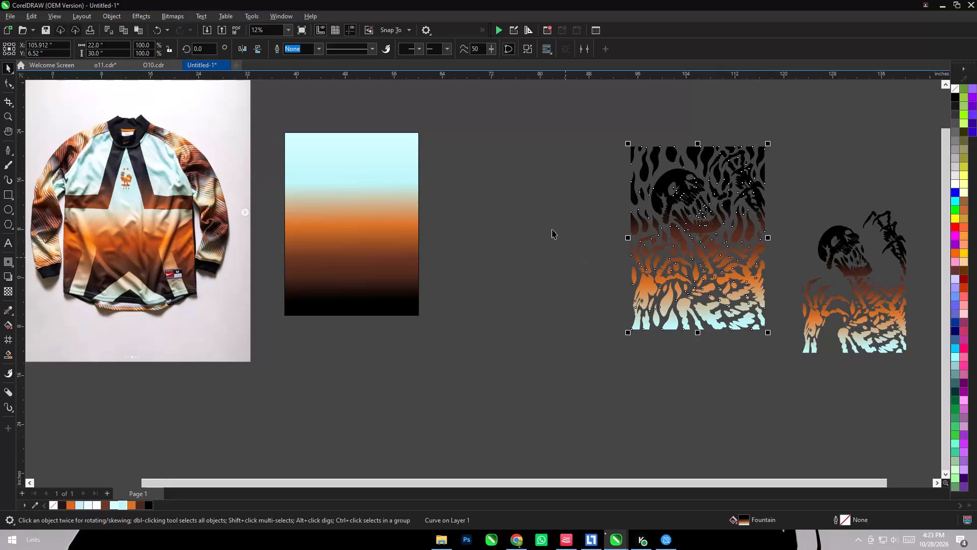
Paste the copied ribcage-and-pelvis skeleton image and fit it over the gradient panel at 22 × 30 inches.
{"action": "right_click", "coordinate": [493, 132]}
{"action": "left_click", "coordinate": [540, 225]}
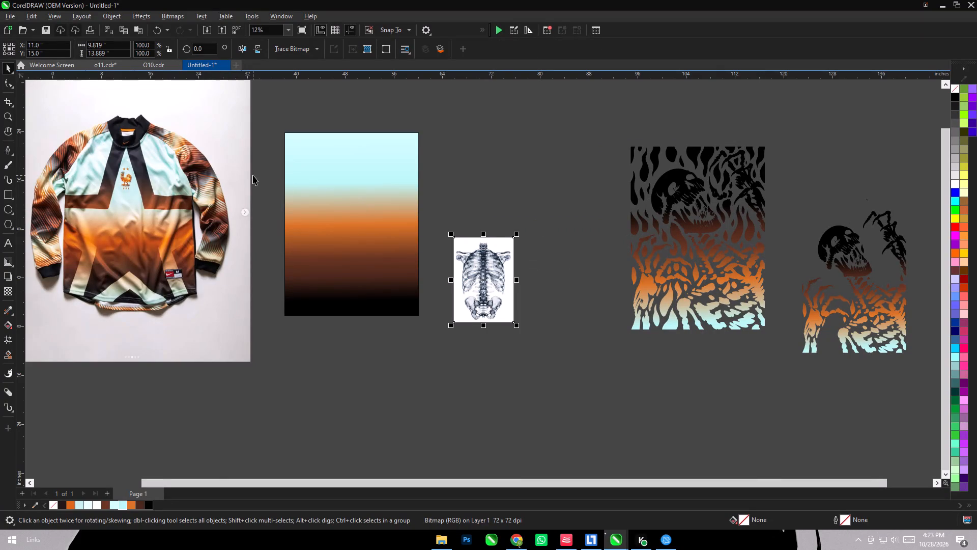
{"action": "key", "text": "ctrl+4"}
{"action": "left_click", "coordinate": [339, 249], "text": "shift"}
{"action": "type", "text": "ct"}
{"action": "left_click", "coordinate": [471, 275]}
{"action": "left_click", "coordinate": [404, 257]}
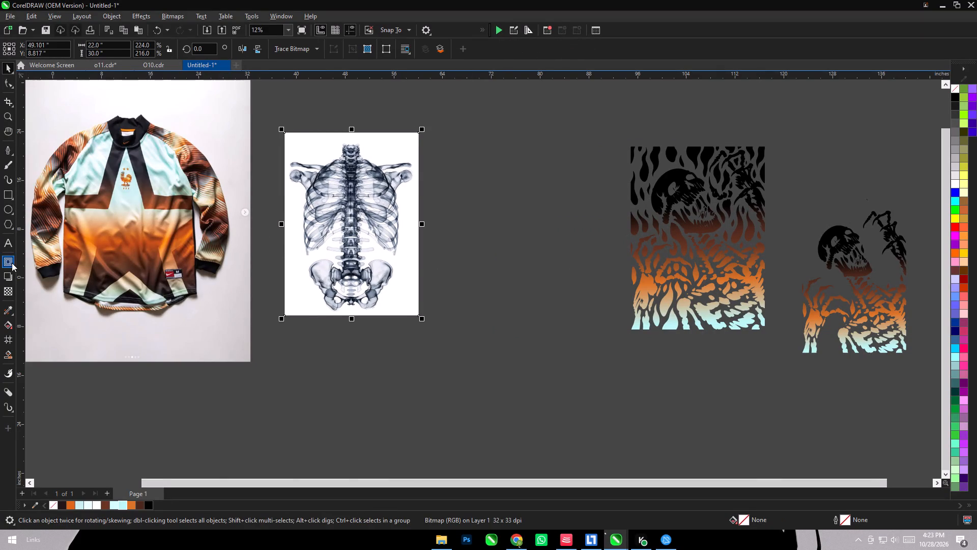
Apply transparency with the Multiply merge mode to the skeleton image over the gradient panel.
{"action": "left_click", "coordinate": [11, 292]}
{"action": "left_click", "coordinate": [131, 46]}
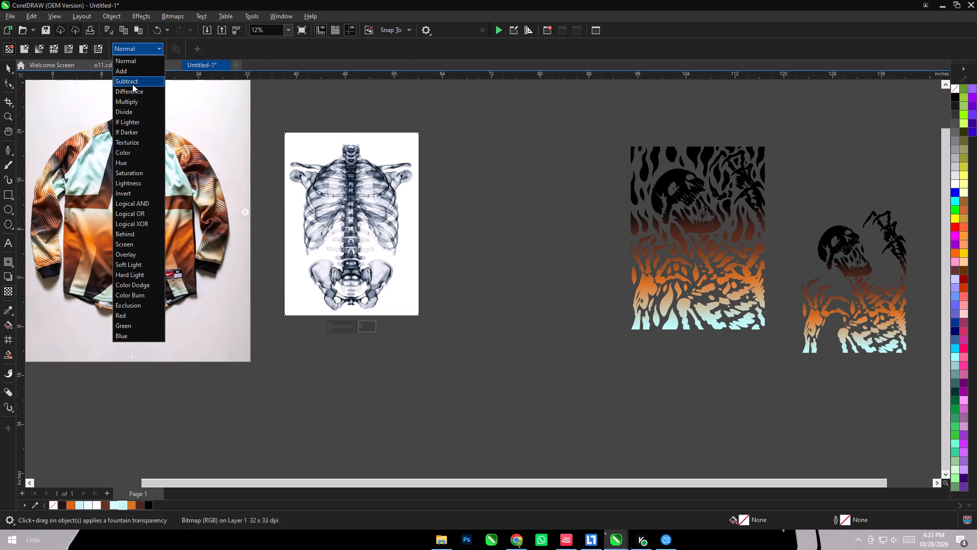
{"action": "left_click", "coordinate": [133, 104]}
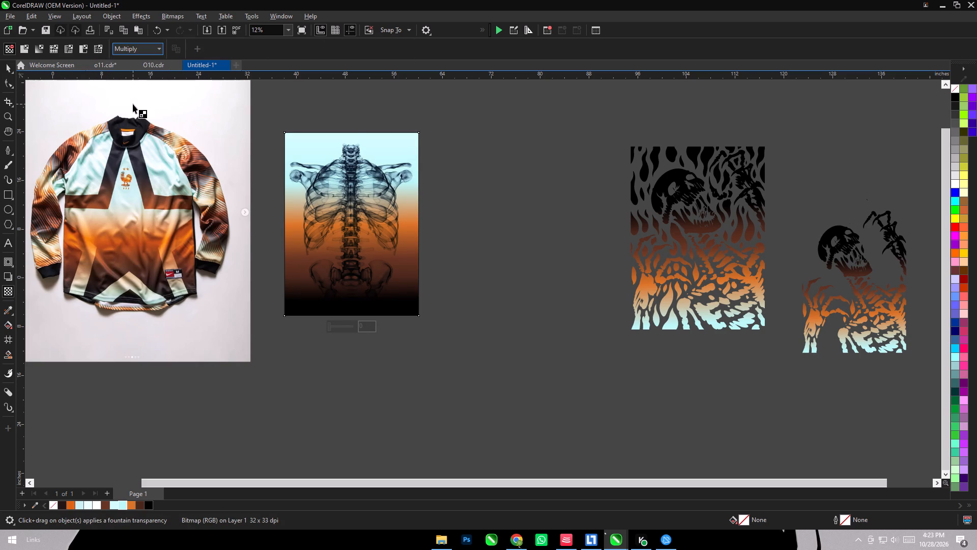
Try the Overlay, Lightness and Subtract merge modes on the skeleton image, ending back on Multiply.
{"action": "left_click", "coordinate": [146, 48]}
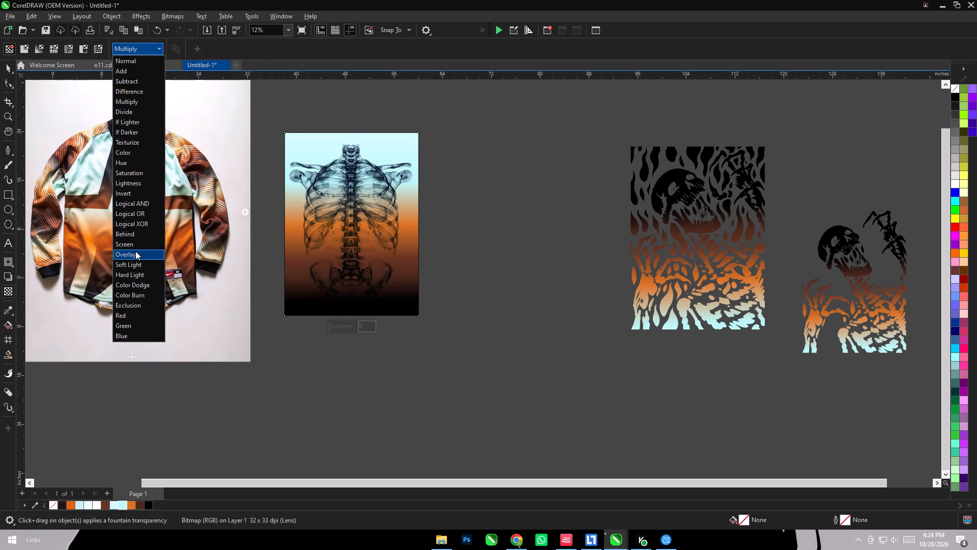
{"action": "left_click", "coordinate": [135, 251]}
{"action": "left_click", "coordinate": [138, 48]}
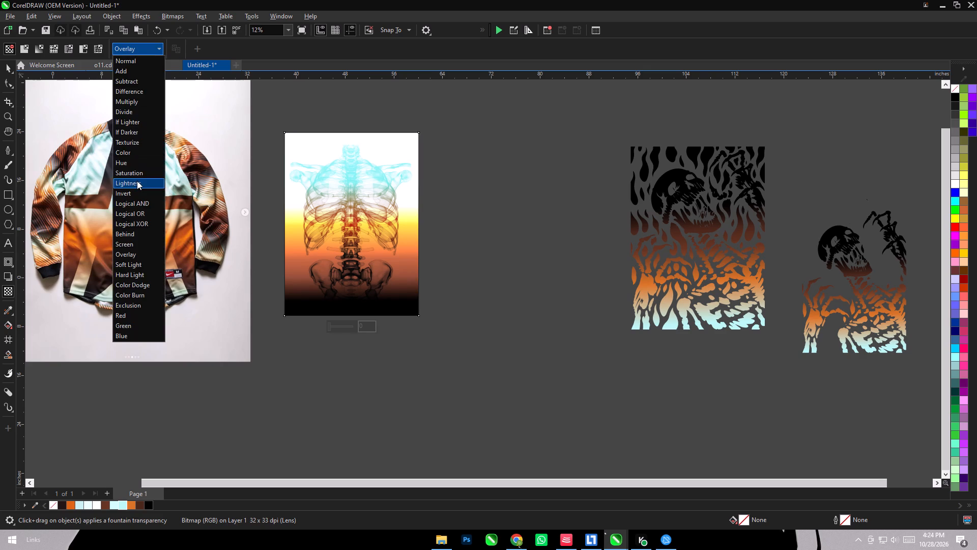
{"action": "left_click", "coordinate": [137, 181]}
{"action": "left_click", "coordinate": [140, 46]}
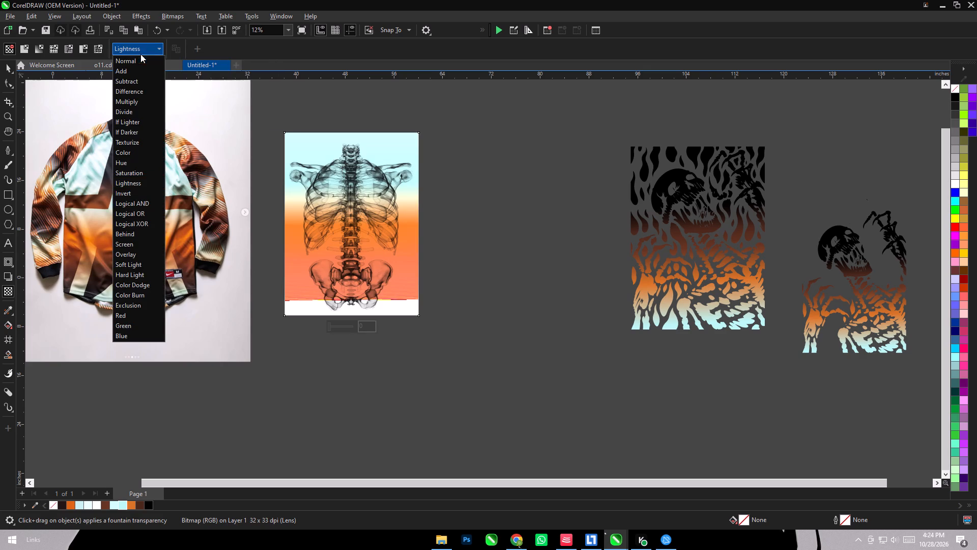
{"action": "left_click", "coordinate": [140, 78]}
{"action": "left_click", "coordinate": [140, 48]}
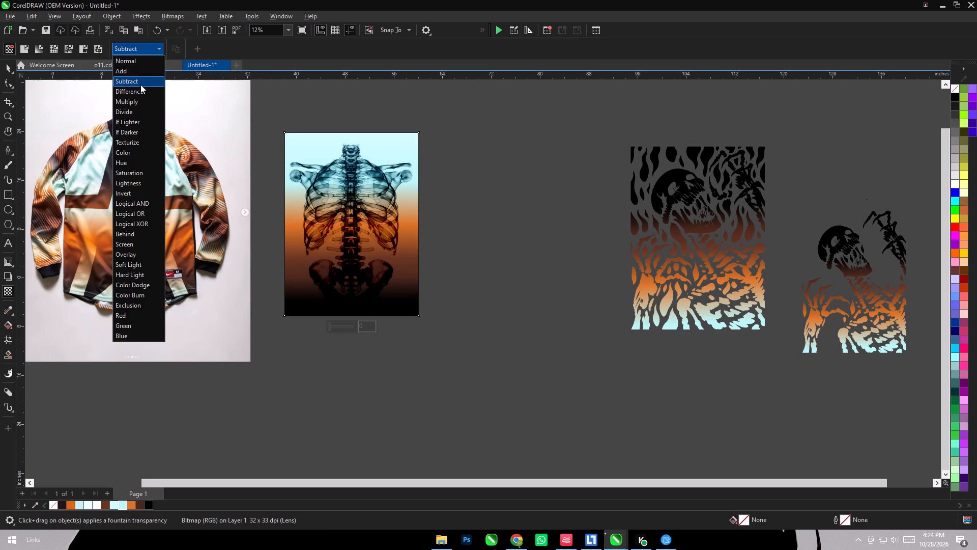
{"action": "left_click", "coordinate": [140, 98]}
Enlarge the skeleton image proportionally about its centre to about 27.7 × 37.7 inches and shift it up about 0.5 inch.
{"action": "left_click", "coordinate": [9, 70]}
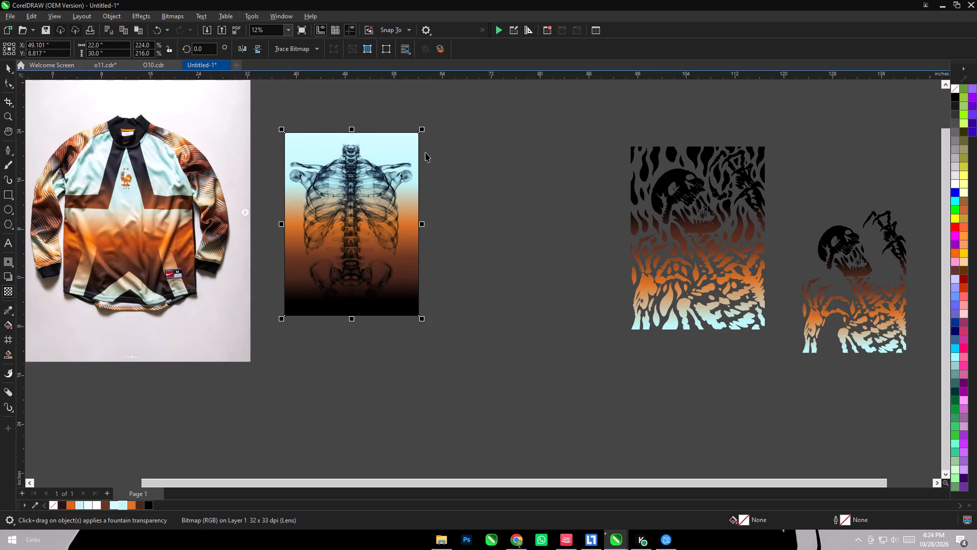
{"action": "left_click_drag", "start_coordinate": [425, 127], "coordinate": [456, 103], "text": "shift"}
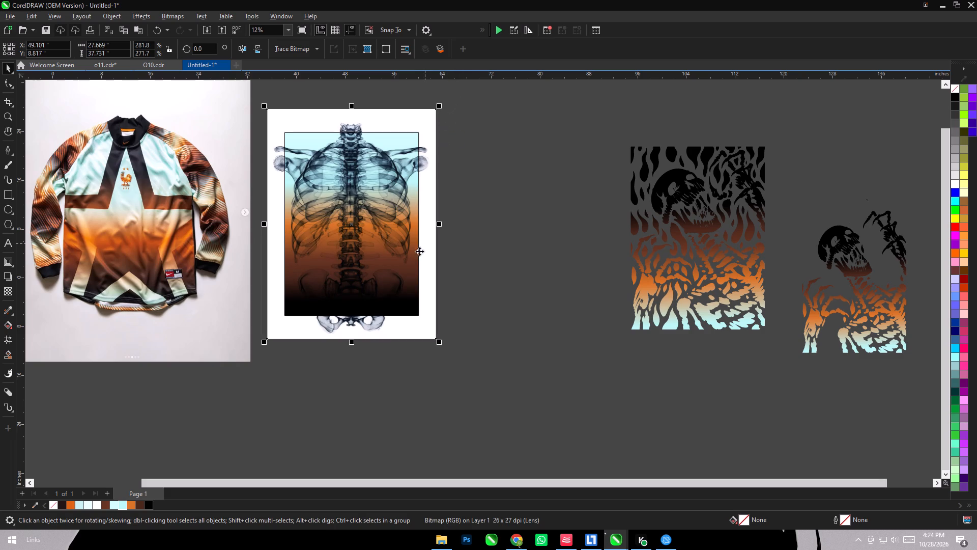
{"action": "left_click", "coordinate": [422, 267]}
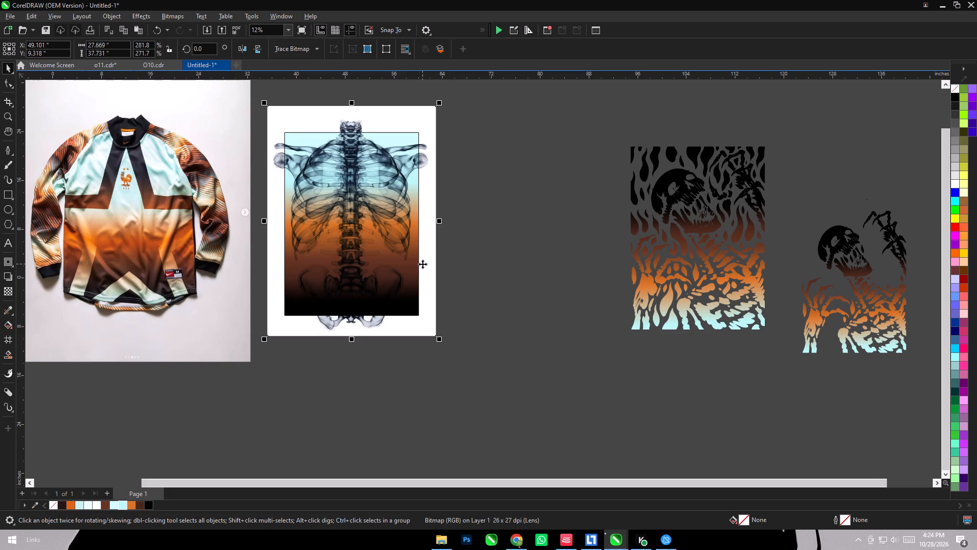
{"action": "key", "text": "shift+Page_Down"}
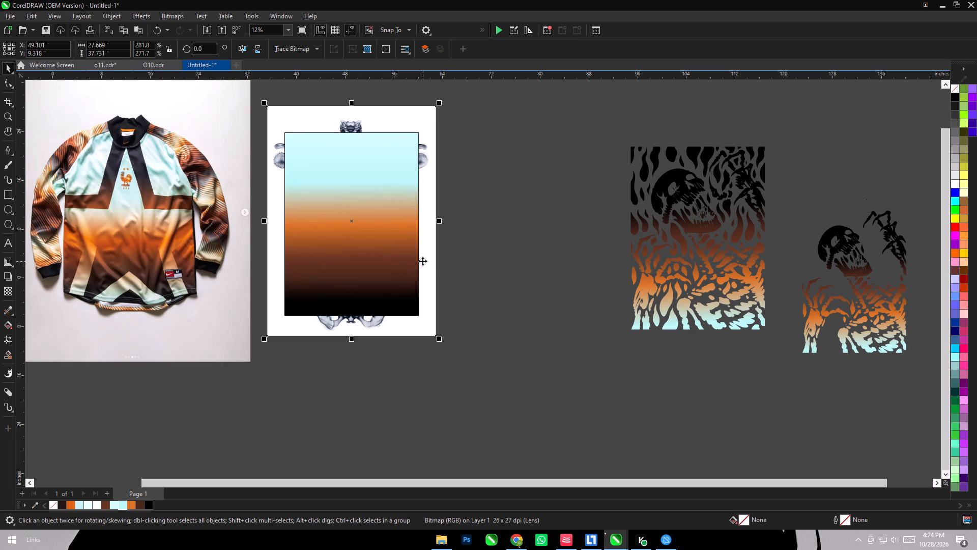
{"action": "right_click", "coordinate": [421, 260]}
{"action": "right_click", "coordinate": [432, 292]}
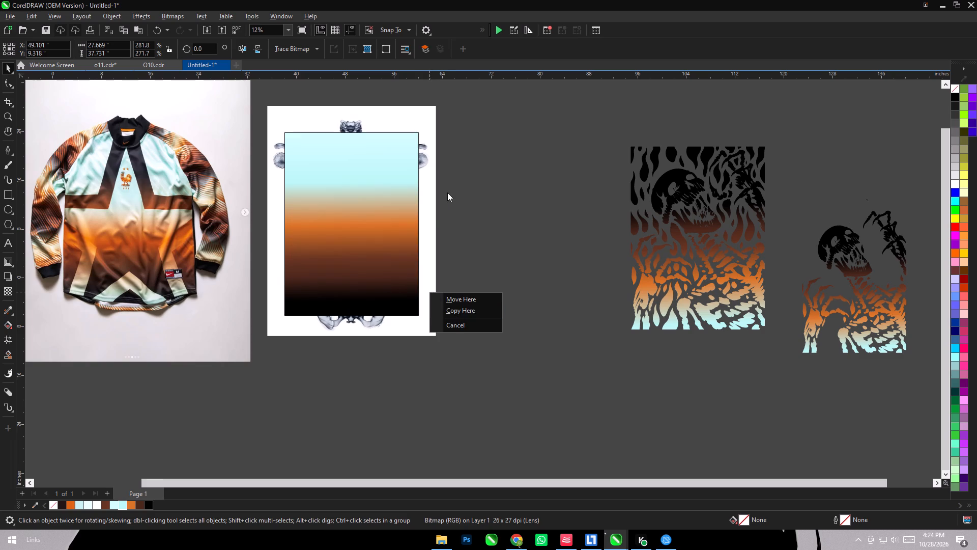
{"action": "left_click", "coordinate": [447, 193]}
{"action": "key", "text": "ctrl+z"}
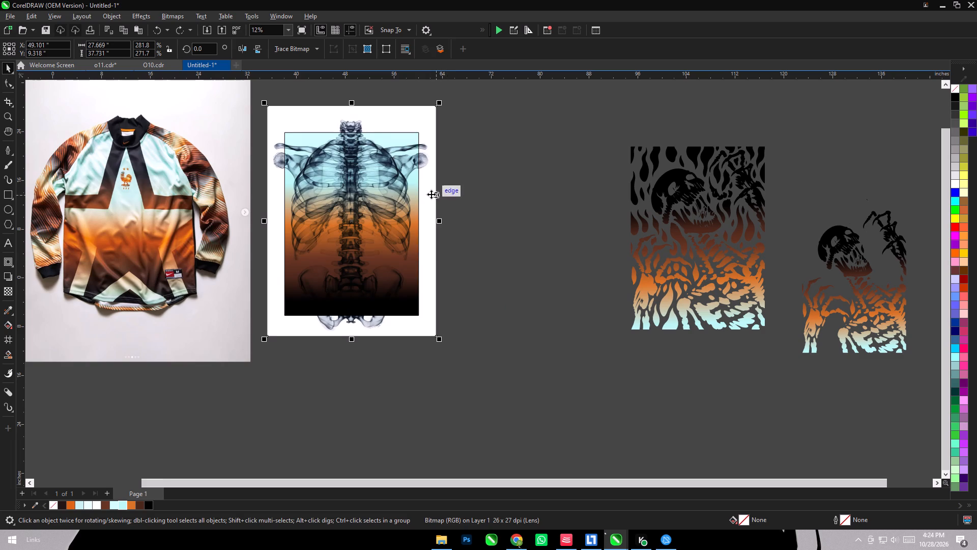
Send the enlarged skeleton image behind the gradient panel and PowerClip it inside the panel.
{"action": "key", "text": "shift+Page_Down"}
{"action": "right_click", "coordinate": [429, 193]}
{"action": "left_click", "coordinate": [487, 334]}
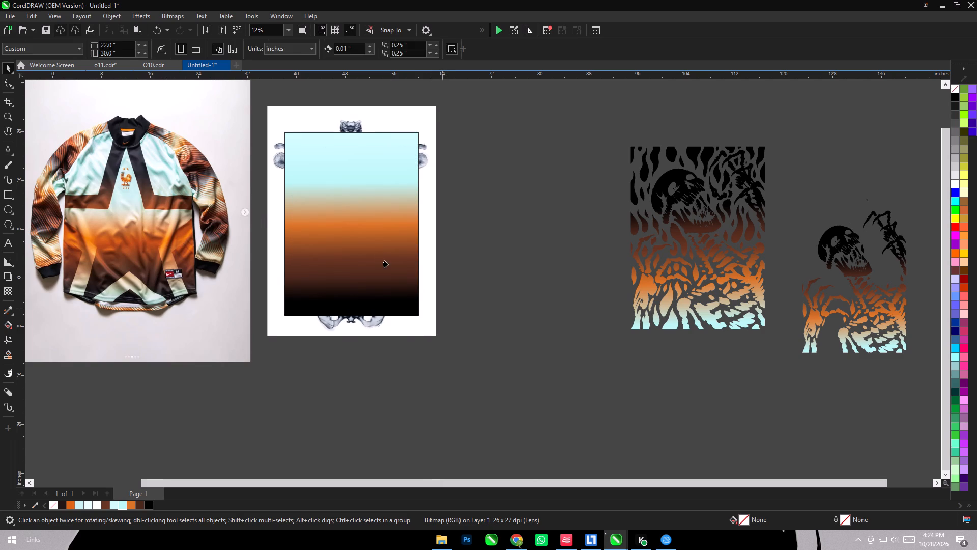
{"action": "left_click", "coordinate": [384, 257]}
{"action": "left_click", "coordinate": [537, 269]}
Examine the clipped skeleton up close and at full view for image sharpness and its blend with the gradient.
{"action": "scroll", "coordinate": [536, 270], "scroll_direction": "down", "scroll_amount": 2}
{"action": "scroll", "coordinate": [387, 209], "scroll_direction": "up", "scroll_amount": 4}
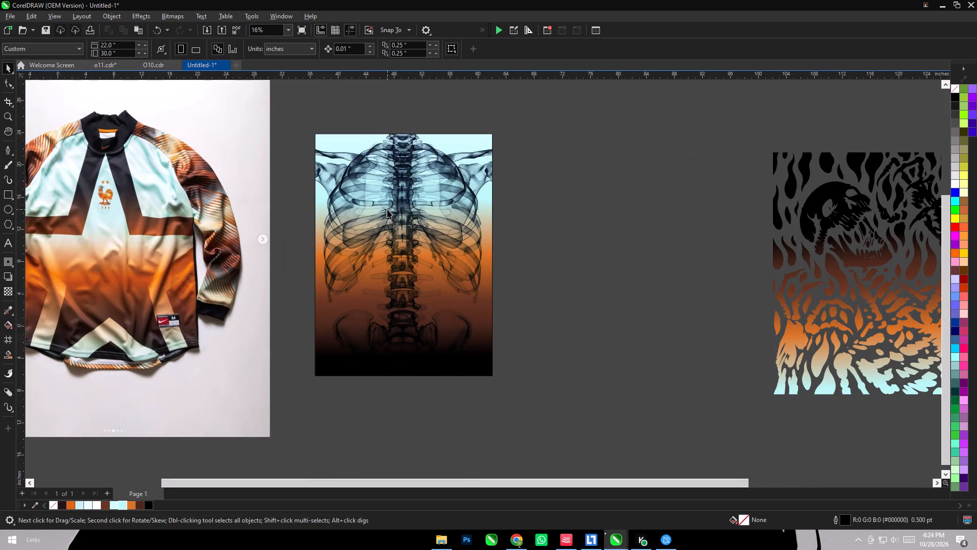
{"action": "left_click", "coordinate": [387, 209]}
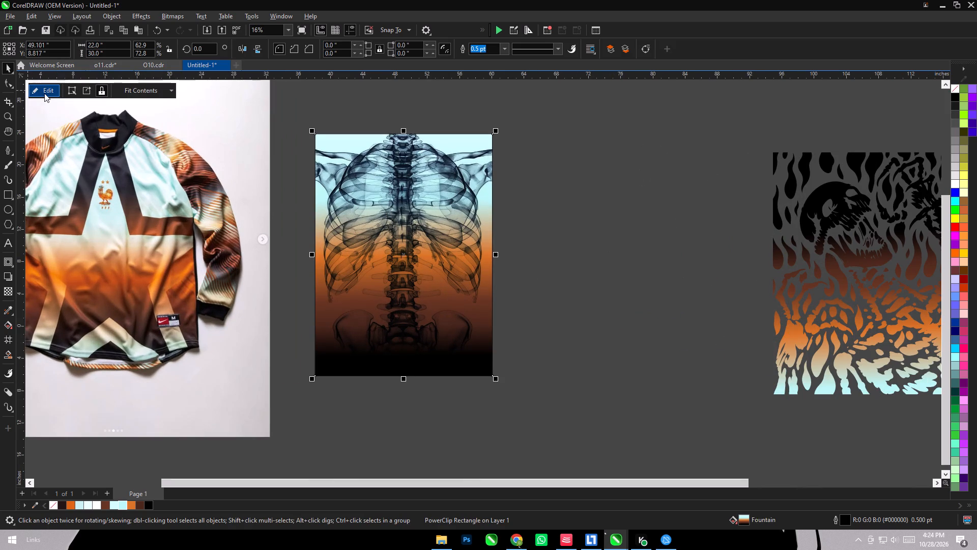
{"action": "scroll", "coordinate": [428, 229], "scroll_direction": "down", "scroll_amount": 3}
{"action": "scroll", "coordinate": [429, 219], "scroll_direction": "up", "scroll_amount": 17}
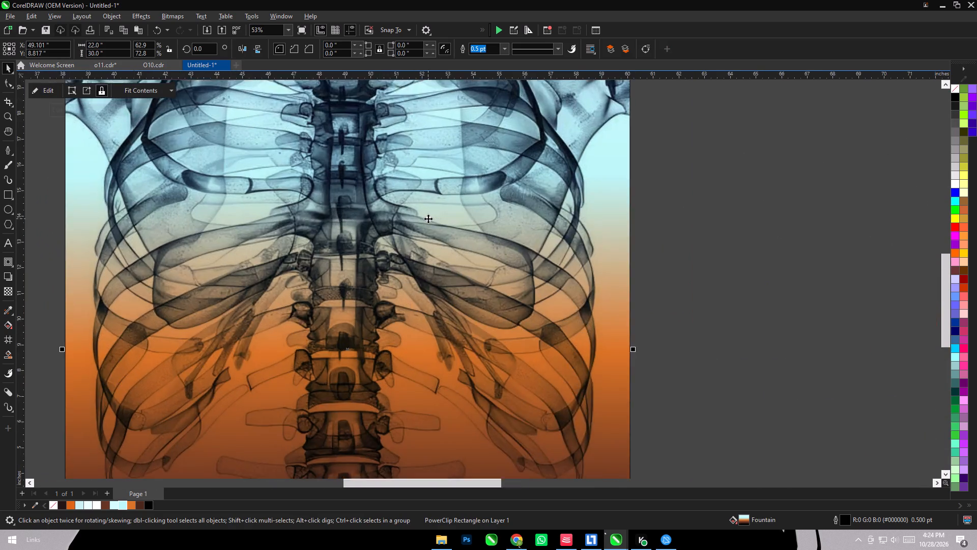
{"action": "scroll", "coordinate": [428, 218], "scroll_direction": "down", "scroll_amount": 17}
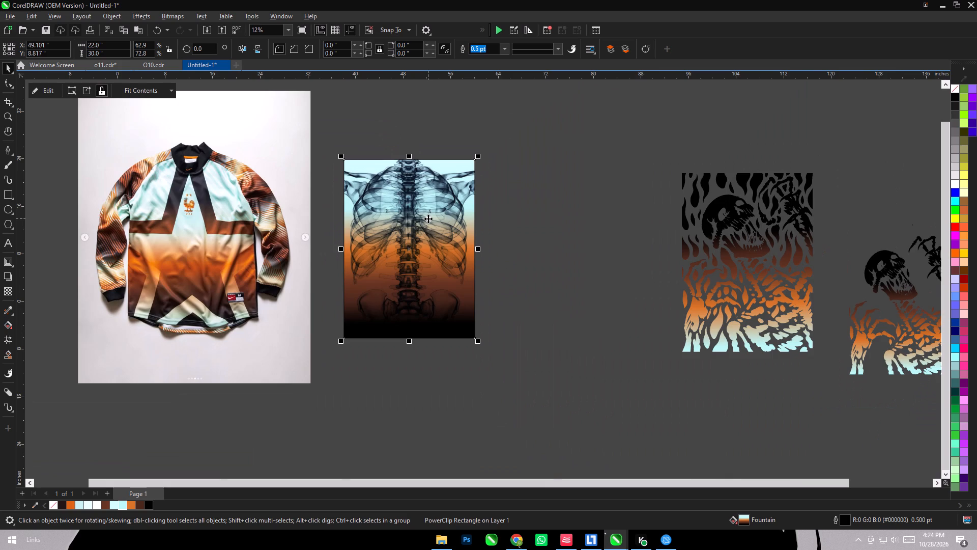
{"action": "scroll", "coordinate": [428, 218], "scroll_direction": "down", "scroll_amount": 3}
{"action": "scroll", "coordinate": [428, 218], "scroll_direction": "up", "scroll_amount": 2}
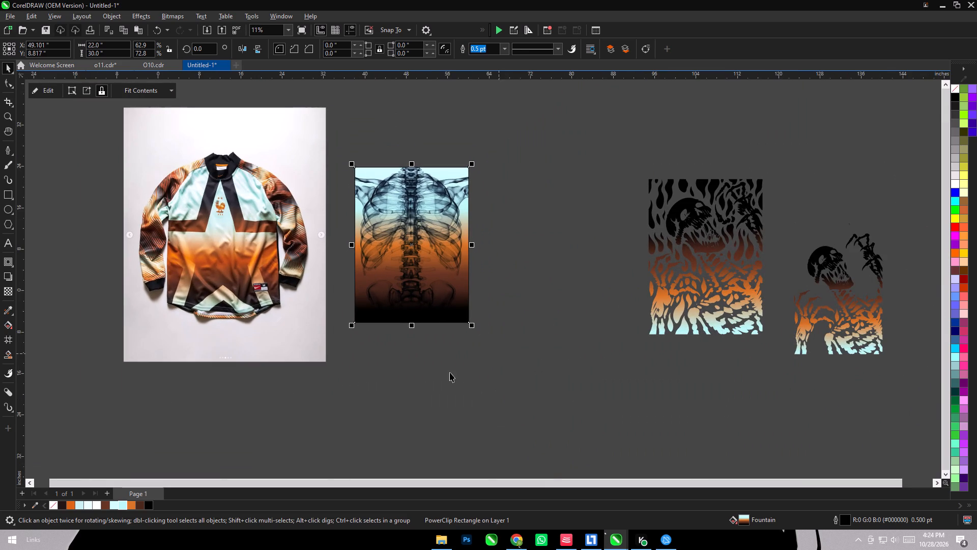
Switch to Chrome and download the ribcage-and-pelvis skeleton image from the open Pinterest pin.
{"action": "left_click", "coordinate": [518, 542]}
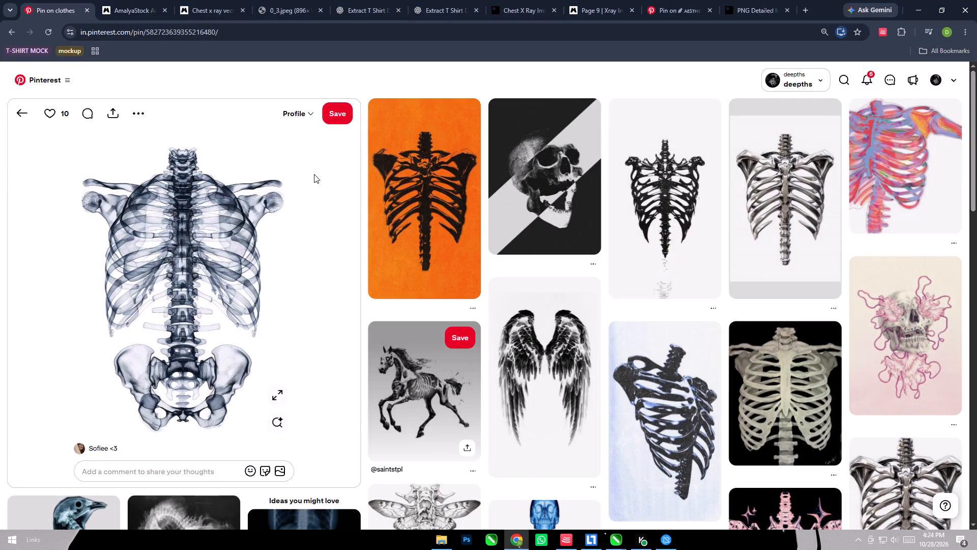
{"action": "left_click", "coordinate": [141, 110]}
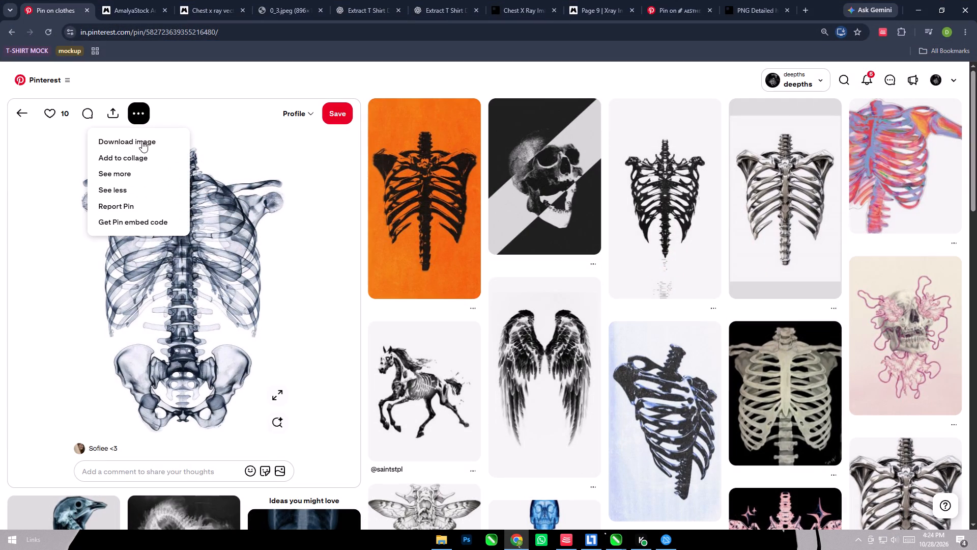
{"action": "left_click", "coordinate": [142, 141]}
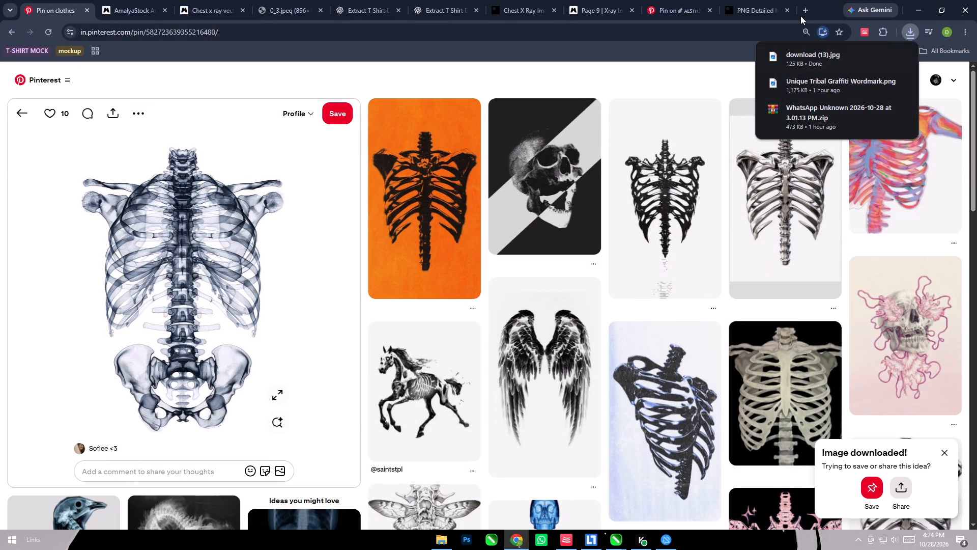
Open the AniFun AI Image Upscaler in a new tab, load download (13).jpg and upscale it at 4.0×.
{"action": "left_click", "coordinate": [802, 11]}
{"action": "left_click", "coordinate": [759, 30]}
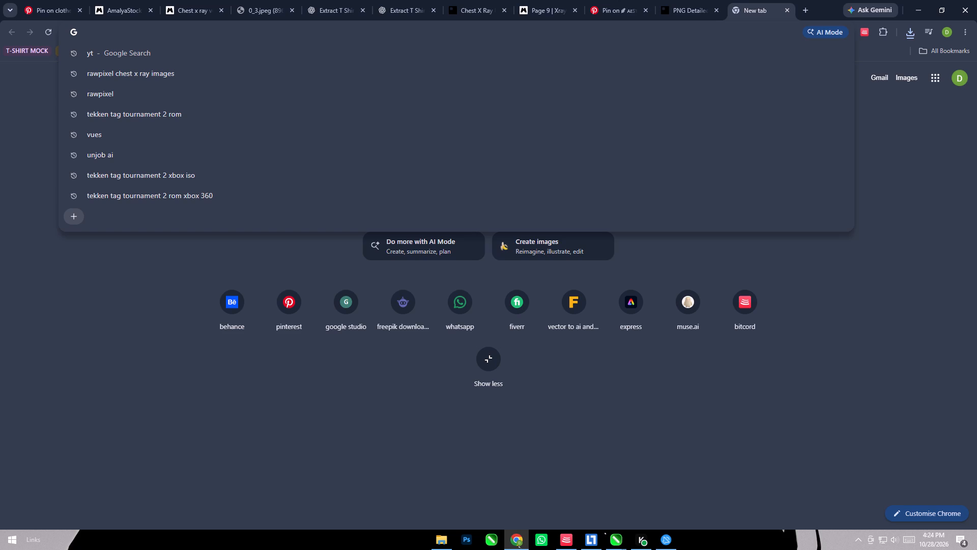
{"action": "type", "text": "ani"}
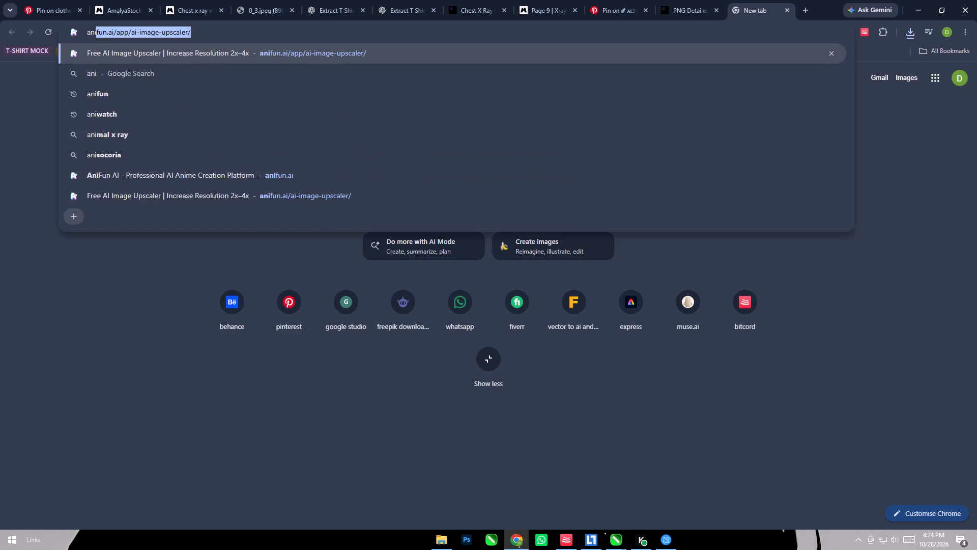
{"action": "key", "text": "Return"}
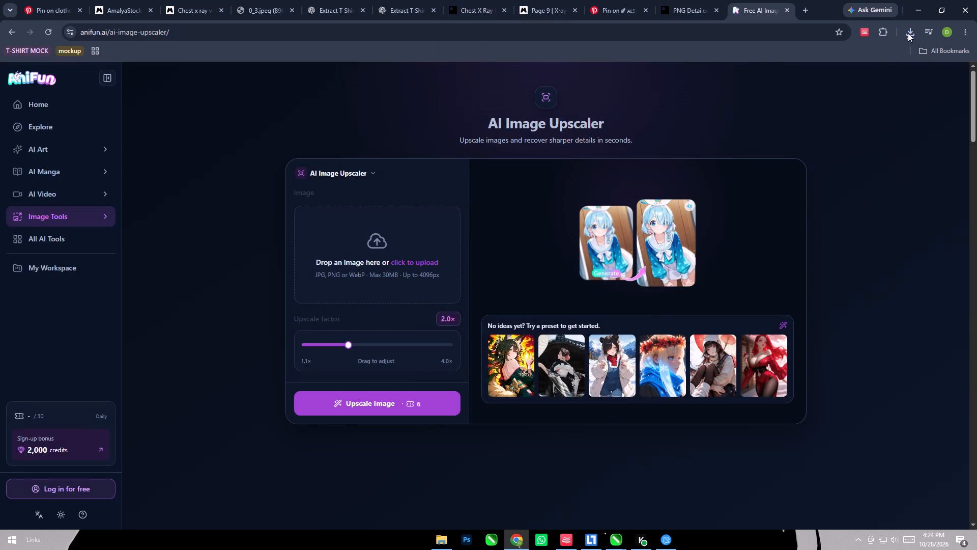
{"action": "left_click", "coordinate": [908, 27]}
{"action": "left_click_drag", "start_coordinate": [848, 72], "coordinate": [416, 251]}
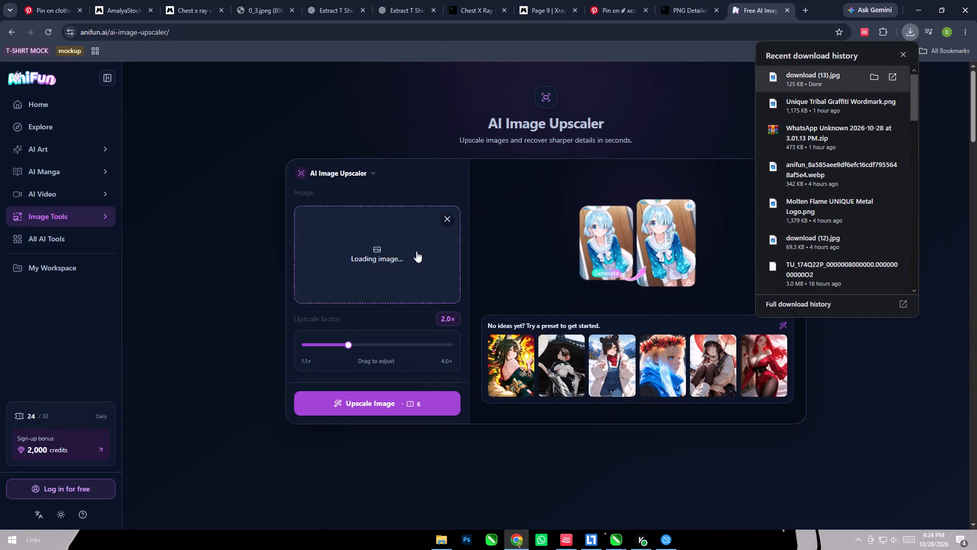
{"action": "left_click_drag", "start_coordinate": [349, 346], "coordinate": [451, 352]}
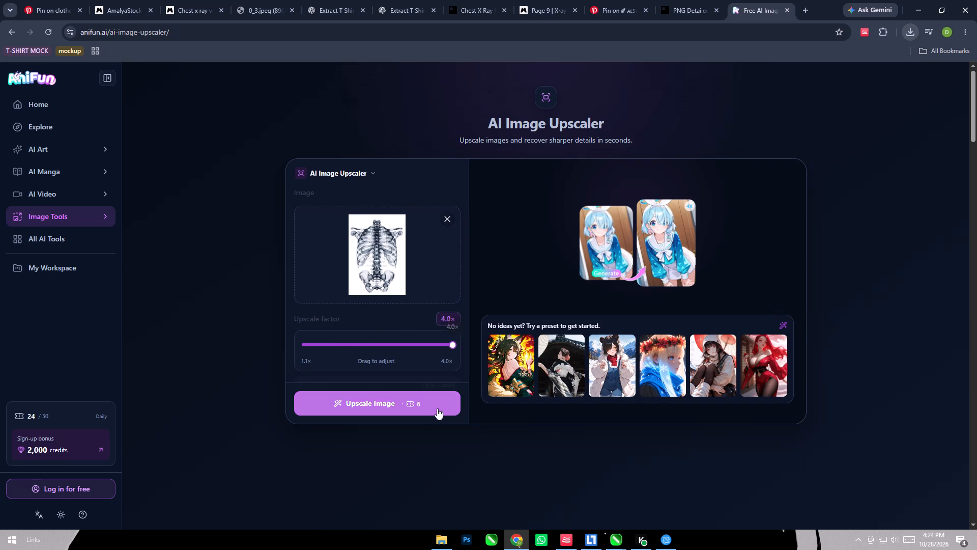
{"action": "left_click", "coordinate": [437, 411]}
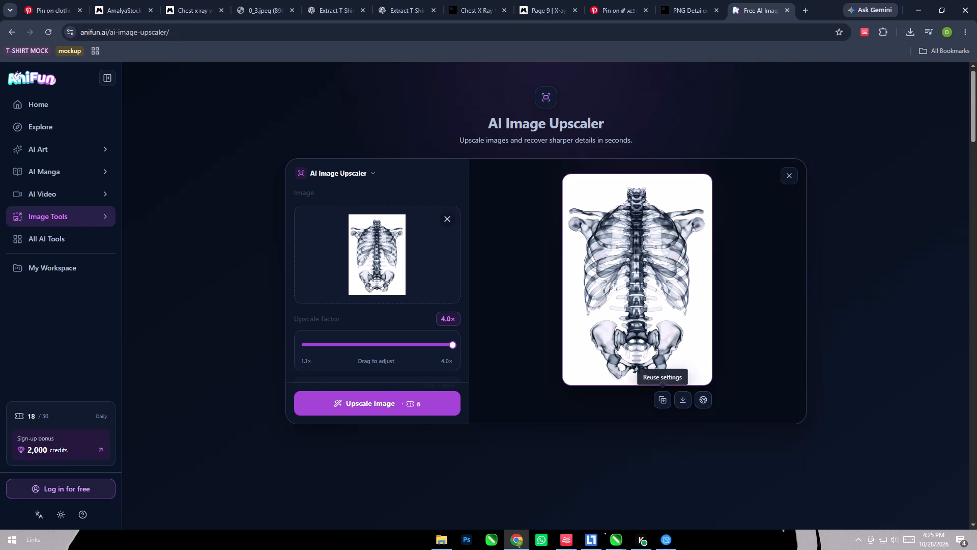
Copy the upscaled skeleton image, paste it into the CorelDRAW document and place it beside the gradient panel.
{"action": "left_click", "coordinate": [668, 324]}
{"action": "right_click", "coordinate": [542, 314]}
{"action": "left_click", "coordinate": [589, 354]}
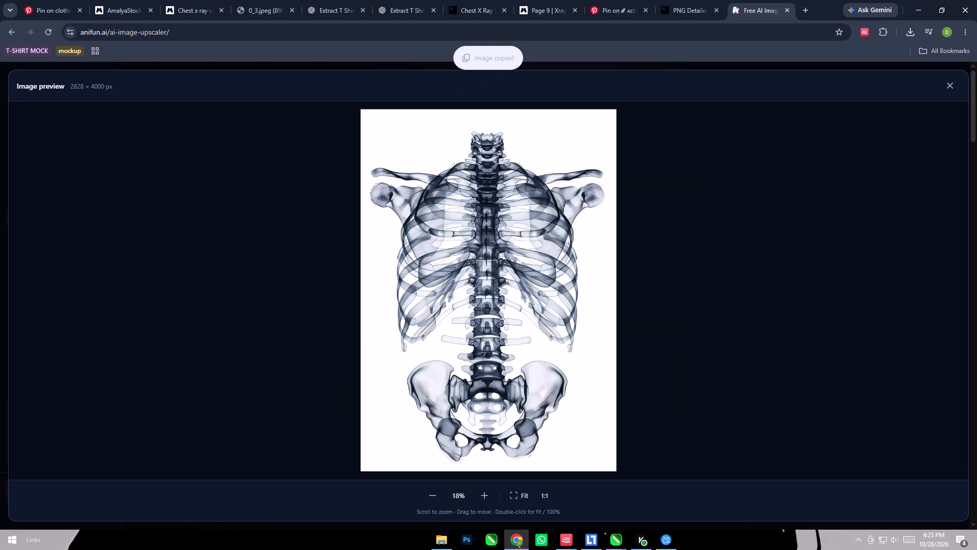
{"action": "left_click", "coordinate": [915, 0]}
{"action": "right_click", "coordinate": [537, 194]}
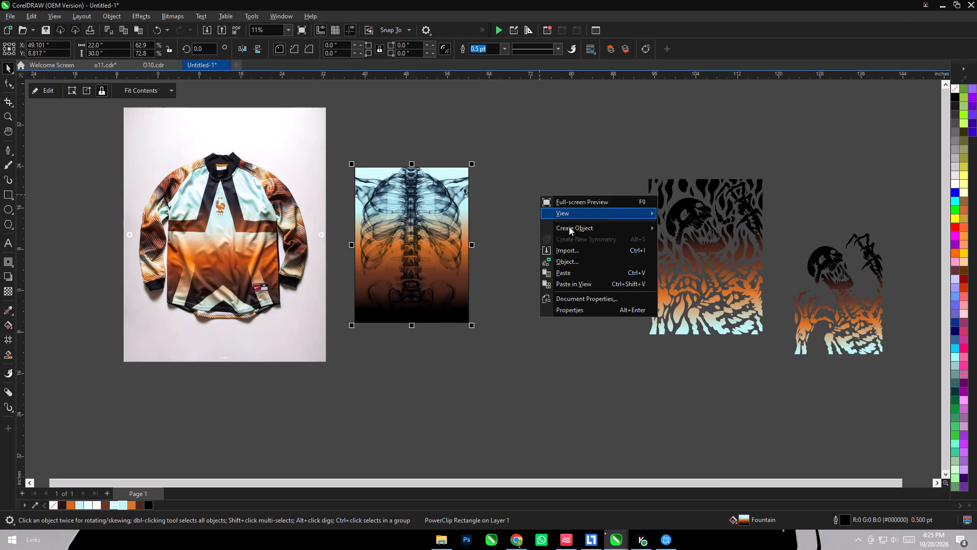
{"action": "left_click", "coordinate": [595, 283]}
{"action": "left_click_drag", "start_coordinate": [532, 254], "coordinate": [547, 257]}
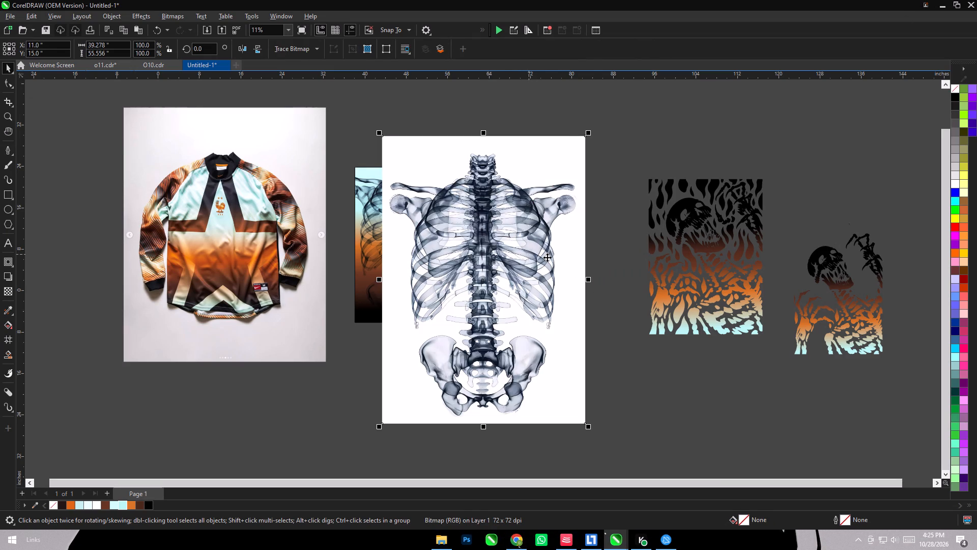
{"action": "left_click_drag", "start_coordinate": [547, 257], "coordinate": [639, 255]}
{"action": "left_click", "coordinate": [638, 255]}
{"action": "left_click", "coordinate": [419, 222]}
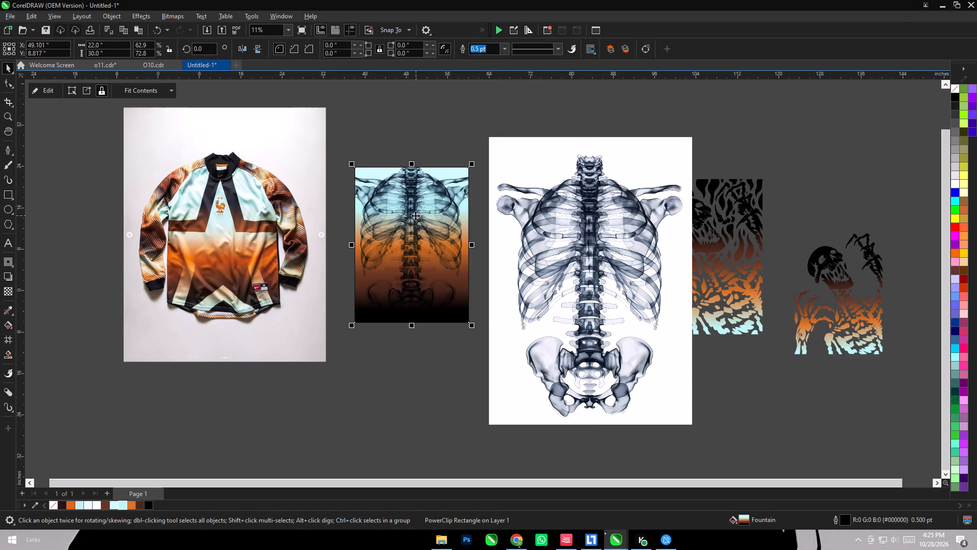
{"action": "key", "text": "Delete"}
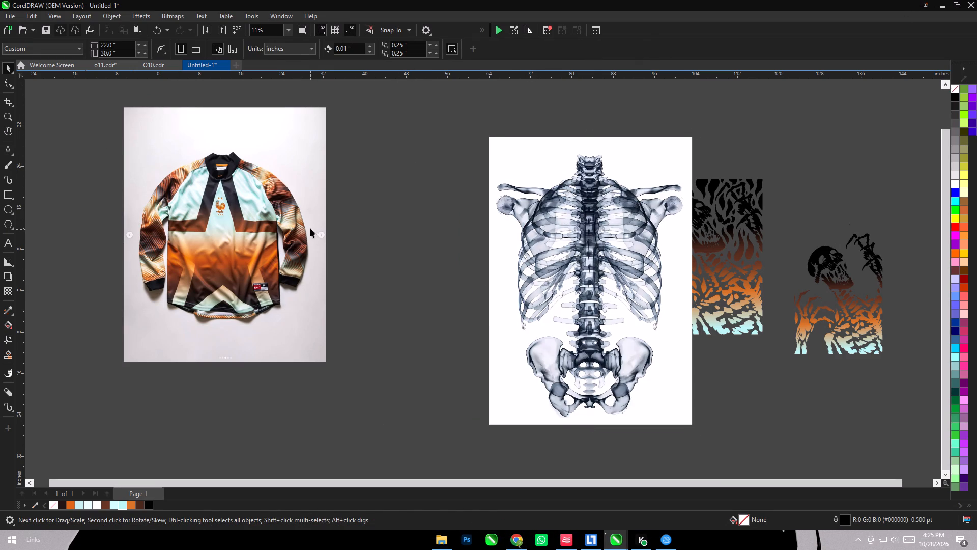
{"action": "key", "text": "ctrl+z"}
Replace the old skeleton inside the gradient panel's PowerClip with a small rectangle about 3.6 × 2.7 inches outside the frame.
{"action": "left_click", "coordinate": [42, 96]}
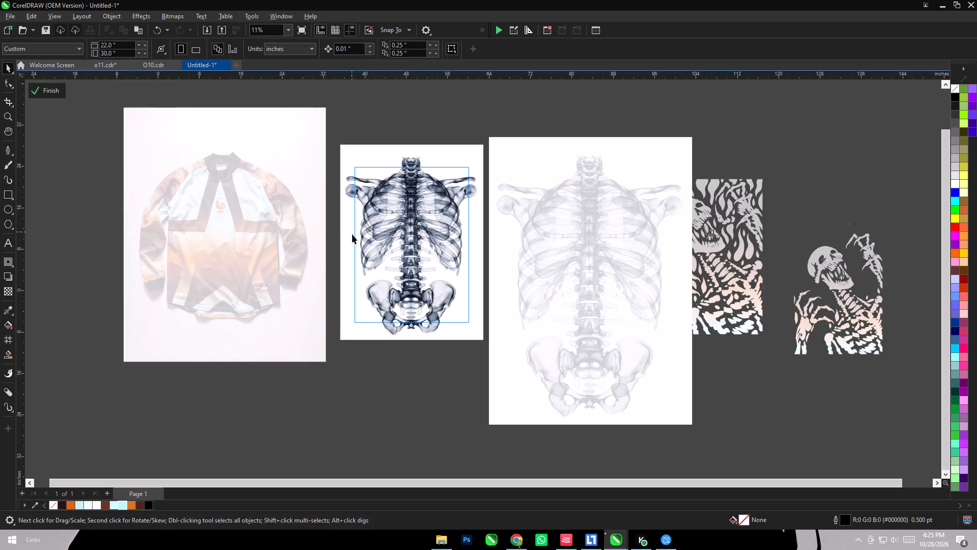
{"action": "left_click", "coordinate": [414, 241]}
{"action": "key", "text": "Delete"}
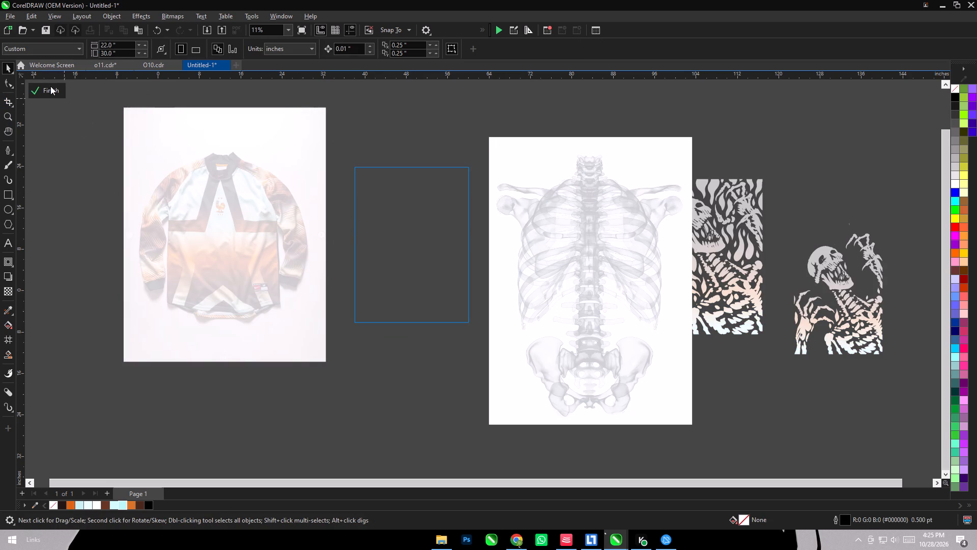
{"action": "left_click", "coordinate": [8, 194]}
{"action": "left_click_drag", "start_coordinate": [42, 201], "coordinate": [61, 214]}
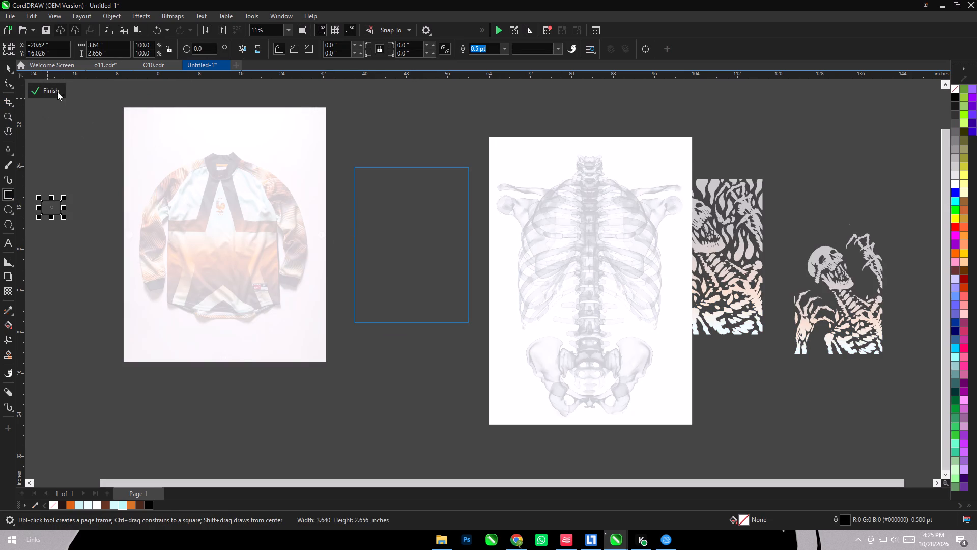
{"action": "left_click", "coordinate": [57, 92]}
Resize the upscaled skeleton image to 22 × 30 inches, move it clear of the flame artwork and set its merge mode to Multiply.
{"action": "left_click", "coordinate": [609, 211]}
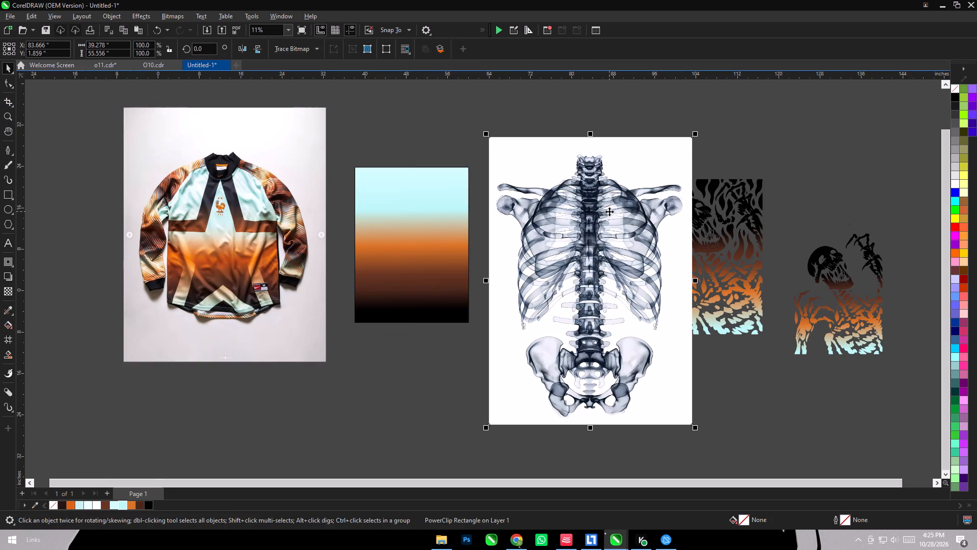
{"action": "key", "text": "ctrl+4"}
{"action": "left_click_drag", "start_coordinate": [585, 261], "coordinate": [568, 239]}
{"action": "left_click", "coordinate": [568, 239]}
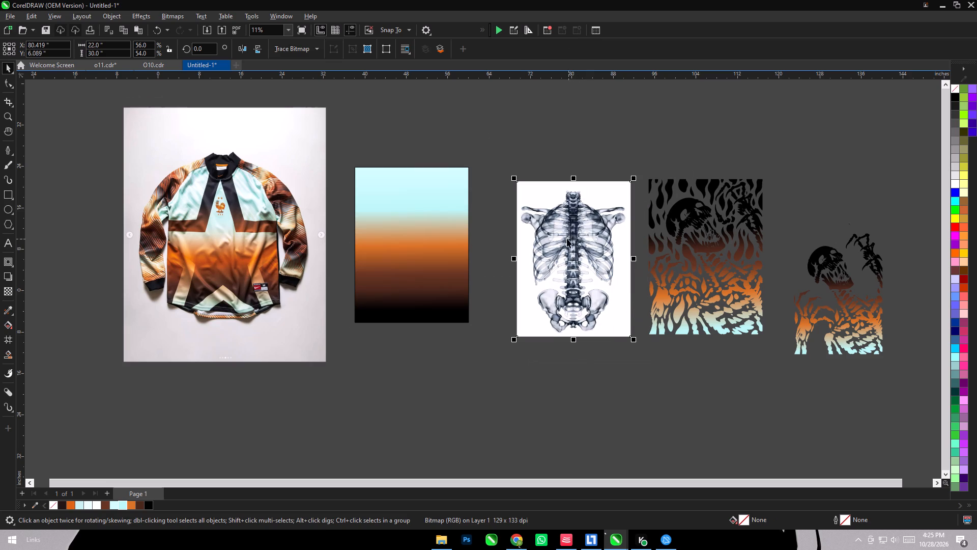
{"action": "left_click", "coordinate": [8, 291]}
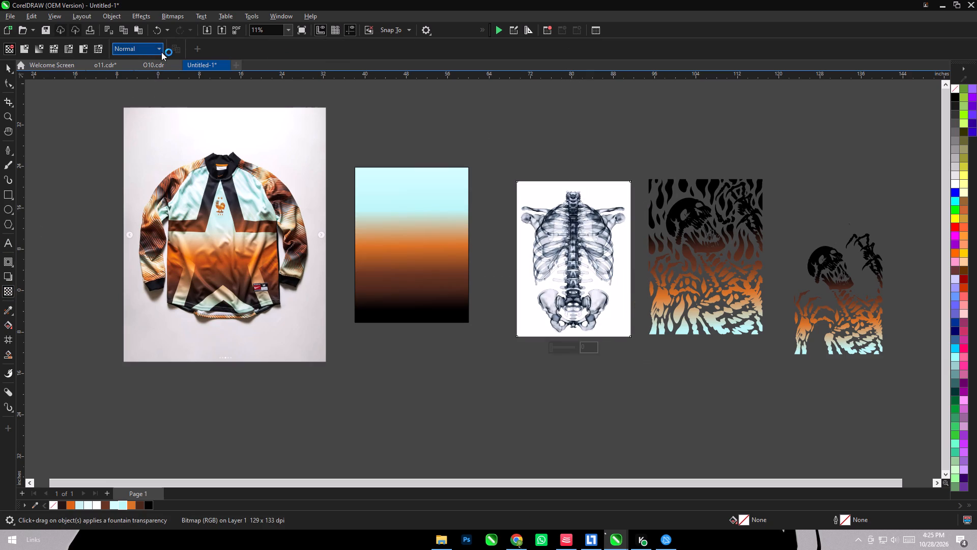
{"action": "left_click", "coordinate": [155, 44]}
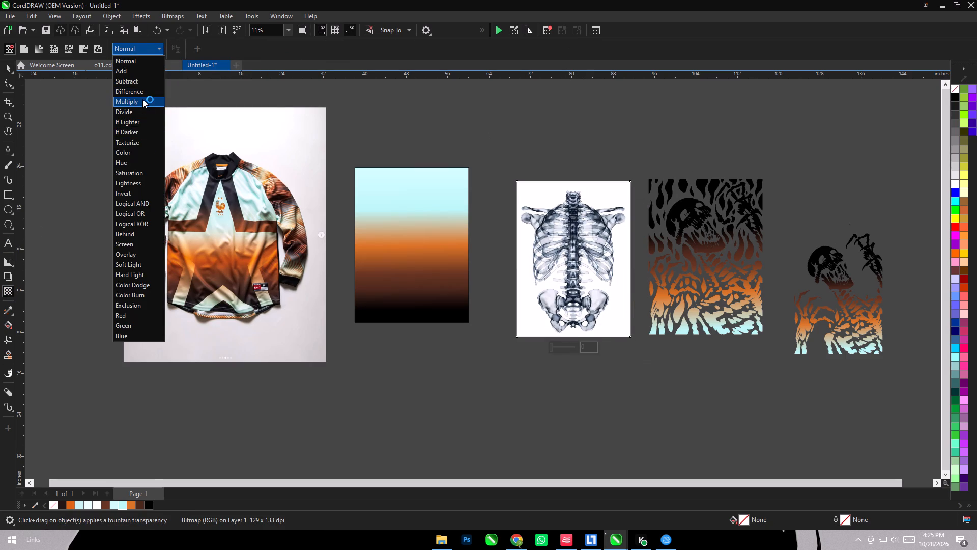
{"action": "left_click", "coordinate": [142, 99]}
Align the skeleton image with the gradient panel by horizontal centres and top edges.
{"action": "left_click", "coordinate": [10, 67]}
{"action": "left_click", "coordinate": [397, 300], "text": "shift"}
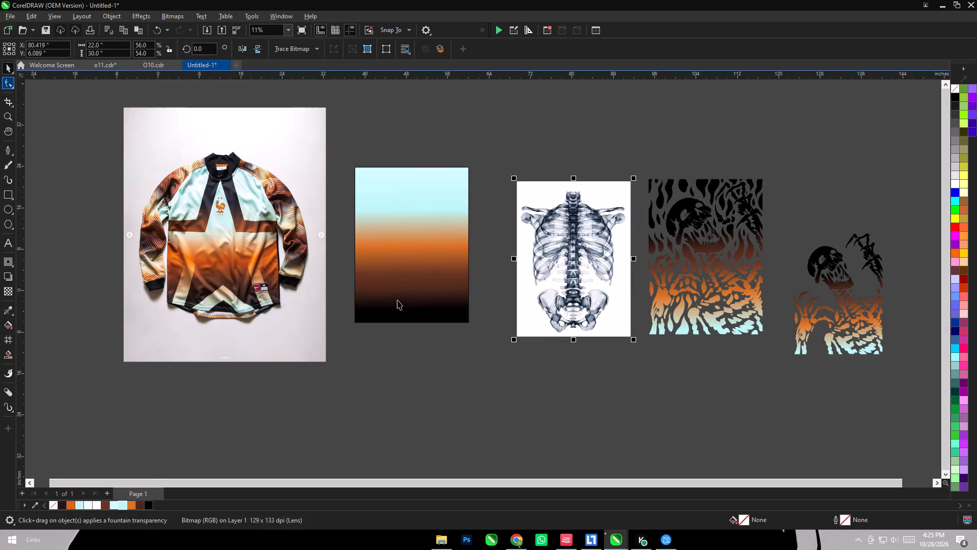
{"action": "type", "text": "ct"}
{"action": "left_click", "coordinate": [532, 339]}
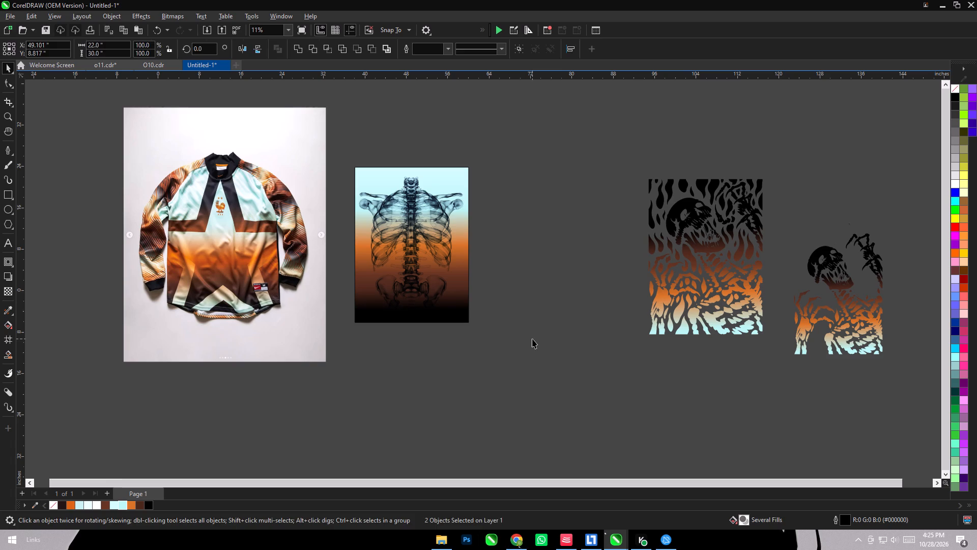
Enlarge the skeleton image about its centre to about 29 × 39.6 inches and send it behind the gradient panel, centred horizontally.
{"action": "left_click", "coordinate": [459, 294]}
{"action": "left_click_drag", "start_coordinate": [471, 328], "coordinate": [492, 353], "text": "shift"}
{"action": "key", "text": "shift+Page_Down"}
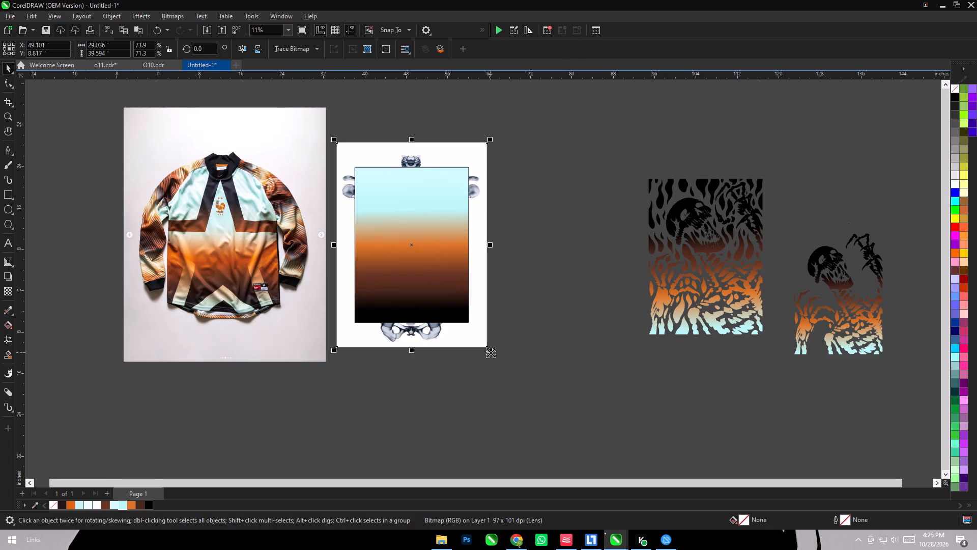
{"action": "left_click", "coordinate": [492, 352]}
{"action": "left_click", "coordinate": [538, 323]}
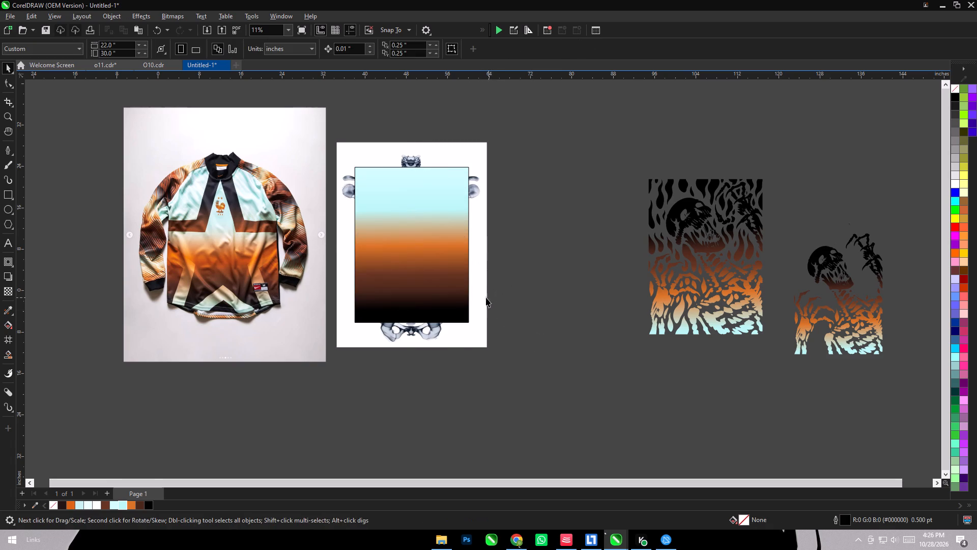
{"action": "left_click", "coordinate": [481, 297]}
{"action": "left_click", "coordinate": [440, 297], "text": "shift"}
{"action": "key", "text": "c"}
{"action": "left_click", "coordinate": [468, 400]}
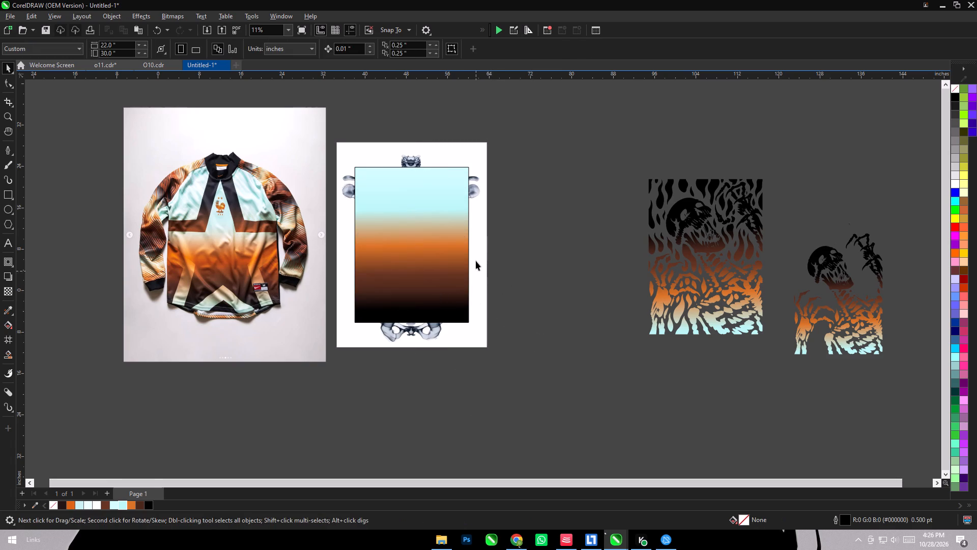
PowerClip the enlarged skeleton image inside the gradient panel.
{"action": "left_click", "coordinate": [476, 257]}
{"action": "right_click", "coordinate": [476, 257]}
{"action": "left_click", "coordinate": [521, 374]}
{"action": "left_click", "coordinate": [442, 301]}
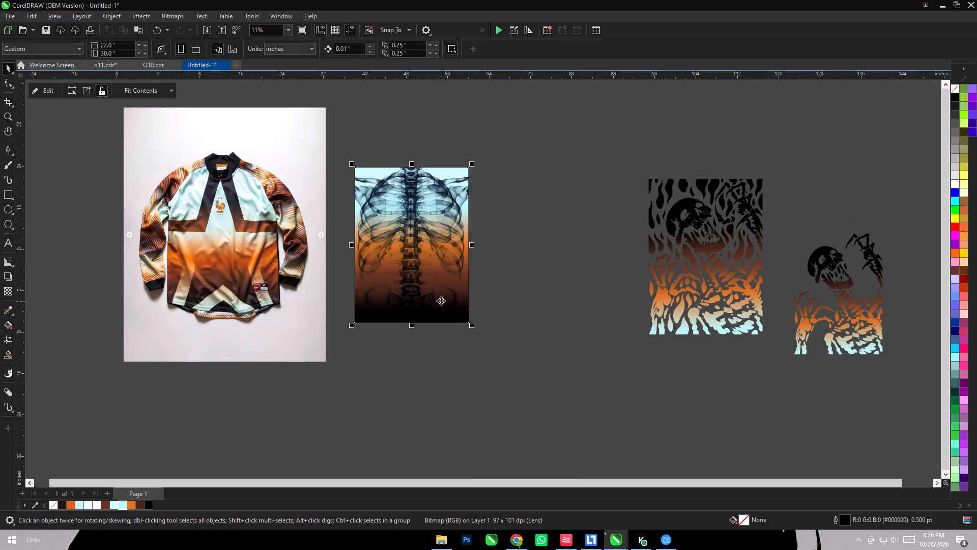
{"action": "left_click", "coordinate": [546, 341]}
{"action": "left_click", "coordinate": [394, 217]}
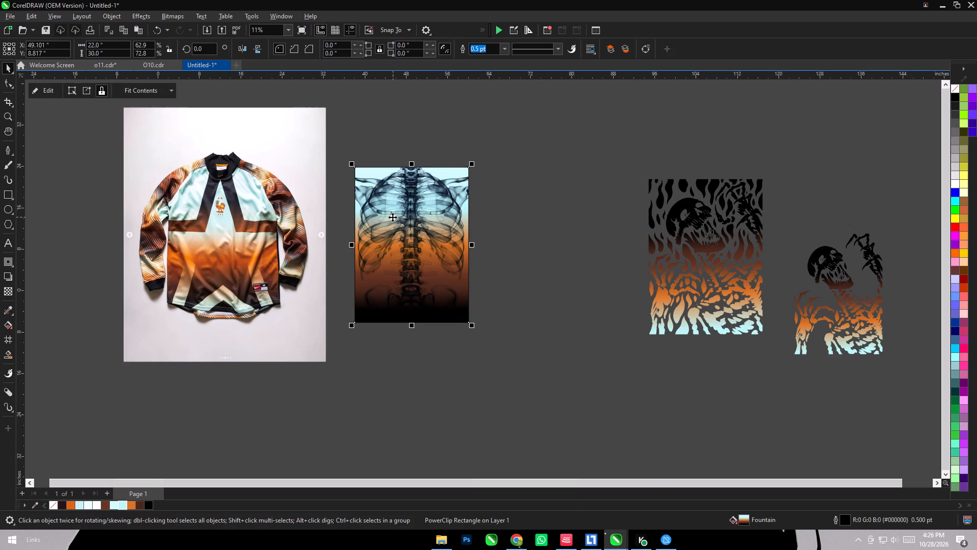
{"action": "left_click", "coordinate": [513, 366]}
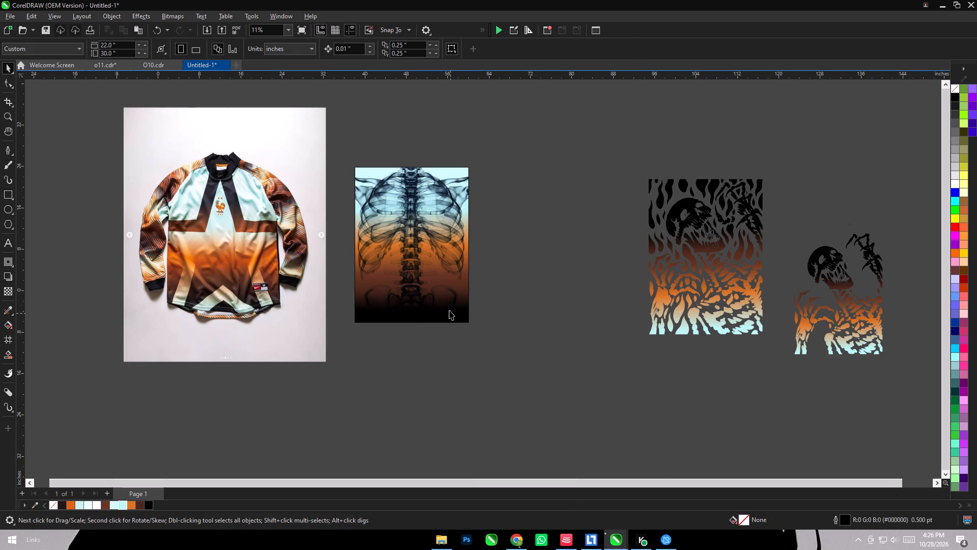
{"action": "left_click", "coordinate": [449, 308]}
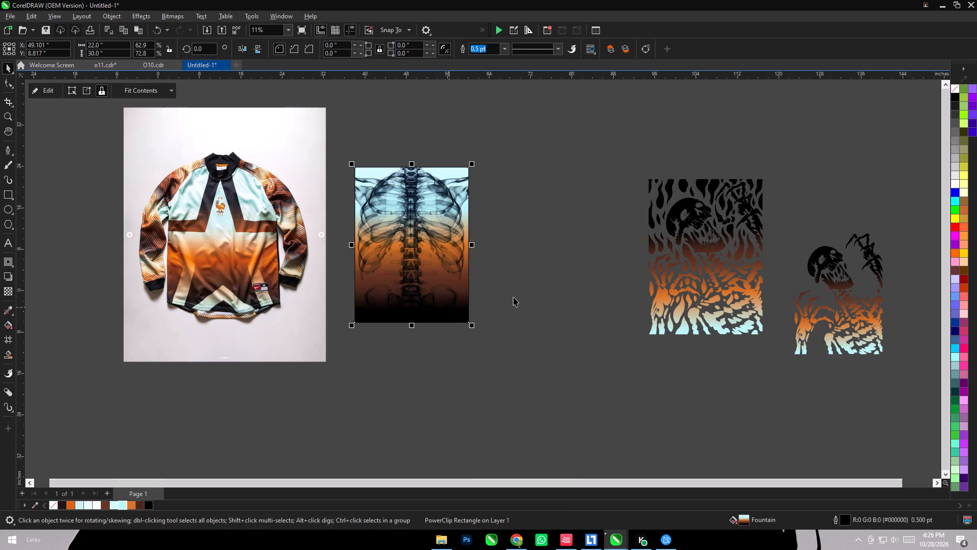
Move the flame artwork and the separate skeleton artwork together further away from the ribcage panel.
{"action": "scroll", "coordinate": [506, 246], "scroll_direction": "up", "scroll_amount": 2}
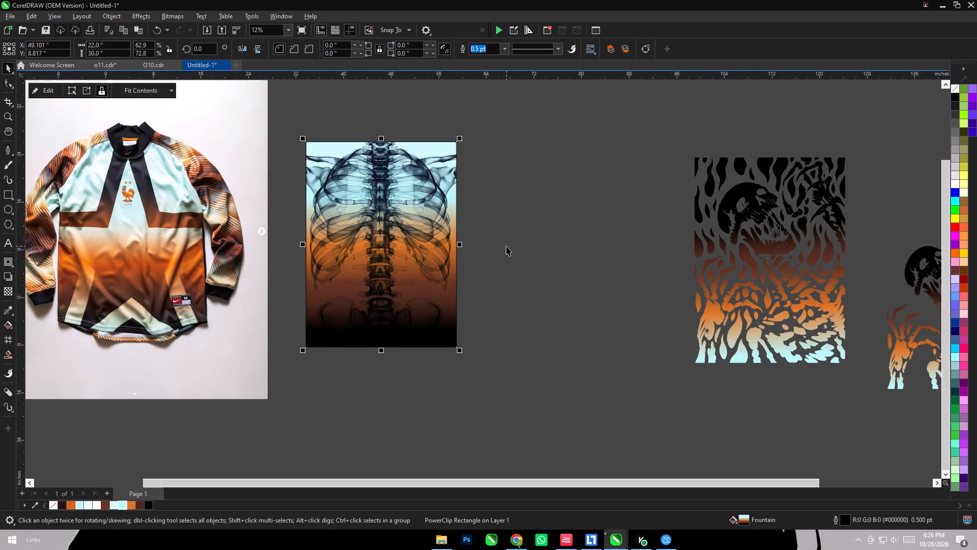
{"action": "scroll", "coordinate": [109, 233], "scroll_direction": "down", "scroll_amount": 4}
{"action": "scroll", "coordinate": [462, 250], "scroll_direction": "up", "scroll_amount": 2}
{"action": "left_click_drag", "start_coordinate": [420, 141], "coordinate": [468, 204]}
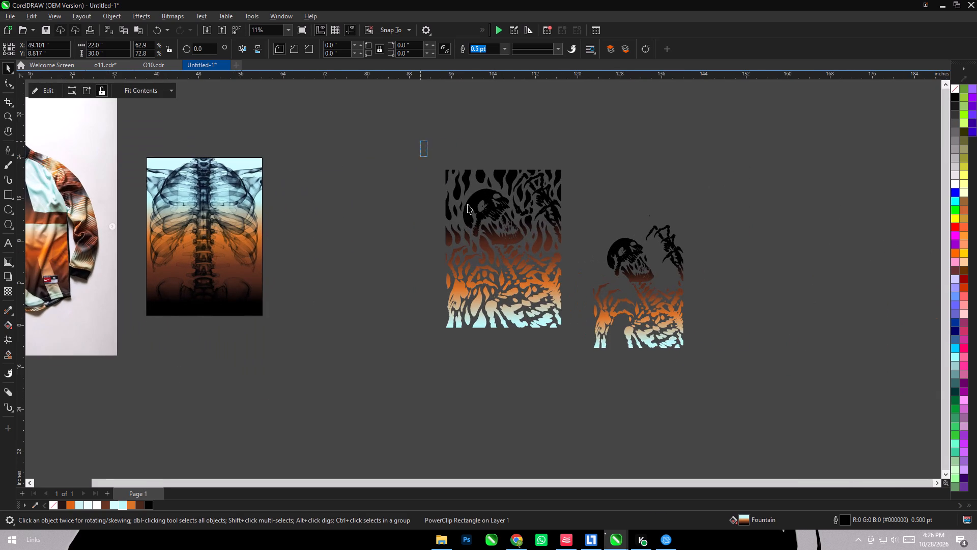
{"action": "left_click_drag", "start_coordinate": [468, 204], "coordinate": [776, 395]}
{"action": "left_click_drag", "start_coordinate": [525, 258], "coordinate": [644, 257]}
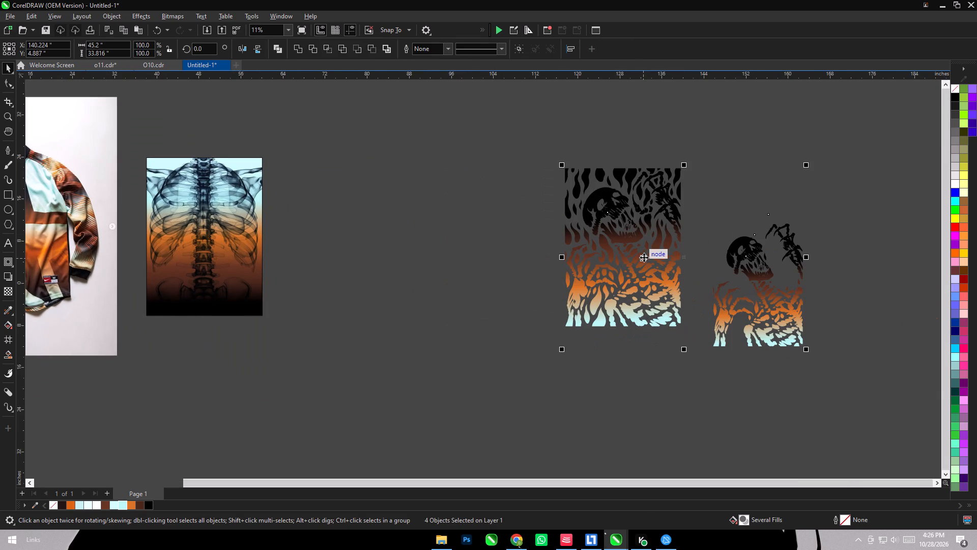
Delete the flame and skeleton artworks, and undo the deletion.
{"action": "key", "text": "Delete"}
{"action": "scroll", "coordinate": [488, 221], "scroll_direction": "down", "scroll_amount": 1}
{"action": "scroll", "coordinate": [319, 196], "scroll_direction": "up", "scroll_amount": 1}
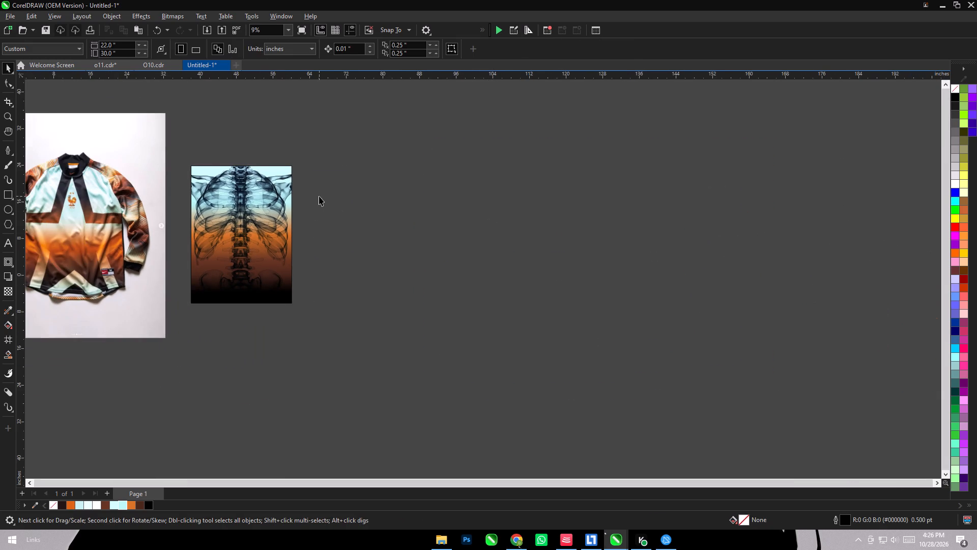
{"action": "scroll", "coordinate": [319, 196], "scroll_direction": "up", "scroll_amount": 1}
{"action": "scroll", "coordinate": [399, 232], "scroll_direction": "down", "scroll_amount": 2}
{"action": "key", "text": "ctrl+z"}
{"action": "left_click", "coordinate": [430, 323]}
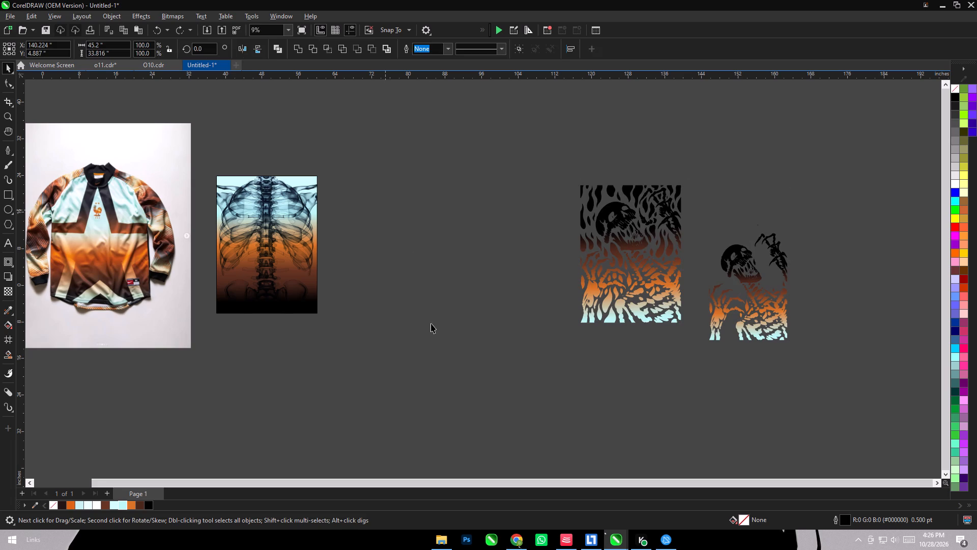
Delete the full flame-pattern artwork and keep the standalone skeleton artwork in the empty area away from the ribcage panel.
{"action": "left_click_drag", "start_coordinate": [749, 269], "coordinate": [527, 179]}
{"action": "left_click_drag", "start_coordinate": [623, 262], "coordinate": [741, 280]}
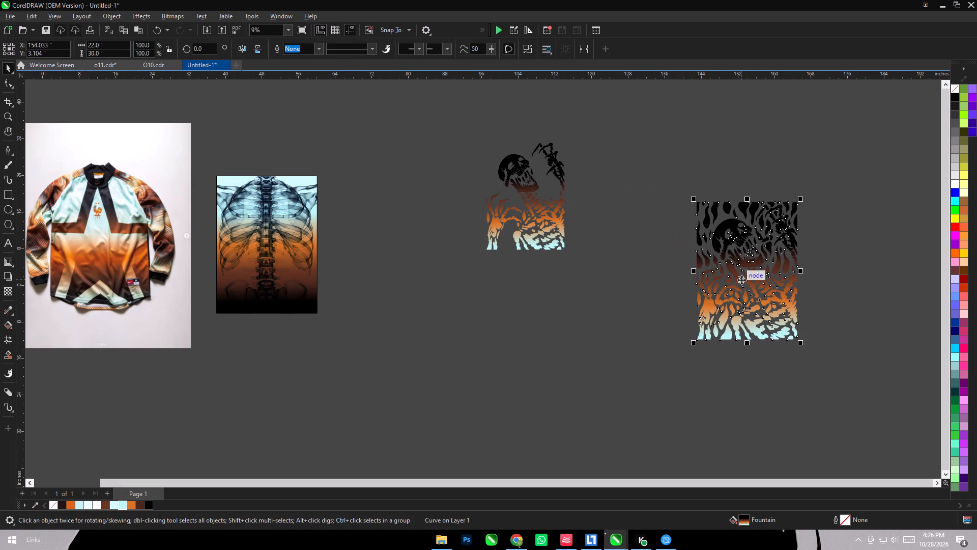
{"action": "key", "text": "Delete"}
{"action": "left_click_drag", "start_coordinate": [447, 90], "coordinate": [616, 332]}
{"action": "left_click_drag", "start_coordinate": [559, 236], "coordinate": [655, 280]}
{"action": "left_click", "coordinate": [578, 357]}
Shift the ribcage panel up by about 2 inches beside the jersey reference.
{"action": "left_click_drag", "start_coordinate": [270, 223], "coordinate": [272, 214]}
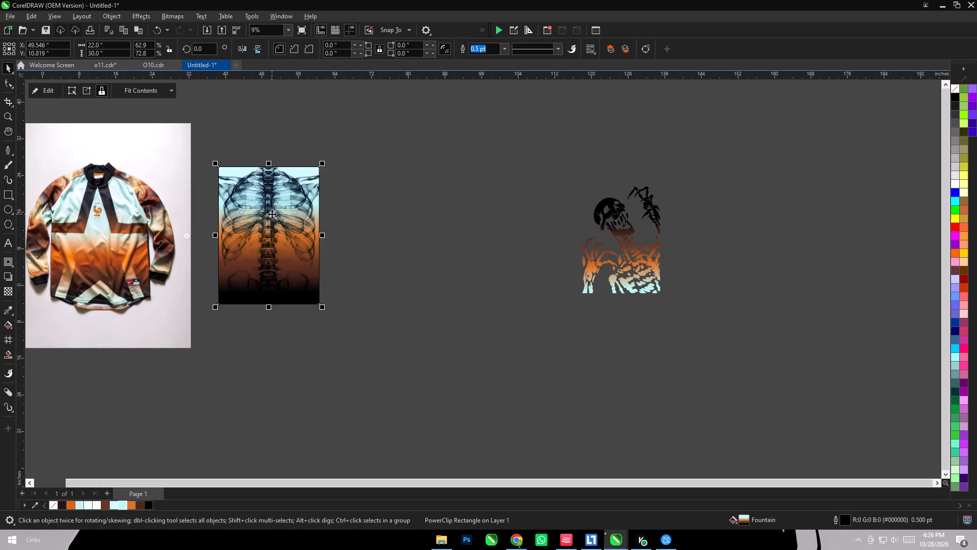
{"action": "scroll", "coordinate": [271, 213], "scroll_direction": "up", "scroll_amount": 2}
{"action": "scroll", "coordinate": [421, 233], "scroll_direction": "down", "scroll_amount": 1}
{"action": "left_click", "coordinate": [424, 233]}
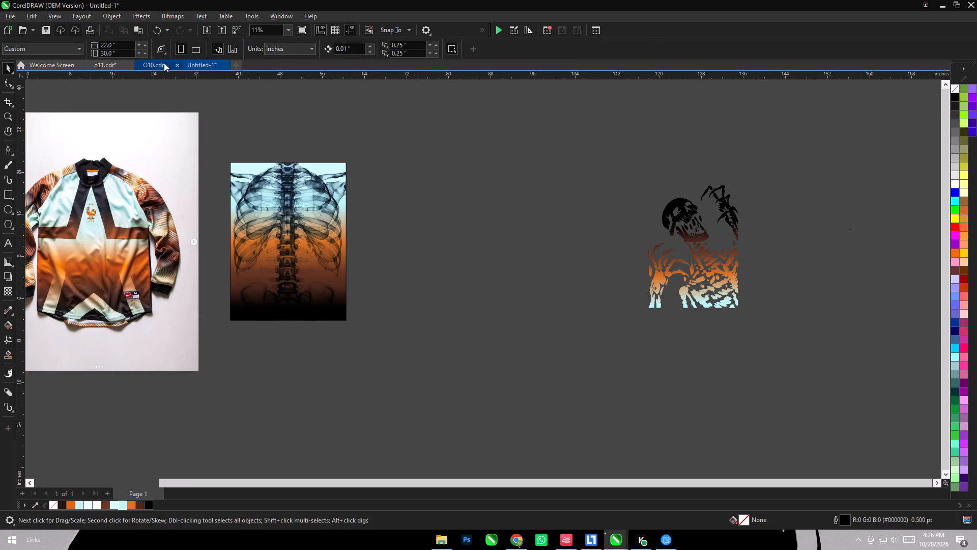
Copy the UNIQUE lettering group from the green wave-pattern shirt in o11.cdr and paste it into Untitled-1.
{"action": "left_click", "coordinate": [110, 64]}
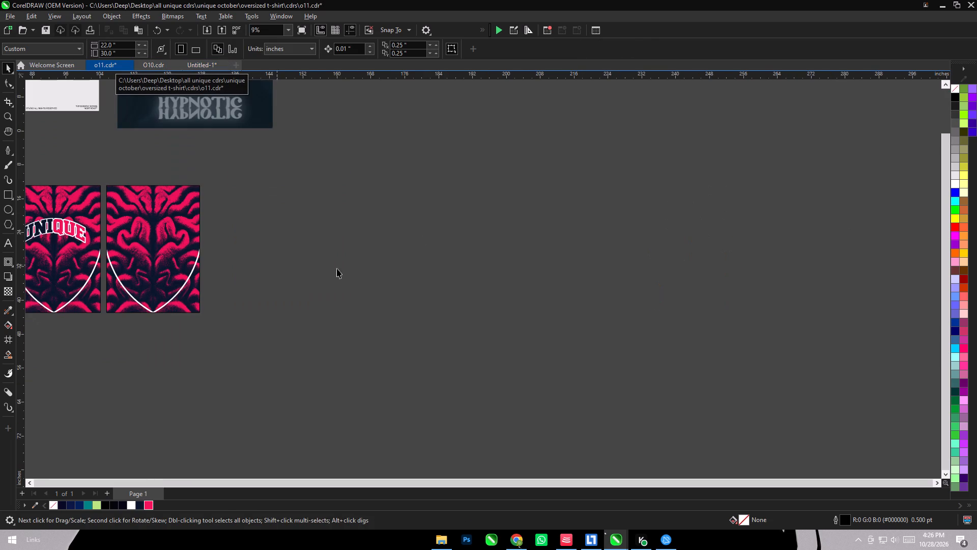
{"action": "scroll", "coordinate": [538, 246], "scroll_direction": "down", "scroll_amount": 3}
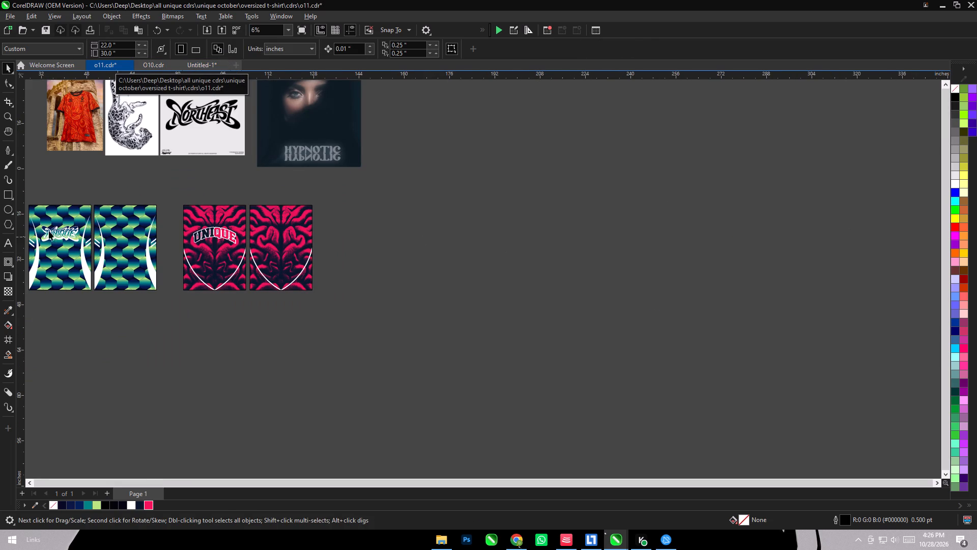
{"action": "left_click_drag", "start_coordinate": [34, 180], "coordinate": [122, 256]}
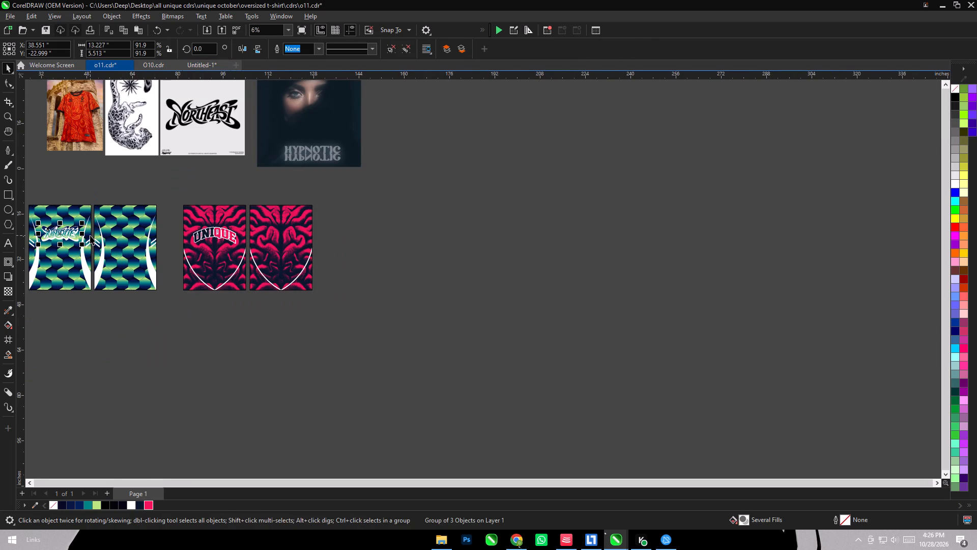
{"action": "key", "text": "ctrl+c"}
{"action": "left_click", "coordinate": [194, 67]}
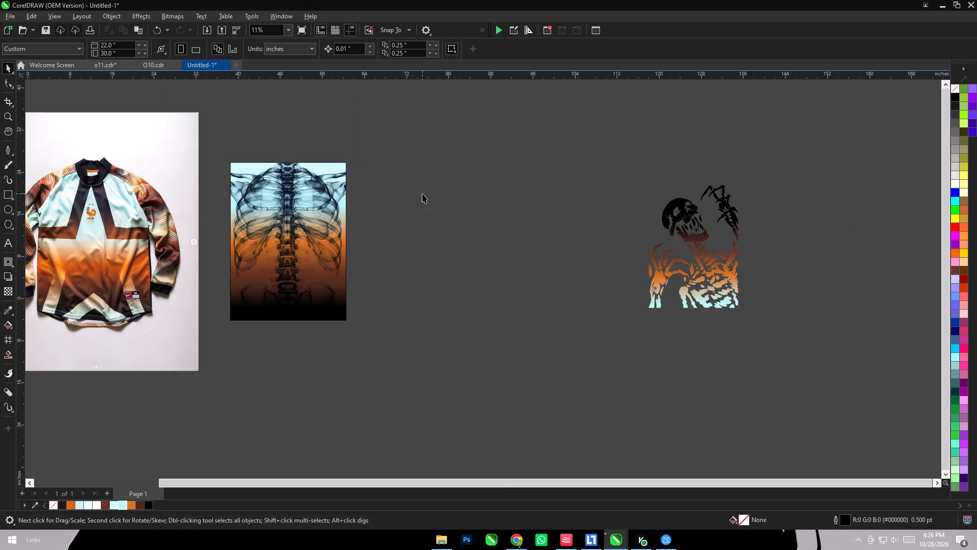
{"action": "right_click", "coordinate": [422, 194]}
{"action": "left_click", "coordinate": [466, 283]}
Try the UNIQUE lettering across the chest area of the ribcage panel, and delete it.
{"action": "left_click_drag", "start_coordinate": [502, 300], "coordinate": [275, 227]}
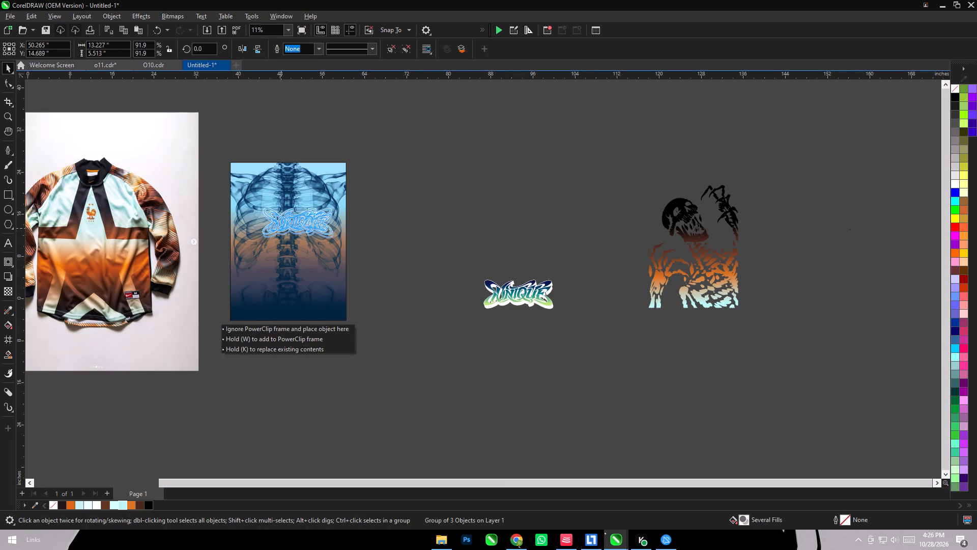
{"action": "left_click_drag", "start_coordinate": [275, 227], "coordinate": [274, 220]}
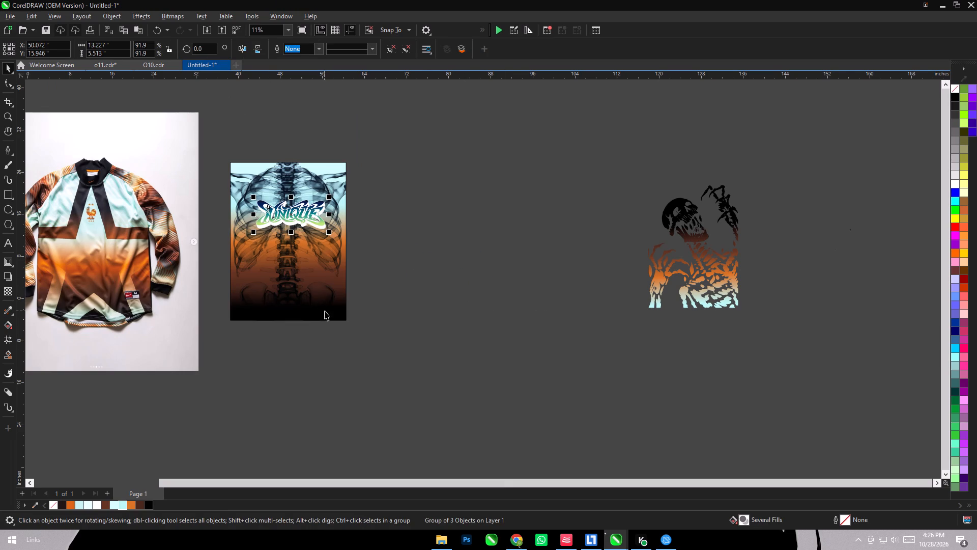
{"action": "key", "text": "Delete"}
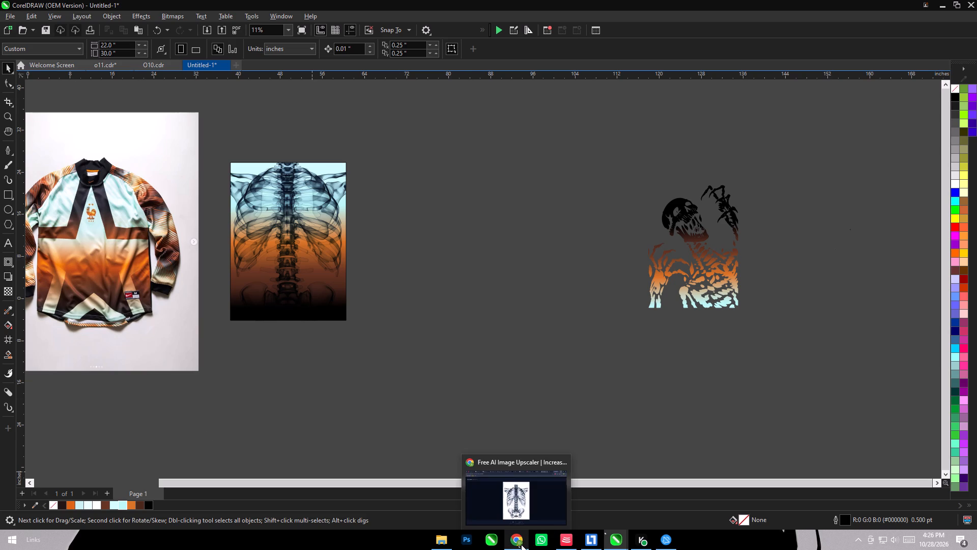
Switch to Chrome and search Google for "star png" in a new tab.
{"action": "left_click", "coordinate": [518, 508]}
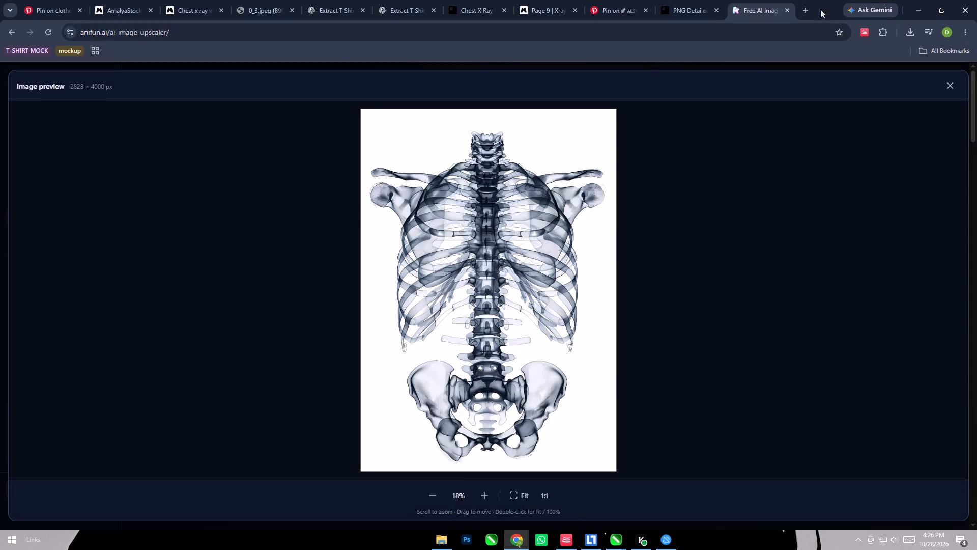
{"action": "left_click", "coordinate": [808, 1]}
{"action": "left_click", "coordinate": [779, 31]}
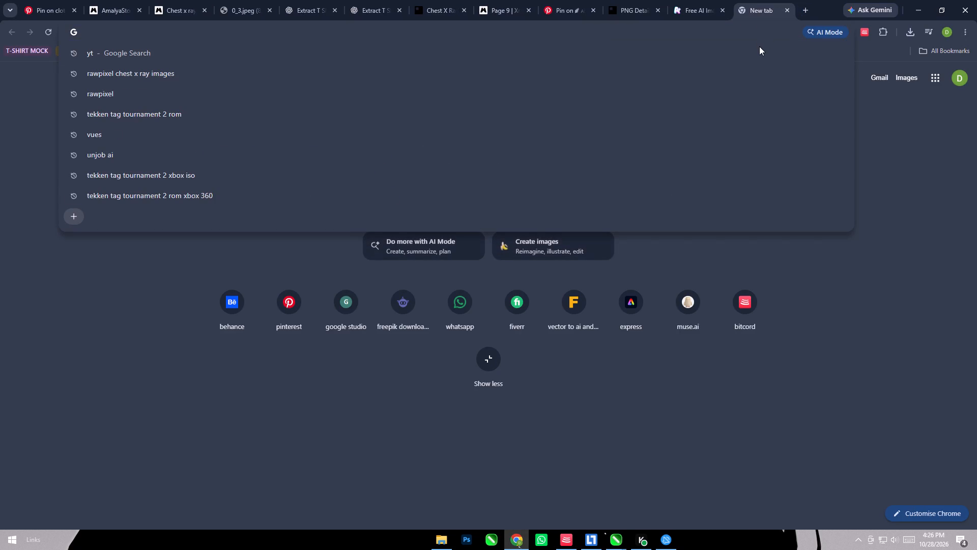
{"action": "key", "text": "s"}
{"action": "type", "text": "tar"}
{"action": "key", "text": "space"}
{"action": "type", "text": "png"}
{"action": "key", "text": "Return"}
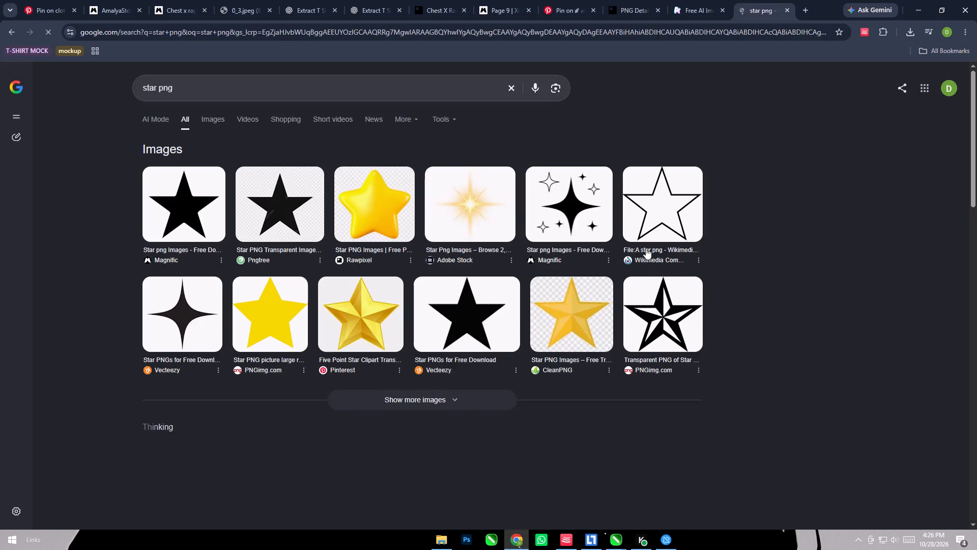
{"action": "left_click", "coordinate": [218, 86]}
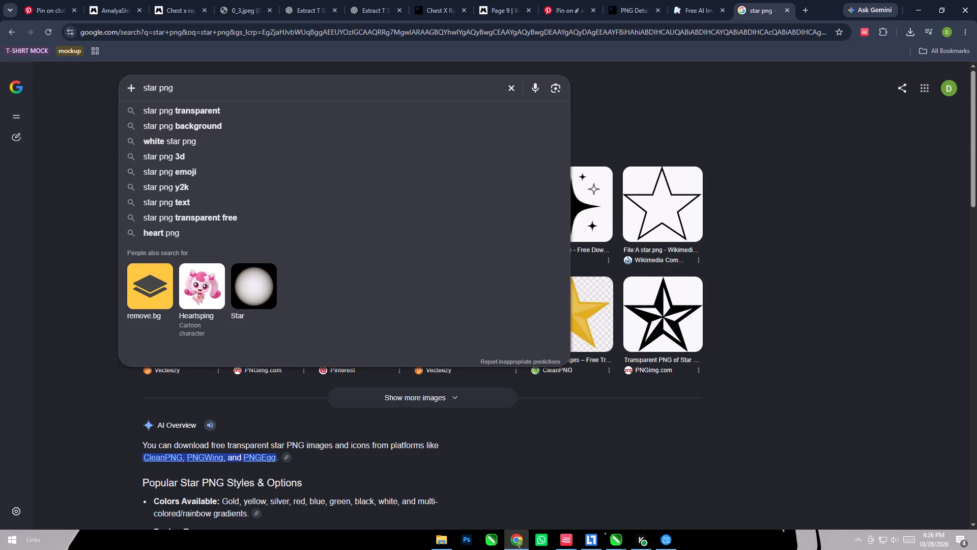
Refine the search to "star png outline" and copy the bold black outline star image from the PNGWing result.
{"action": "key", "text": "space"}
{"action": "type", "text": "outline"}
{"action": "key", "text": "space"}
{"action": "key", "text": "Return"}
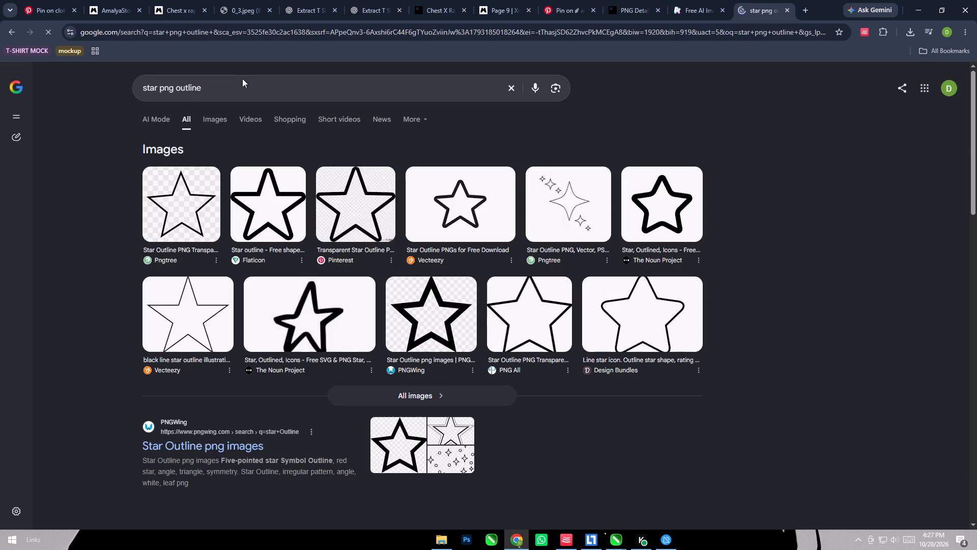
{"action": "left_click", "coordinate": [443, 327]}
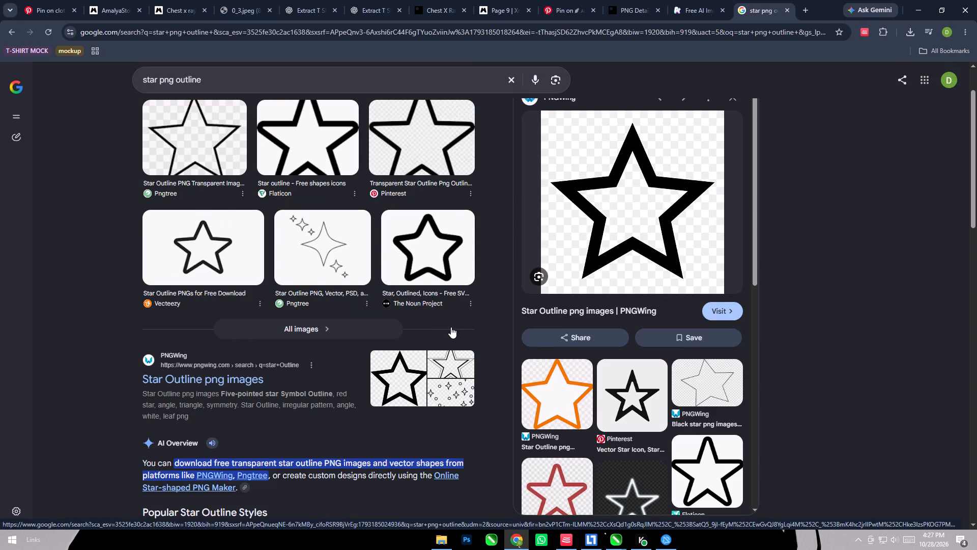
{"action": "right_click", "coordinate": [642, 194]}
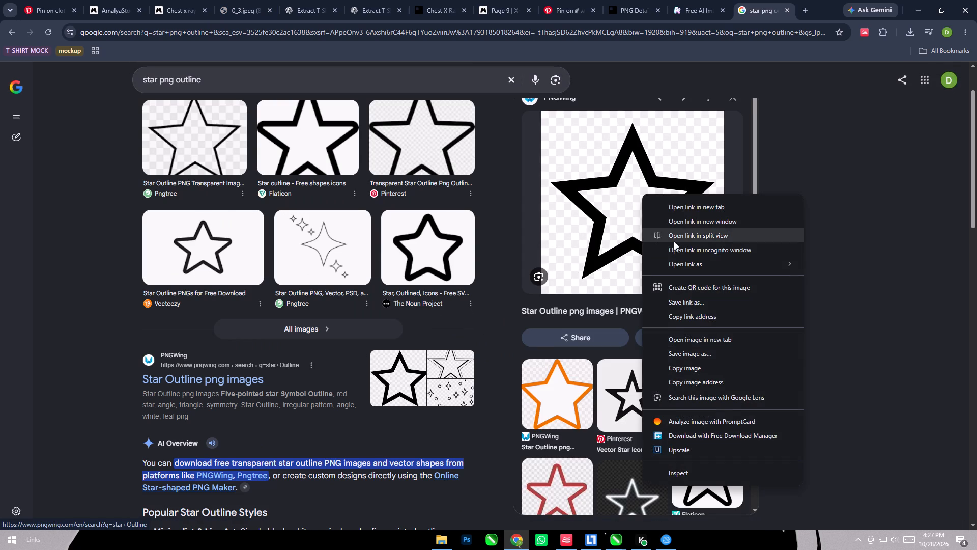
{"action": "left_click", "coordinate": [705, 364]}
Switch to CorelDRAW, paste the star image, enlarge it to about 25 inches square and place it beside the ribcage panel.
{"action": "left_click", "coordinate": [909, 0]}
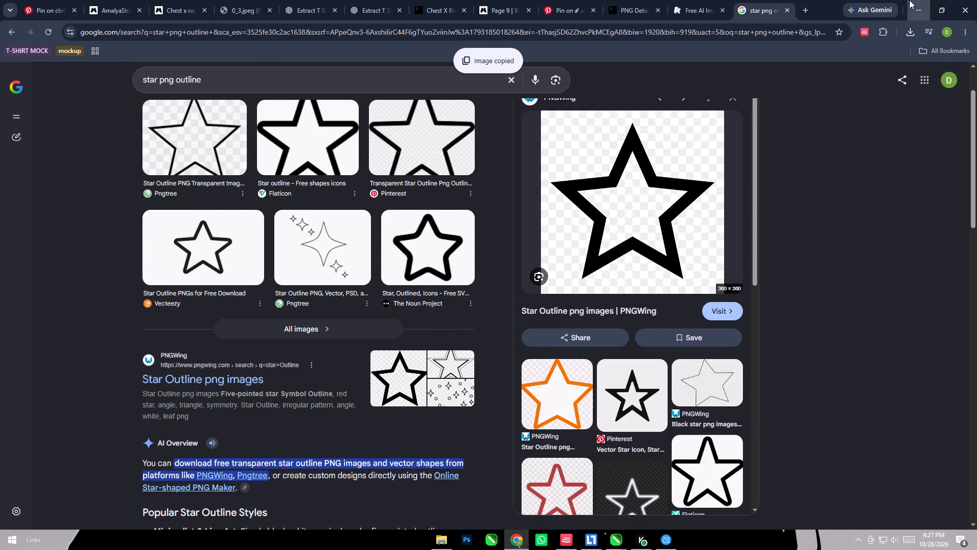
{"action": "right_click", "coordinate": [562, 211]}
{"action": "left_click", "coordinate": [601, 299]}
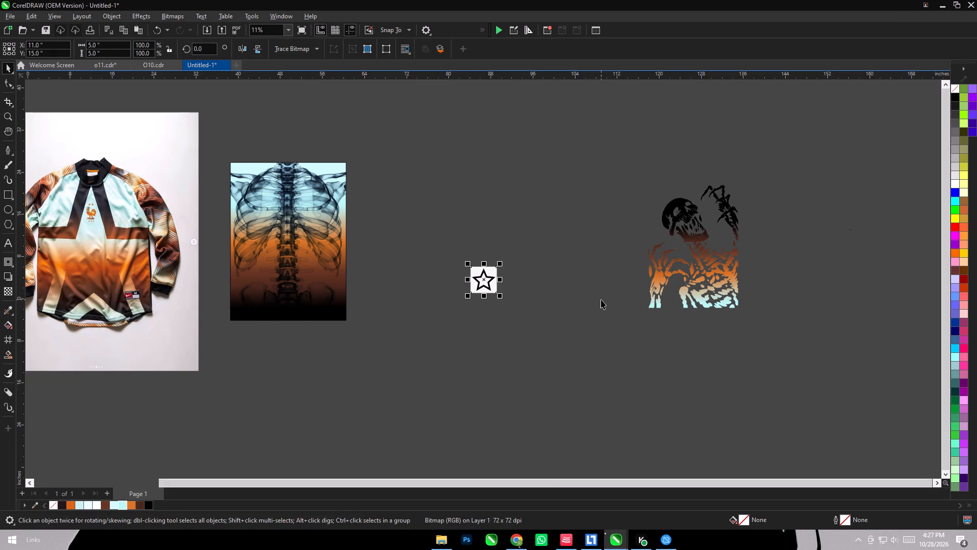
{"action": "left_click_drag", "start_coordinate": [502, 298], "coordinate": [608, 417]}
{"action": "left_click_drag", "start_coordinate": [553, 332], "coordinate": [468, 255]}
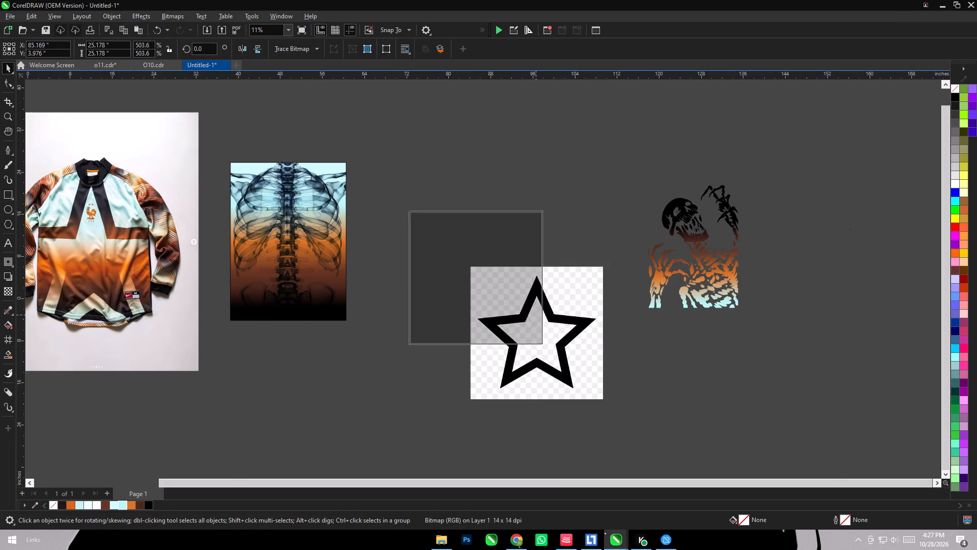
{"action": "left_click_drag", "start_coordinate": [468, 255], "coordinate": [466, 253]}
Vectorize the star image with a Clipart outline trace, toggling the Group by color option.
{"action": "scroll", "coordinate": [464, 252], "scroll_direction": "up", "scroll_amount": 3}
{"action": "left_click", "coordinate": [312, 47]}
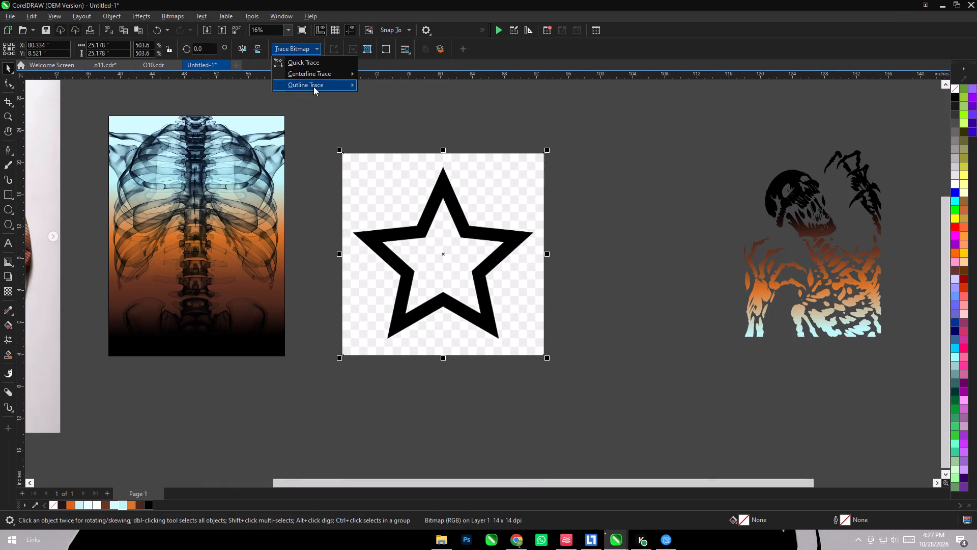
{"action": "left_click", "coordinate": [313, 87]}
{"action": "left_click", "coordinate": [397, 115]}
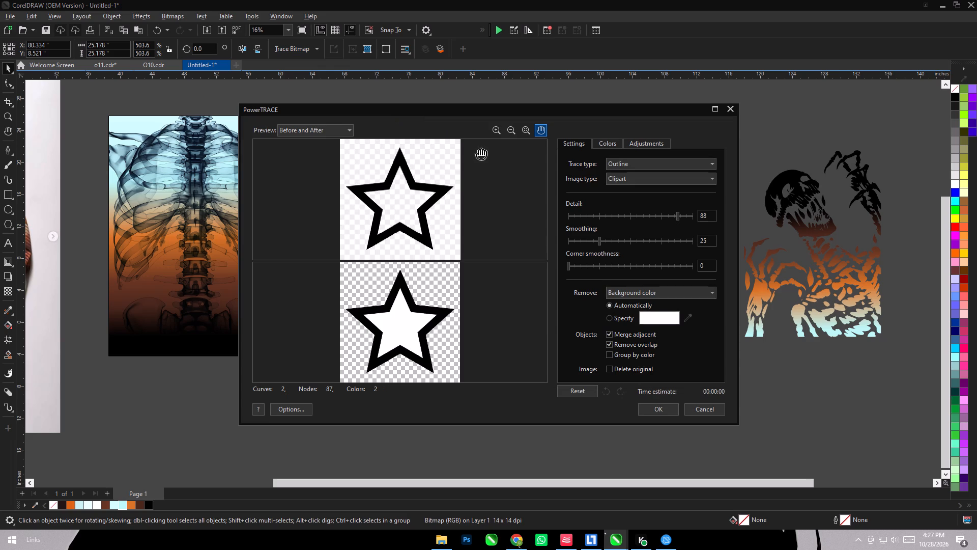
{"action": "left_click", "coordinate": [642, 354]}
{"action": "left_click", "coordinate": [655, 412]}
Move the traced star off the source bitmap, delete the bitmap, and place the star back beside the ribcage panel.
{"action": "left_click_drag", "start_coordinate": [465, 272], "coordinate": [564, 398]}
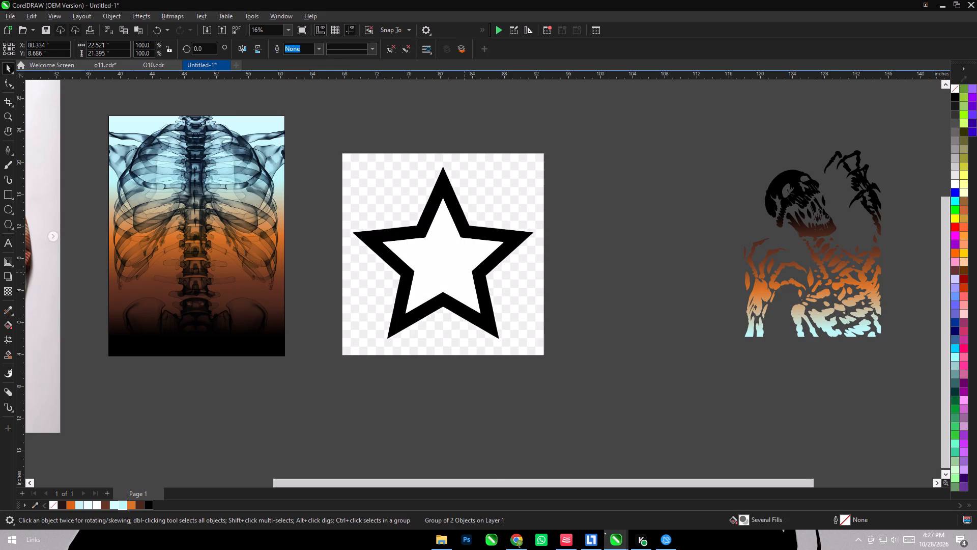
{"action": "left_click_drag", "start_coordinate": [564, 398], "coordinate": [571, 399]}
{"action": "left_click", "coordinate": [475, 173]}
{"action": "key", "text": "Delete"}
{"action": "left_click_drag", "start_coordinate": [568, 351], "coordinate": [513, 215]}
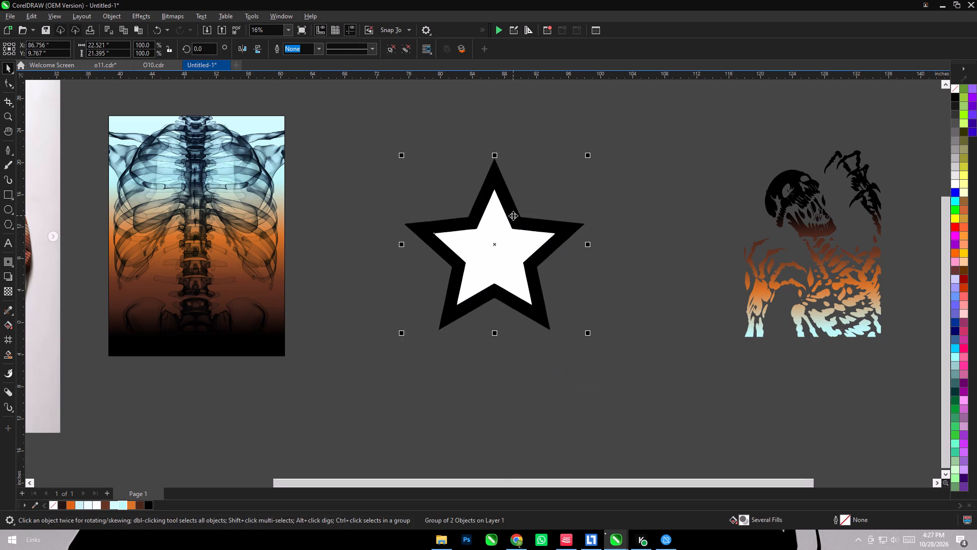
Ungroup the traced star and delete its white inner shape, keeping the black outline.
{"action": "key", "text": "ctrl+u"}
{"action": "left_click", "coordinate": [627, 314]}
{"action": "left_click", "coordinate": [513, 240]}
{"action": "key", "text": "Delete"}
Copy the gradient fill from the skeleton graphic onto the black star outline with the Attributes Eyedropper.
{"action": "scroll", "coordinate": [500, 206], "scroll_direction": "up", "scroll_amount": 11}
{"action": "scroll", "coordinate": [500, 206], "scroll_direction": "down", "scroll_amount": 10}
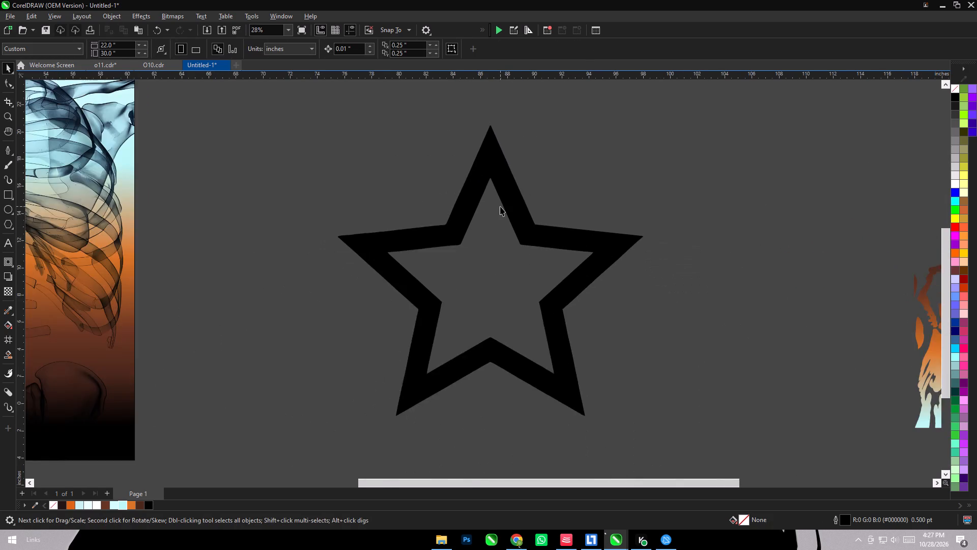
{"action": "scroll", "coordinate": [500, 206], "scroll_direction": "down", "scroll_amount": 2}
{"action": "left_click", "coordinate": [8, 302]}
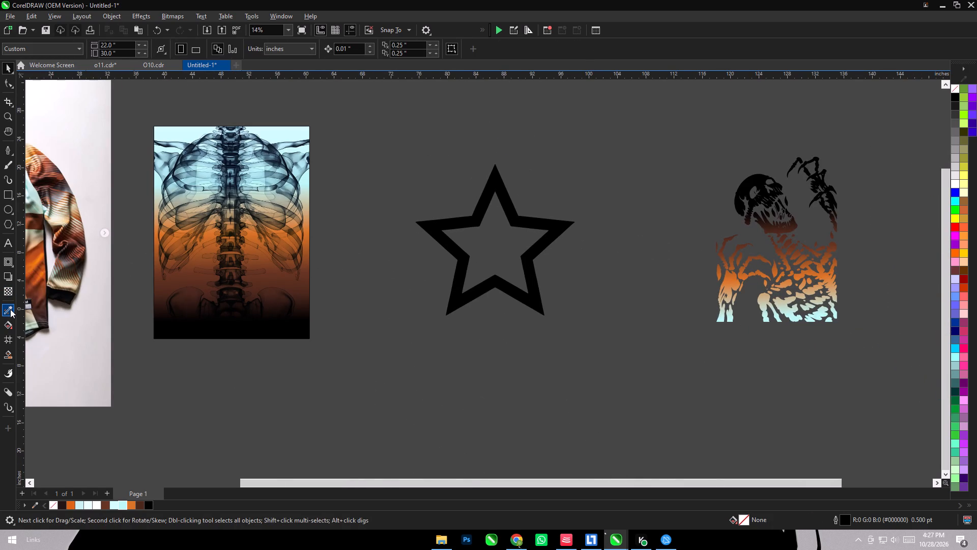
{"action": "left_click", "coordinate": [10, 309]}
{"action": "left_click", "coordinate": [761, 182]}
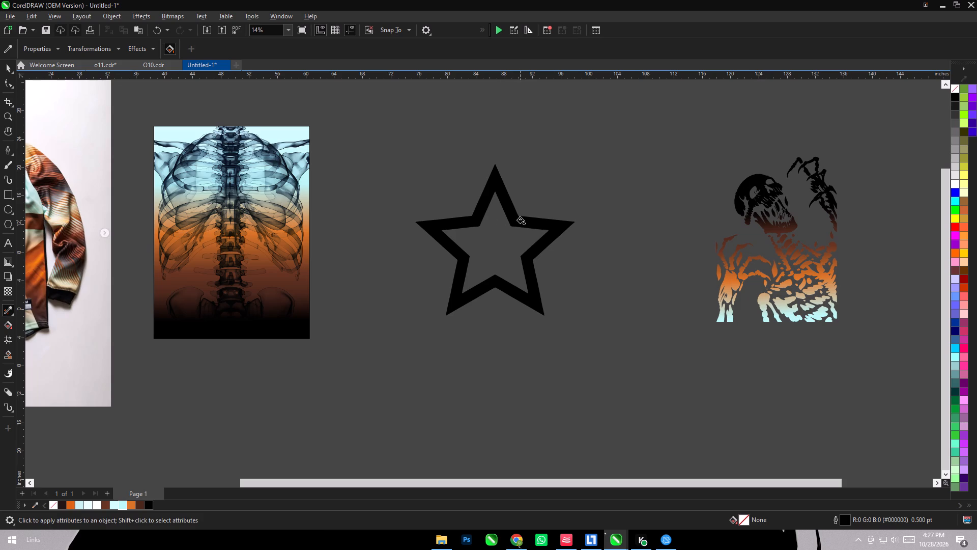
{"action": "left_click", "coordinate": [521, 221]}
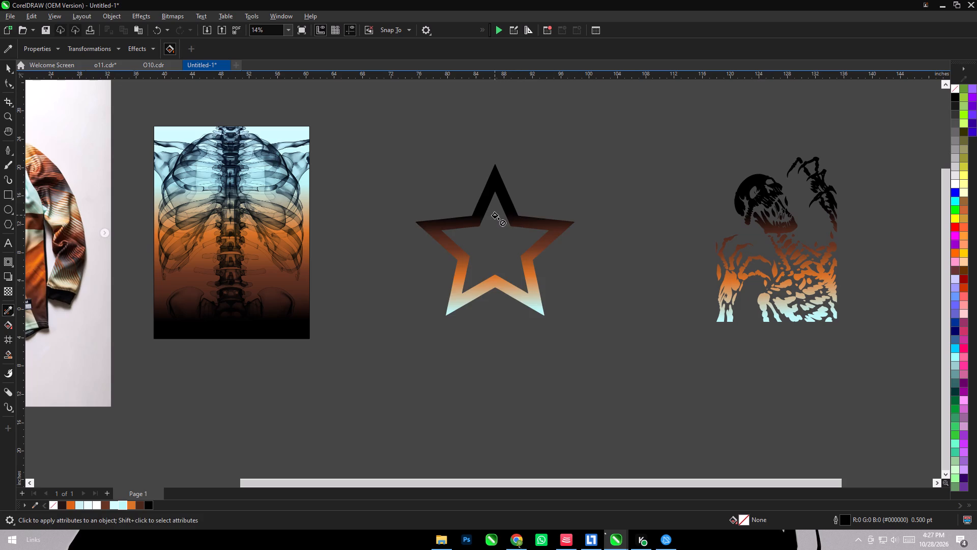
{"action": "scroll", "coordinate": [529, 269], "scroll_direction": "down", "scroll_amount": 3}
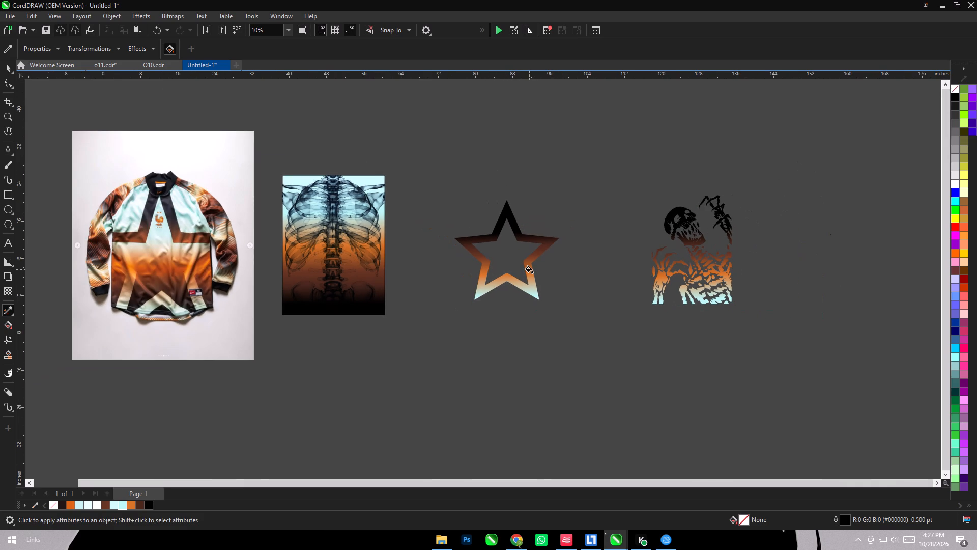
{"action": "left_click", "coordinate": [6, 68]}
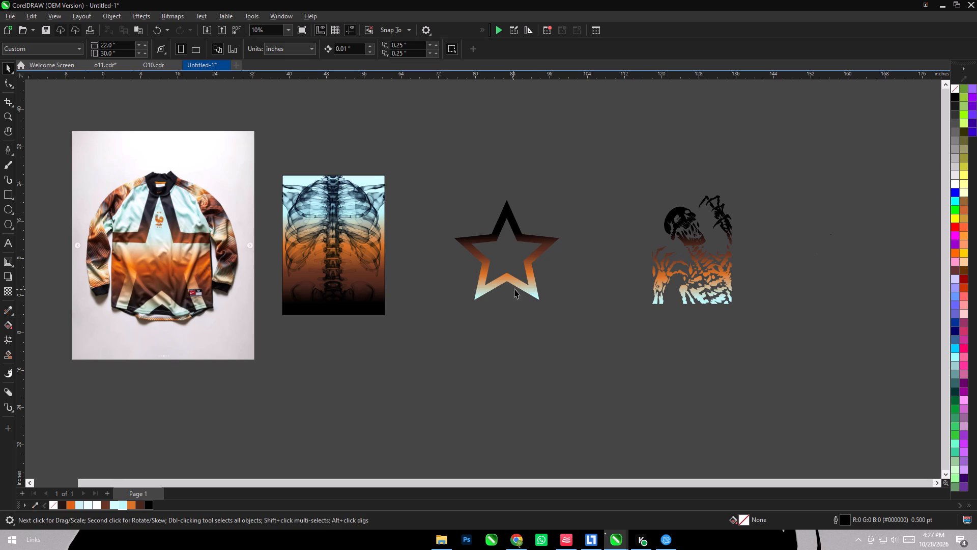
Align the star to the ribcage panel, centred horizontally and flush with its top edge.
{"action": "left_click", "coordinate": [518, 283]}
{"action": "left_click", "coordinate": [339, 282], "text": "shift"}
{"action": "key", "text": "c"}
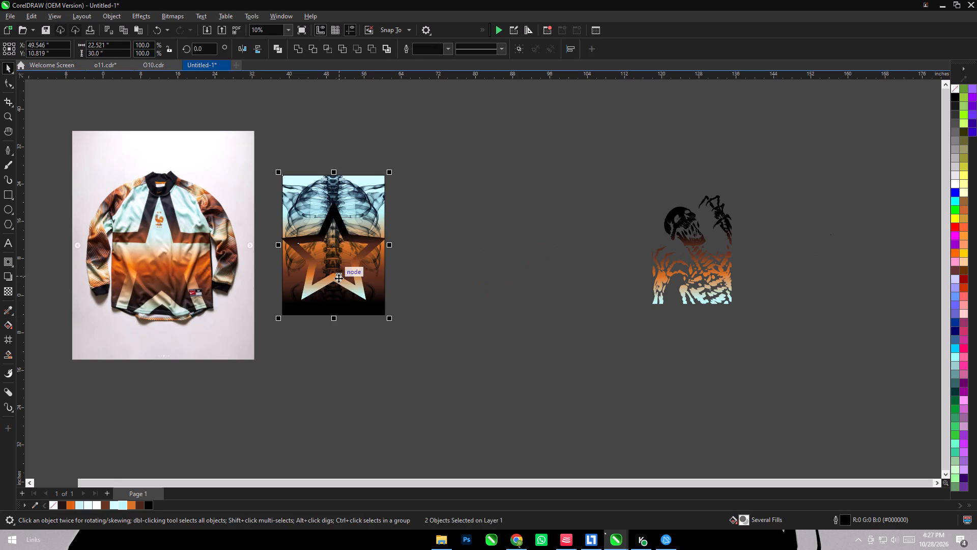
{"action": "key", "text": "t"}
{"action": "left_click", "coordinate": [477, 291]}
Shift the pale blue end of the star's fountain fill upward so that colour covers its lower arms.
{"action": "left_click", "coordinate": [360, 255]}
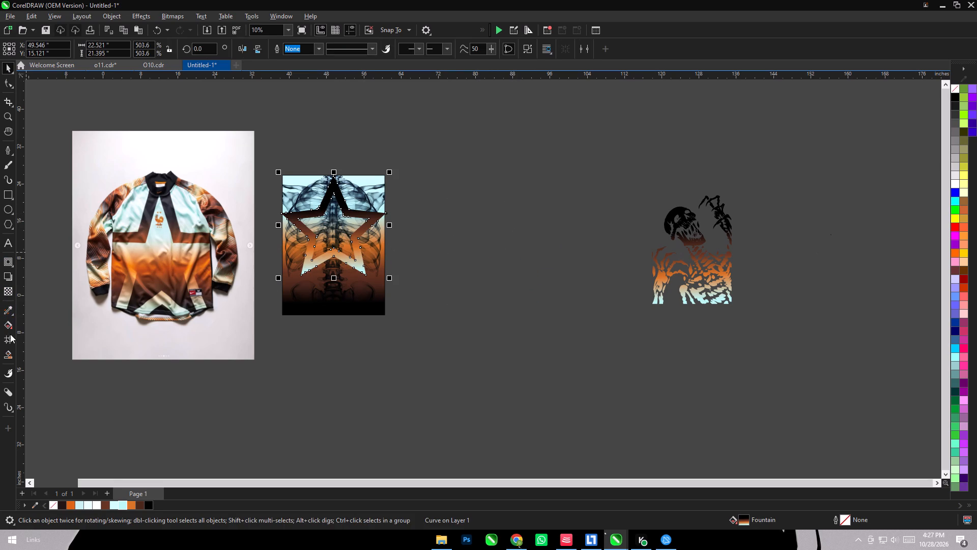
{"action": "left_click", "coordinate": [10, 321]}
{"action": "left_click_drag", "start_coordinate": [357, 301], "coordinate": [352, 271]}
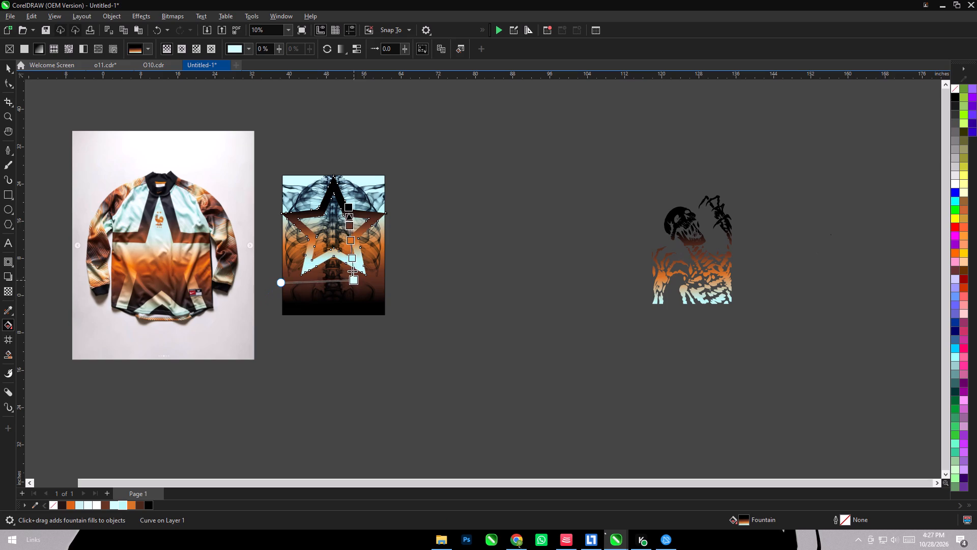
{"action": "left_click_drag", "start_coordinate": [352, 271], "coordinate": [348, 267]}
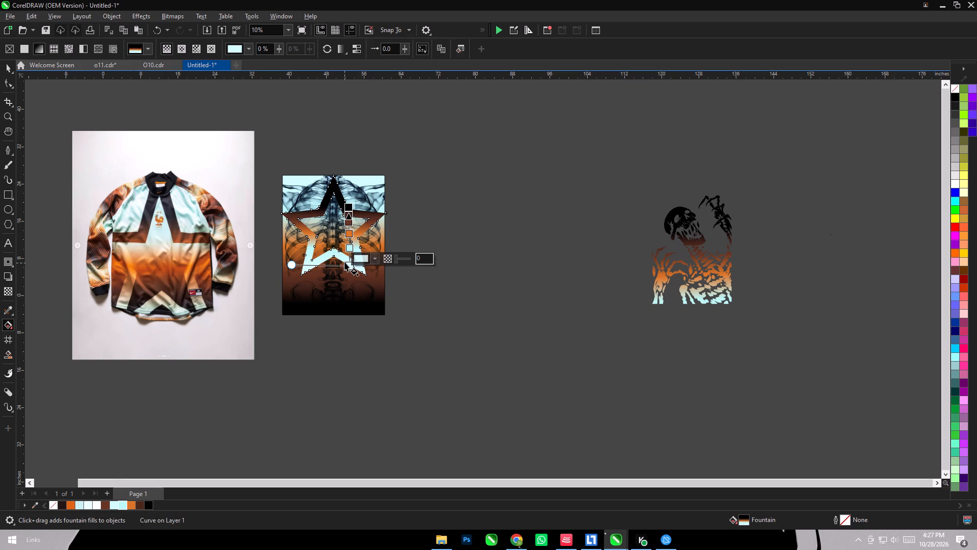
{"action": "left_click", "coordinate": [8, 65]}
{"action": "left_click", "coordinate": [559, 258]}
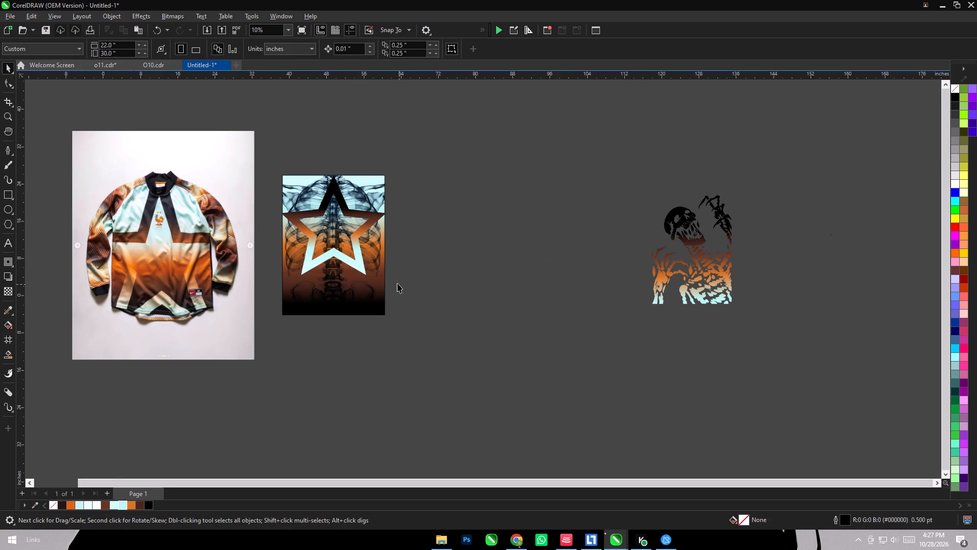
Enlarge the star to about 34 × 32 inches and centre it vertically on the ribcage panel.
{"action": "left_click", "coordinate": [358, 260]}
{"action": "left_click_drag", "start_coordinate": [388, 277], "coordinate": [422, 302], "text": "shift"}
{"action": "left_click", "coordinate": [358, 307], "text": "shift"}
{"action": "key", "text": "e"}
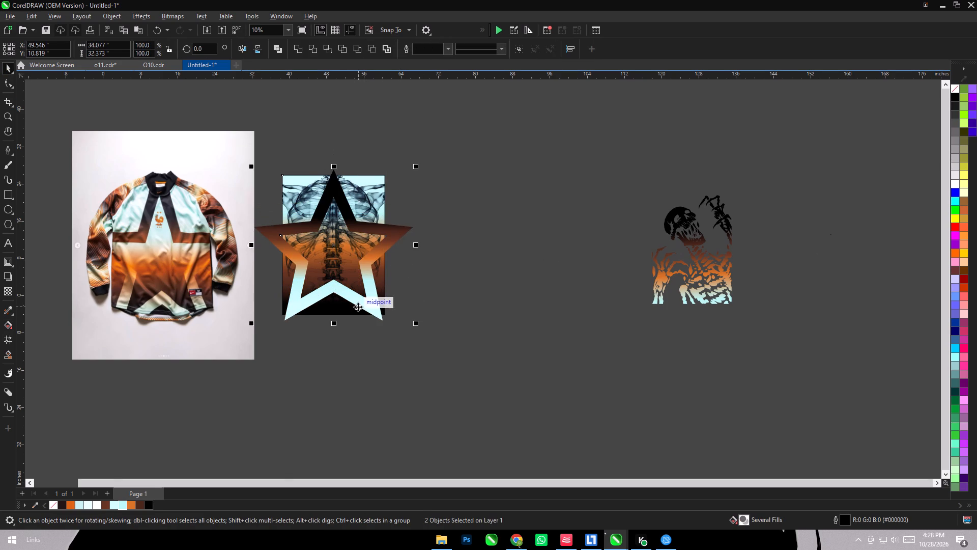
{"action": "left_click", "coordinate": [476, 286]}
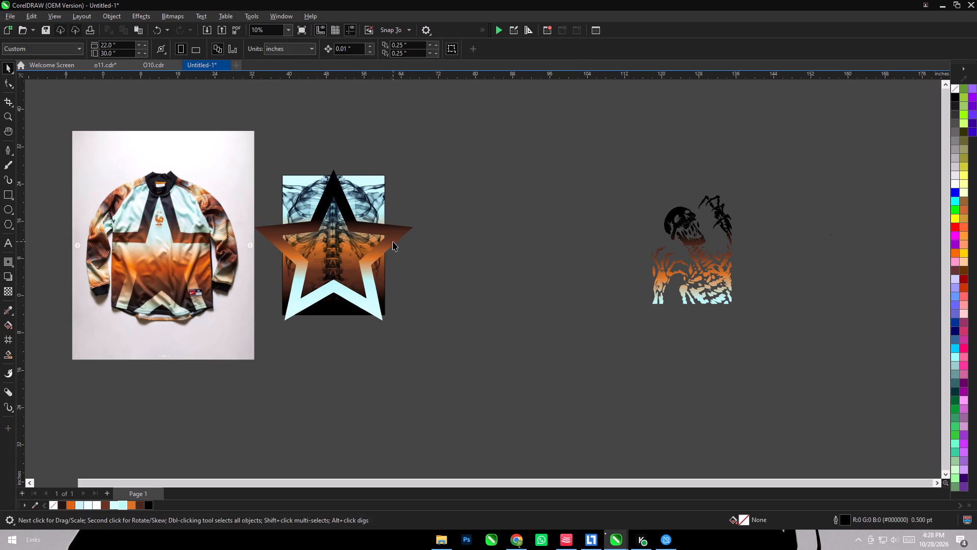
PowerClip the gradient star inside the ribcage panel.
{"action": "left_click", "coordinate": [393, 240]}
{"action": "right_click", "coordinate": [393, 240]}
{"action": "left_click", "coordinate": [452, 351]}
{"action": "left_click", "coordinate": [369, 211]}
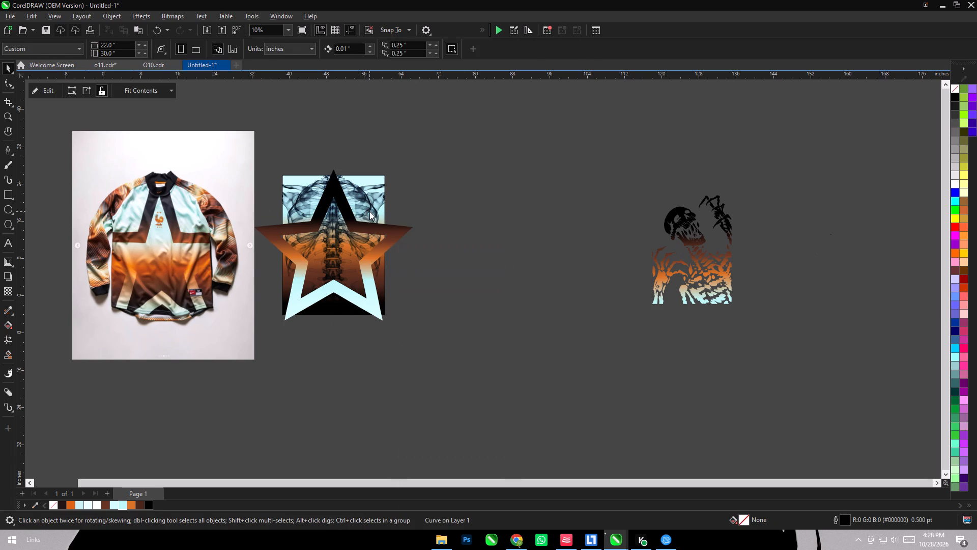
{"action": "left_click", "coordinate": [483, 235]}
Edit the panel's PowerClip contents and scale the star up 120% from its centre, to about 41 inches wide.
{"action": "left_click", "coordinate": [346, 297]}
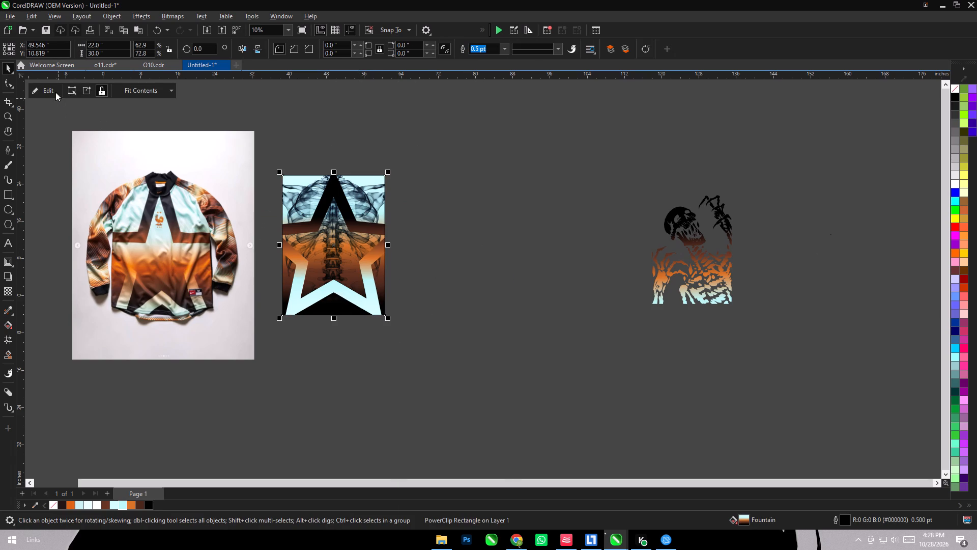
{"action": "left_click", "coordinate": [55, 92]}
{"action": "left_click", "coordinate": [373, 304]}
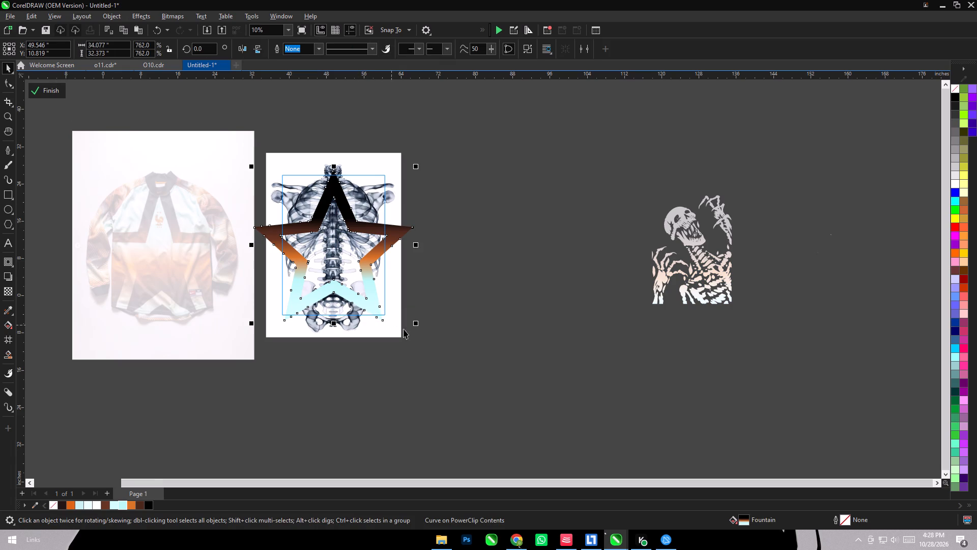
{"action": "left_click_drag", "start_coordinate": [418, 324], "coordinate": [448, 340], "text": "shift"}
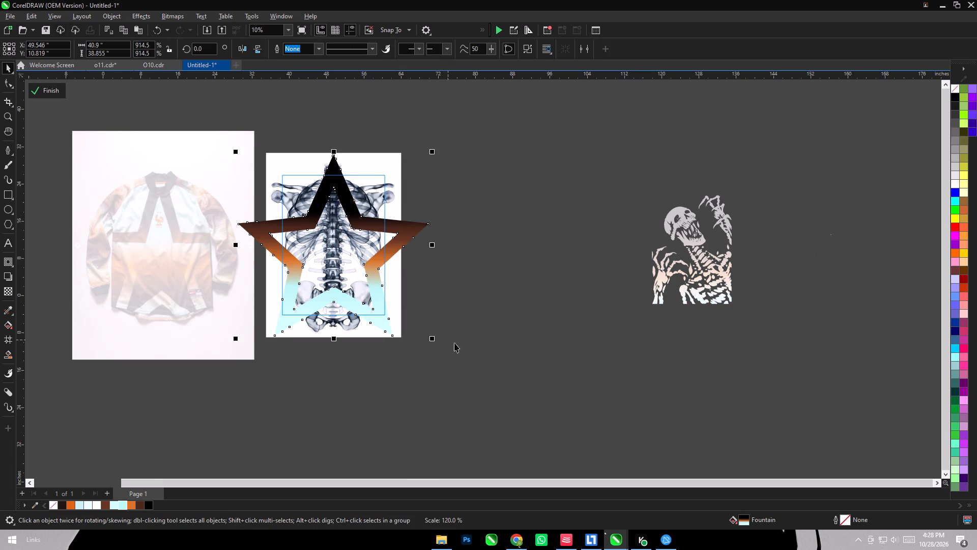
{"action": "left_click", "coordinate": [507, 319]}
{"action": "left_click", "coordinate": [35, 93]}
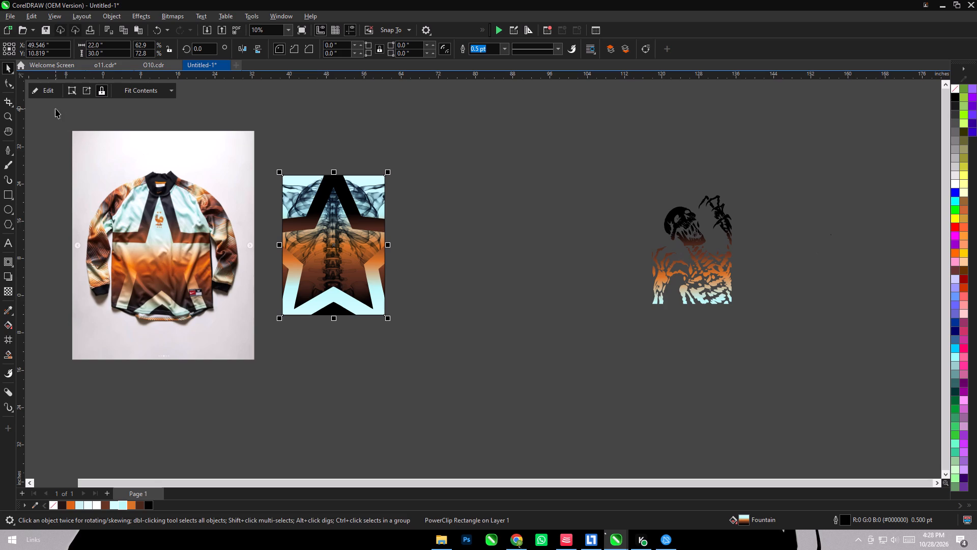
Take the star out of the panel's PowerClip and paste it as a separate object over the ribcage panel.
{"action": "left_click", "coordinate": [297, 138]}
{"action": "left_click", "coordinate": [353, 204]}
{"action": "left_click", "coordinate": [43, 92]}
{"action": "left_click", "coordinate": [368, 222]}
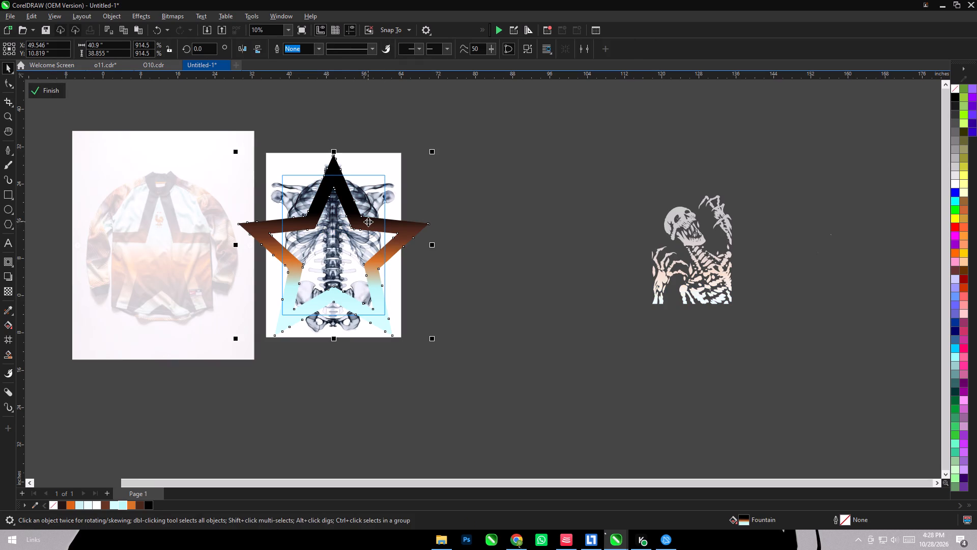
{"action": "key", "text": "ctrl+c"}
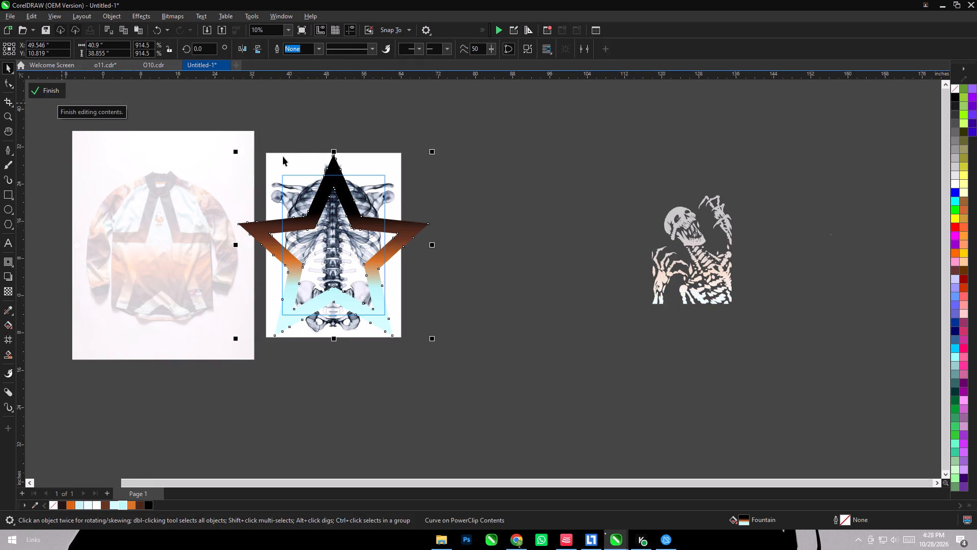
{"action": "key", "text": "Delete"}
{"action": "left_click", "coordinate": [31, 92]}
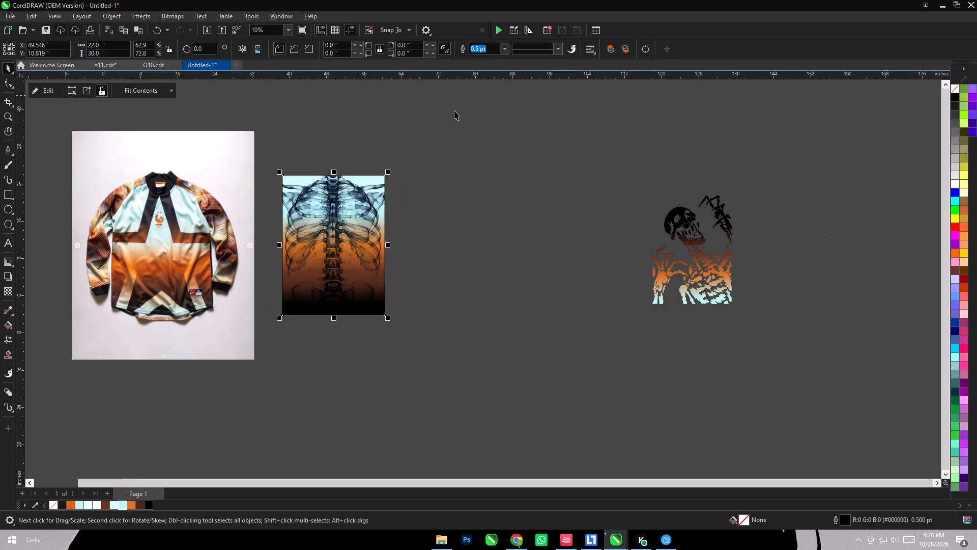
{"action": "key", "text": "ctrl+v"}
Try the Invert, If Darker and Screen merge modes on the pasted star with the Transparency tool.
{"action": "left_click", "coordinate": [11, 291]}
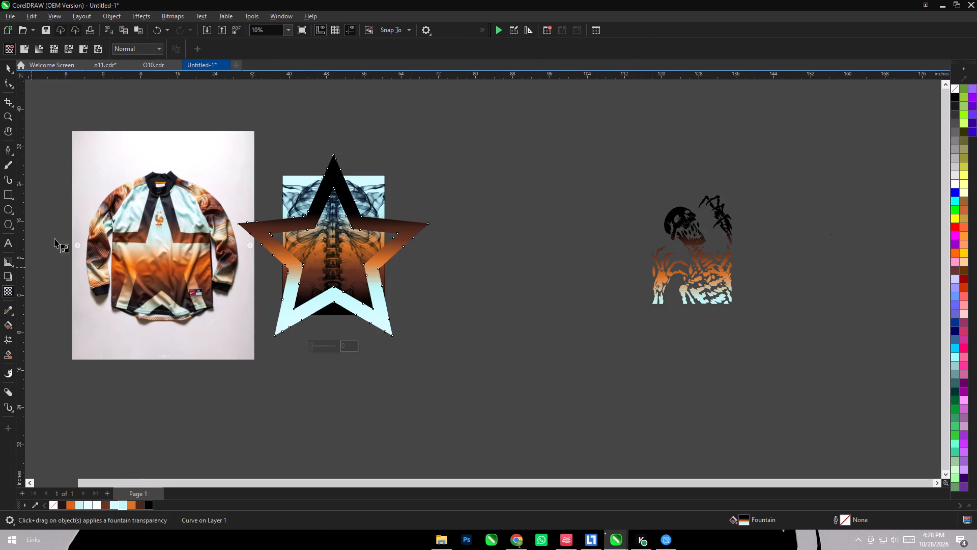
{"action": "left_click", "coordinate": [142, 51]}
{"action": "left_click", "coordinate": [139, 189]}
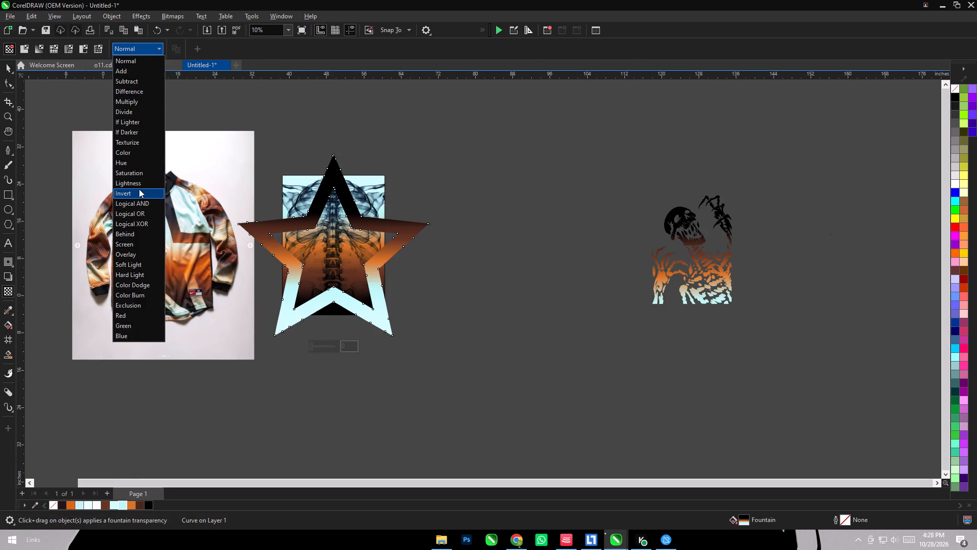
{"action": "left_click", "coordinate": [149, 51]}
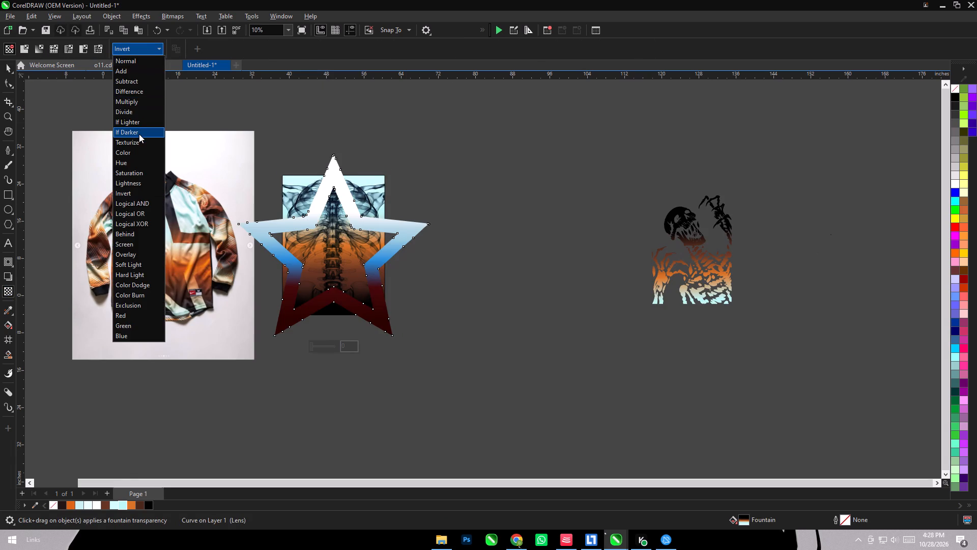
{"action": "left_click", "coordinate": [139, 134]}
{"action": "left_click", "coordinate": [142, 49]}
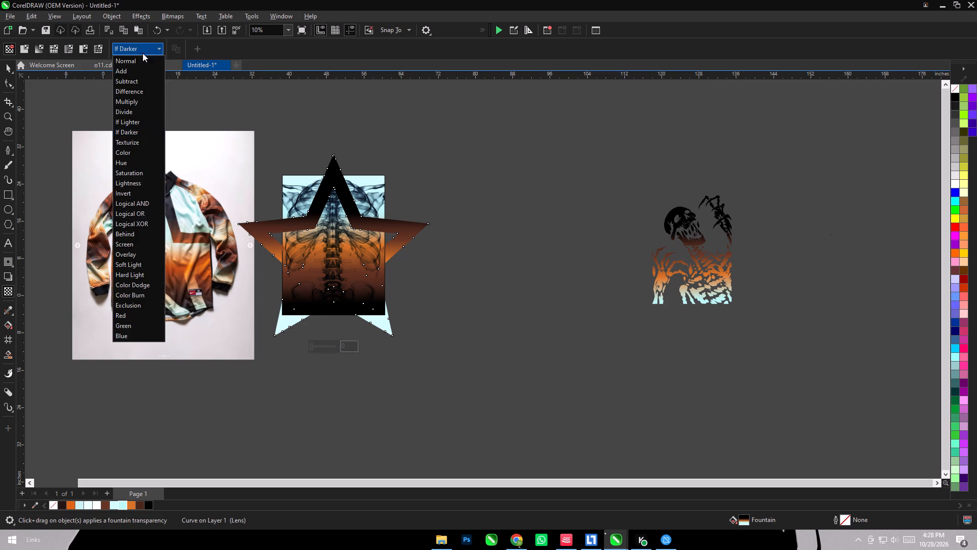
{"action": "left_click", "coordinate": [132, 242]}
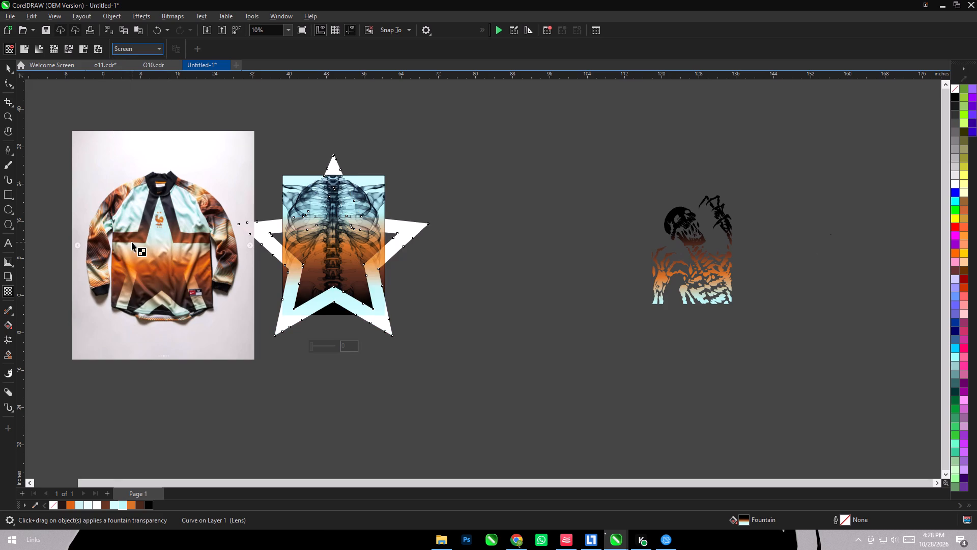
Set the star's transparency merge mode to Overlay.
{"action": "left_click", "coordinate": [155, 51]}
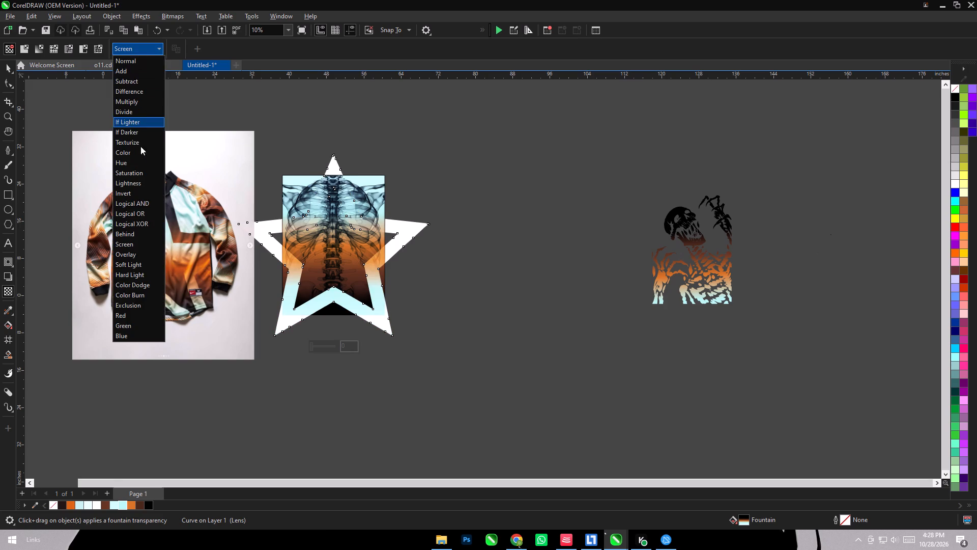
{"action": "left_click", "coordinate": [133, 255]}
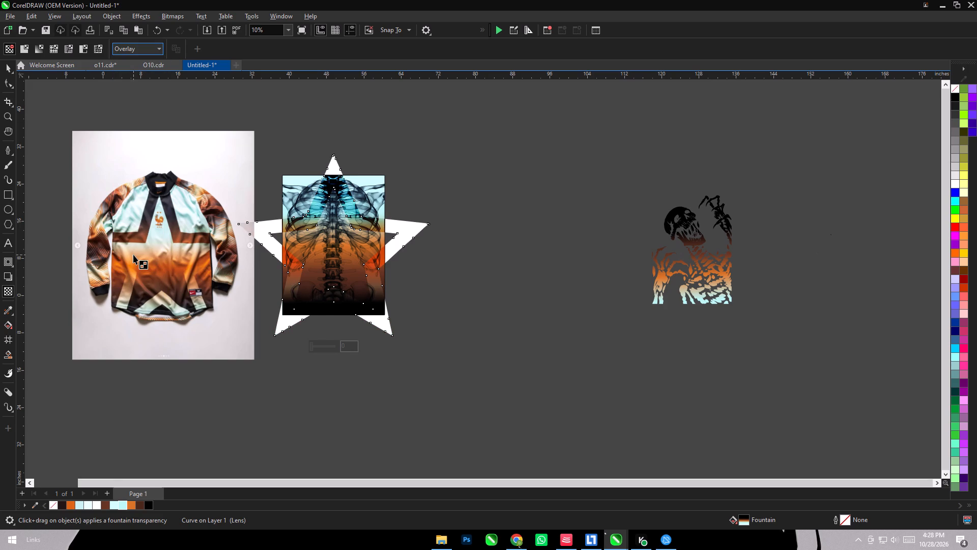
{"action": "left_click", "coordinate": [11, 68]}
{"action": "left_click", "coordinate": [561, 216]}
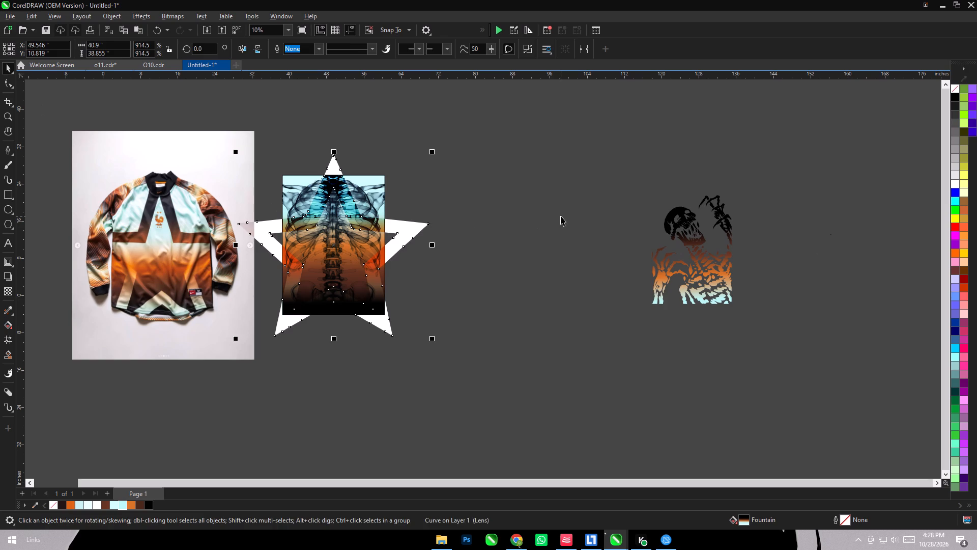
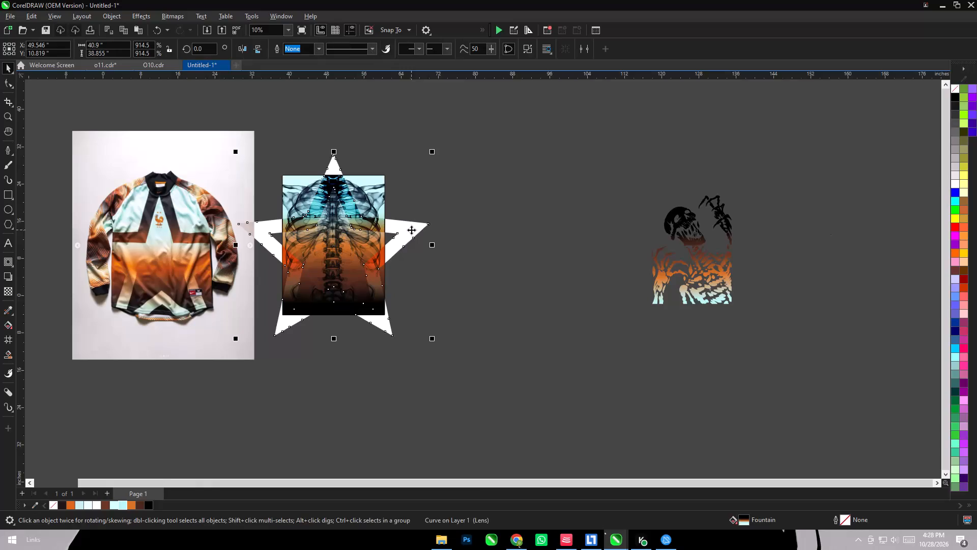
Undo the star's transparency merge modes, back to its plain gradient fill.
{"action": "key", "text": "ctrl+z"}
{"action": "key", "text": "ctrl+z"}
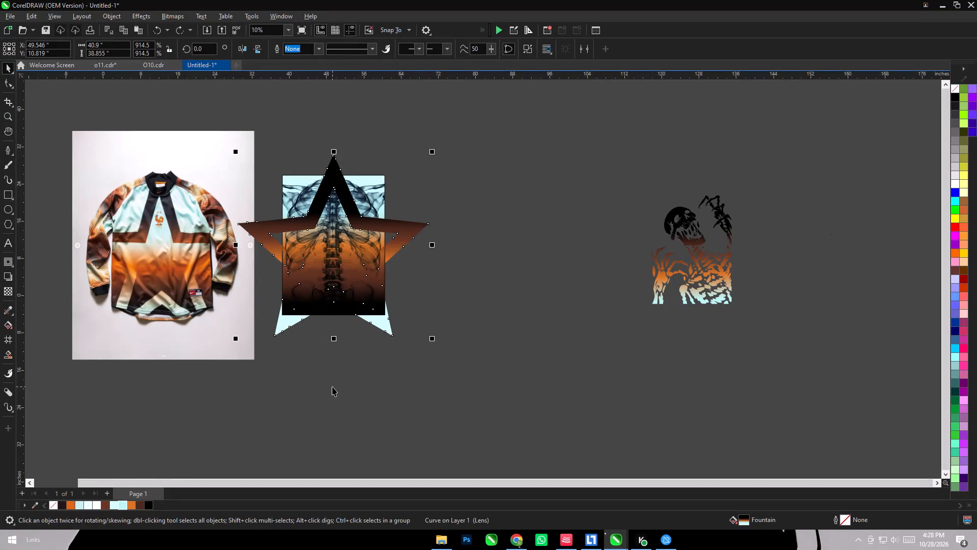
{"action": "key", "text": "ctrl+shift+z"}
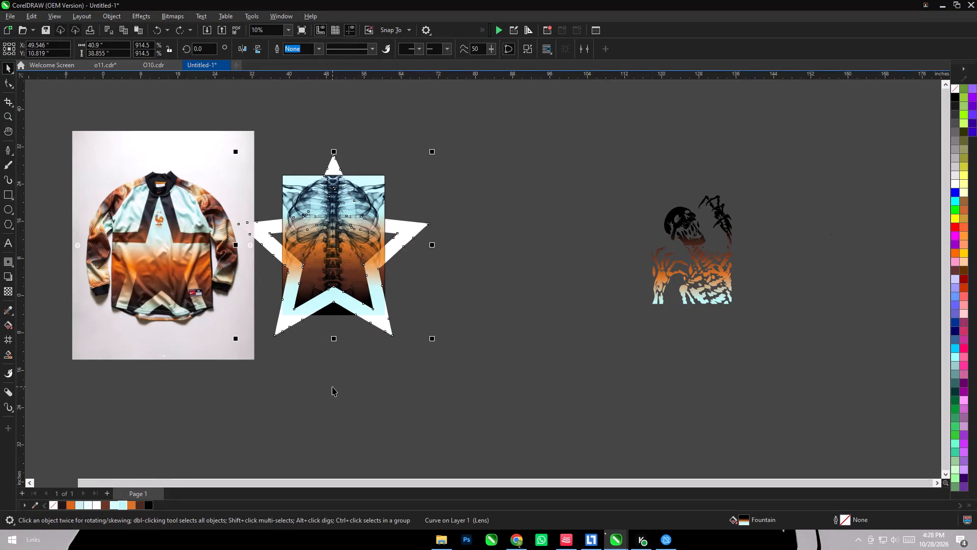
{"action": "key", "text": "ctrl+z"}
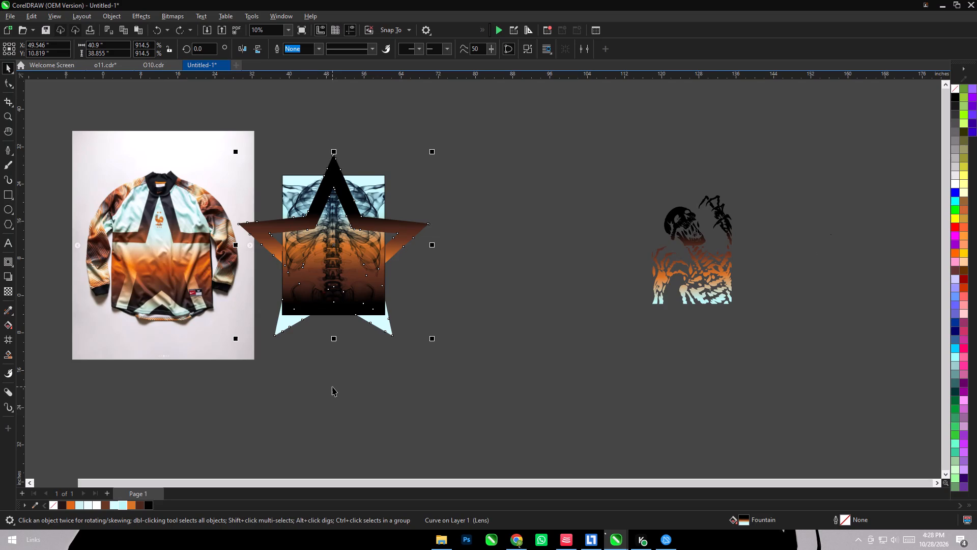
{"action": "key", "text": "ctrl+z"}
{"action": "key", "text": "ctrl+z"}
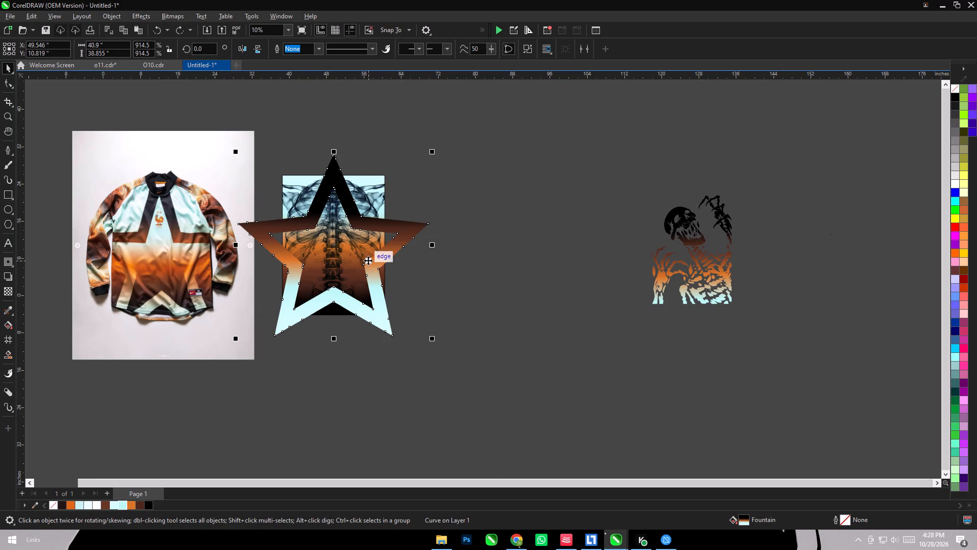
Put the star outline back inside the ribcage panel as PowerClip contents, cropped to the panel's edges.
{"action": "right_click", "coordinate": [379, 263]}
{"action": "left_click", "coordinate": [449, 350]}
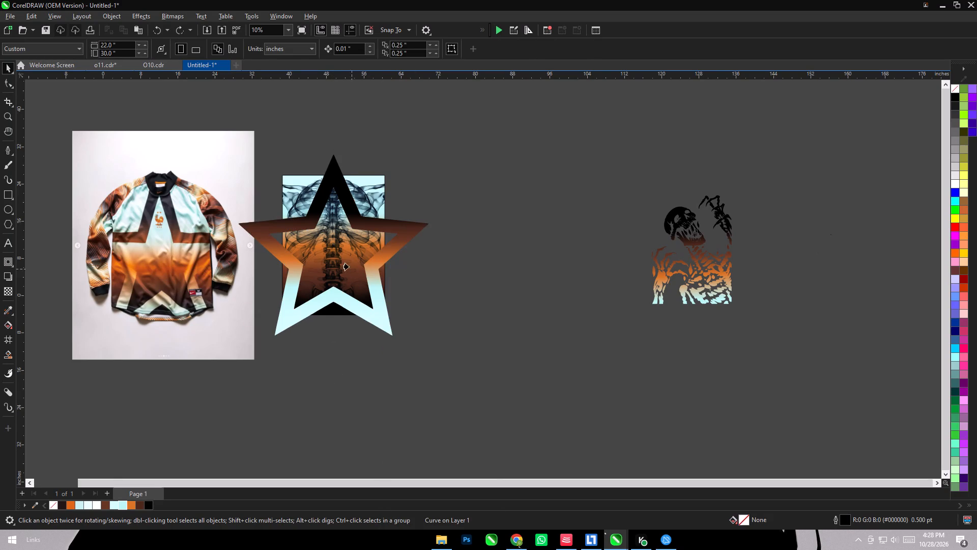
{"action": "left_click", "coordinate": [342, 263]}
{"action": "left_click", "coordinate": [425, 281]}
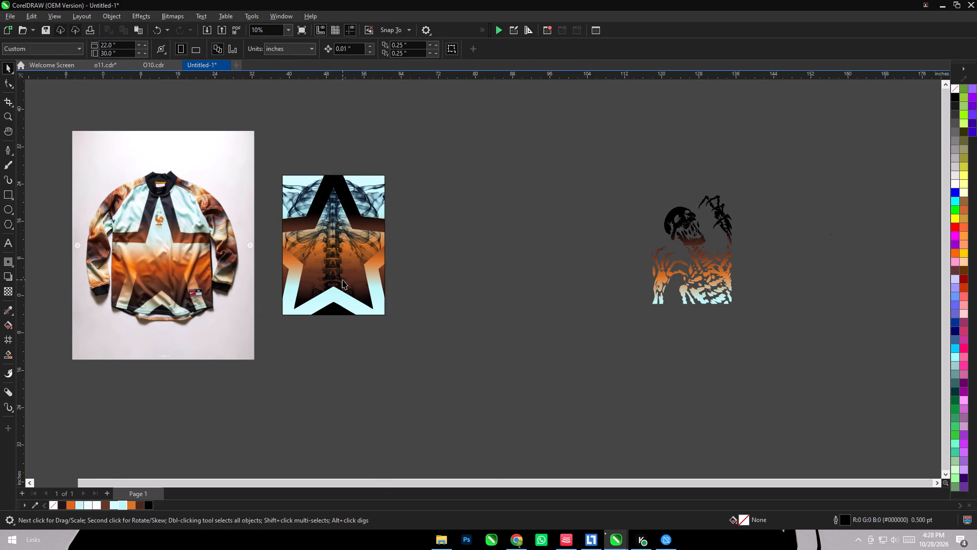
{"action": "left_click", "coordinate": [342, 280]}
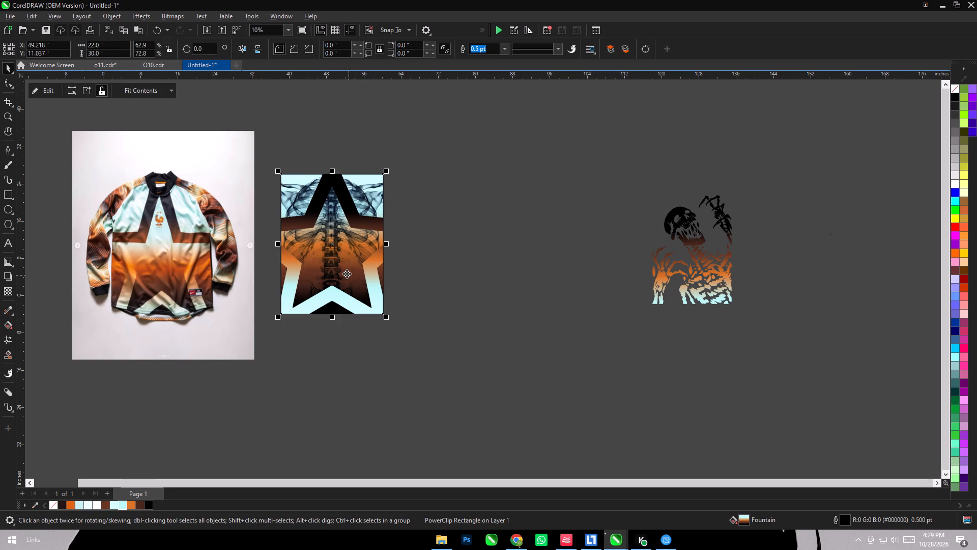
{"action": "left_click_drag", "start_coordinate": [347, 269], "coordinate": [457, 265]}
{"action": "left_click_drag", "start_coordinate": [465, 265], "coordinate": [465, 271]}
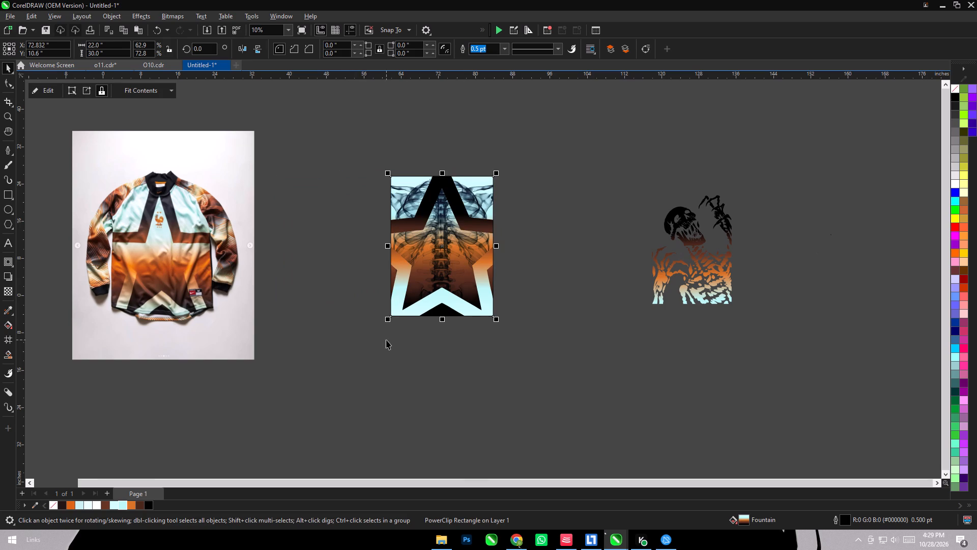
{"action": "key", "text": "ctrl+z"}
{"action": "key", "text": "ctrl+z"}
Duplicate the finished star and ribcage panel into a side-by-side pair and align their centres along one horizontal line.
{"action": "left_click", "coordinate": [393, 345]}
{"action": "left_click_drag", "start_coordinate": [372, 265], "coordinate": [432, 266]}
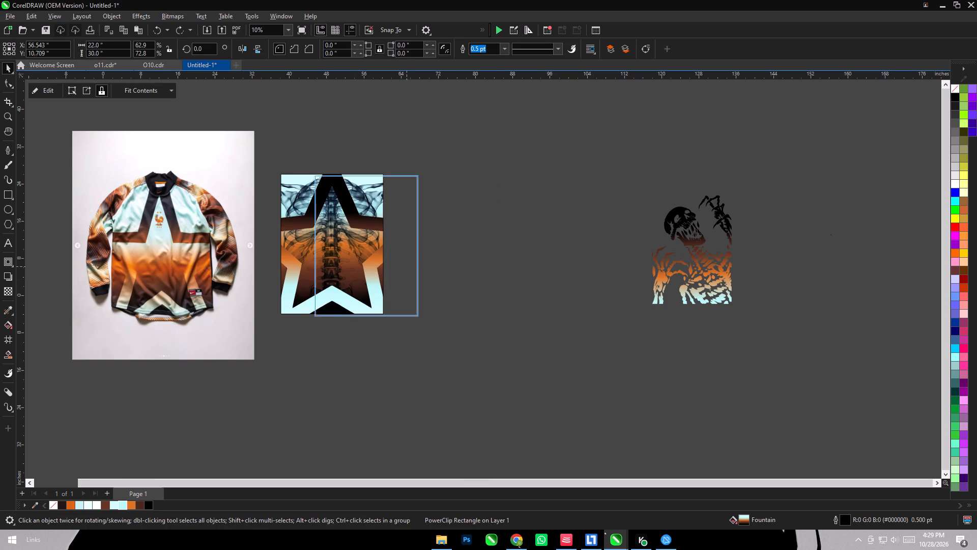
{"action": "left_click_drag", "start_coordinate": [432, 266], "coordinate": [489, 266]}
{"action": "left_click", "coordinate": [489, 266]}
{"action": "left_click", "coordinate": [467, 375]}
{"action": "left_click_drag", "start_coordinate": [458, 263], "coordinate": [347, 255]}
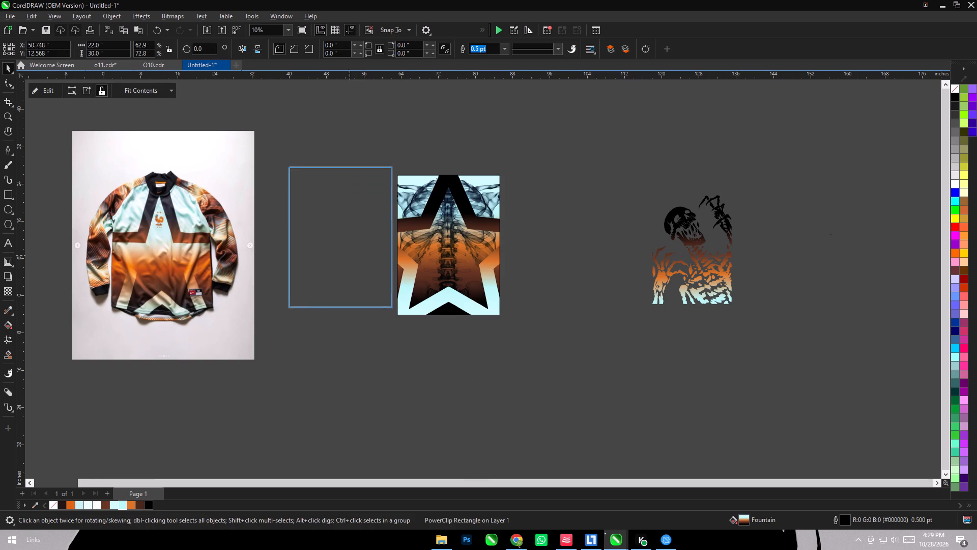
{"action": "left_click_drag", "start_coordinate": [347, 255], "coordinate": [347, 267]}
{"action": "right_click", "coordinate": [347, 267]}
{"action": "left_click", "coordinate": [443, 272], "text": "shift"}
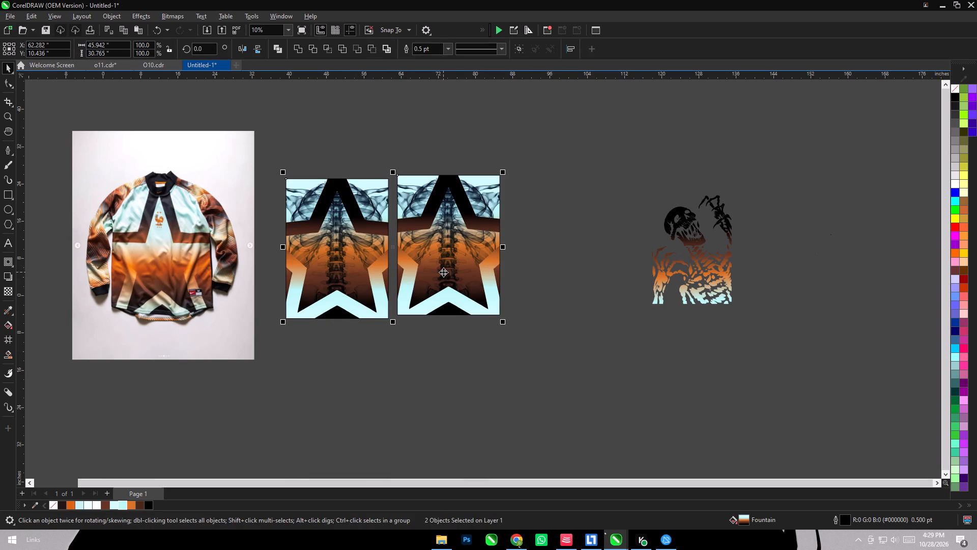
{"action": "key", "text": "e"}
{"action": "left_click", "coordinate": [439, 387]}
Delete the spare gradient skeleton artwork beside the two panels.
{"action": "scroll", "coordinate": [301, 277], "scroll_direction": "down", "scroll_amount": 3}
{"action": "scroll", "coordinate": [526, 295], "scroll_direction": "up", "scroll_amount": 1}
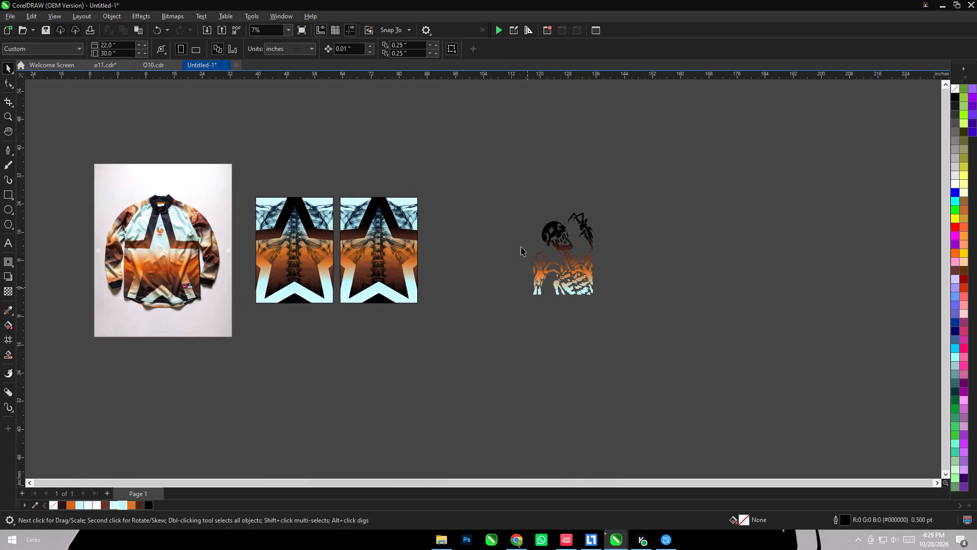
{"action": "left_click_drag", "start_coordinate": [487, 171], "coordinate": [724, 355]}
{"action": "key", "text": "Delete"}
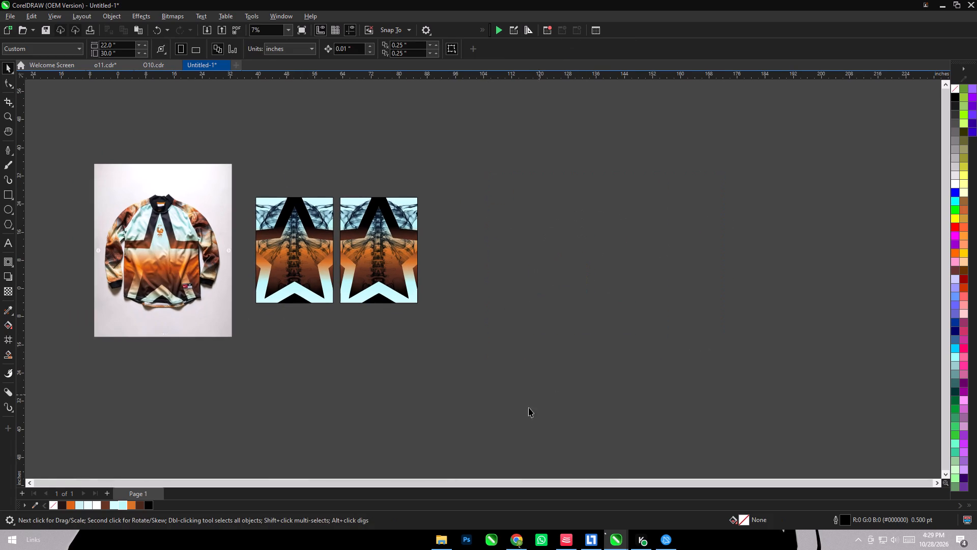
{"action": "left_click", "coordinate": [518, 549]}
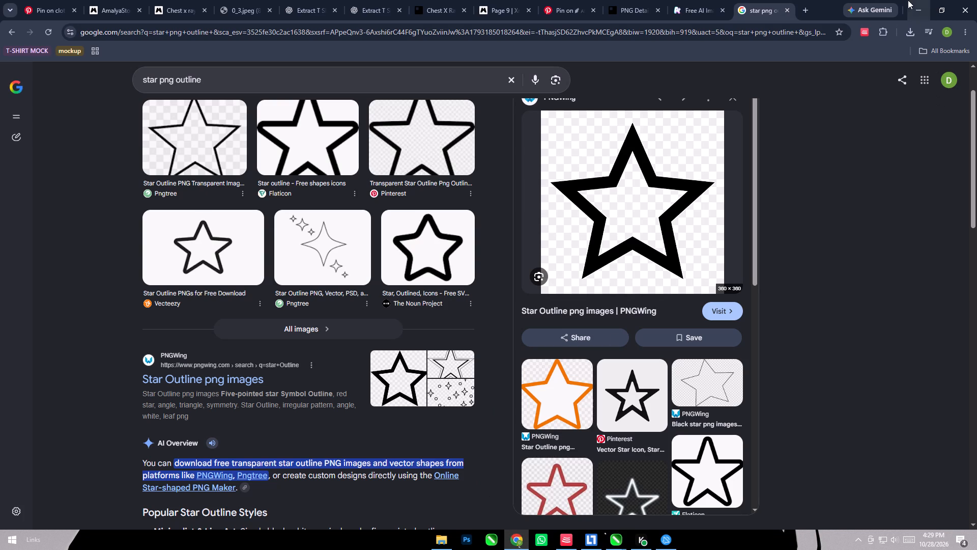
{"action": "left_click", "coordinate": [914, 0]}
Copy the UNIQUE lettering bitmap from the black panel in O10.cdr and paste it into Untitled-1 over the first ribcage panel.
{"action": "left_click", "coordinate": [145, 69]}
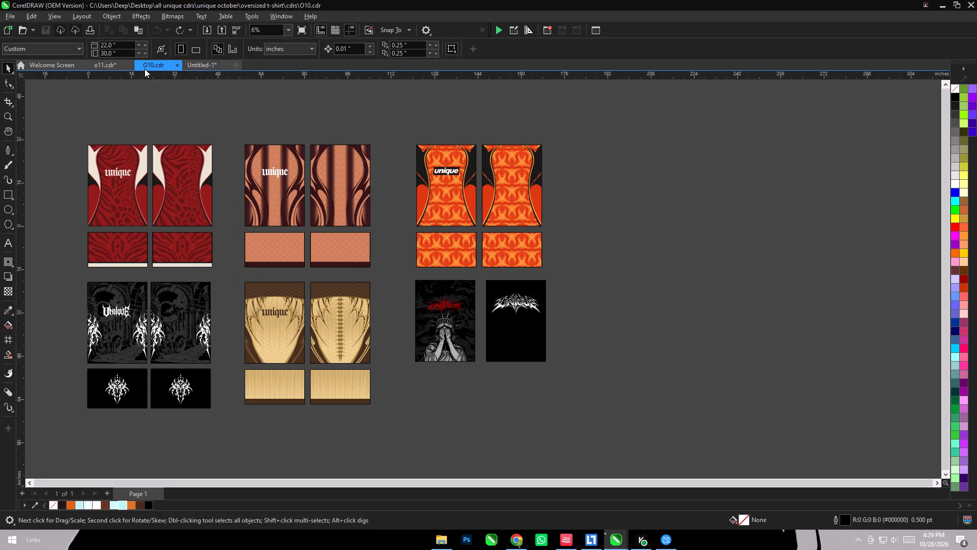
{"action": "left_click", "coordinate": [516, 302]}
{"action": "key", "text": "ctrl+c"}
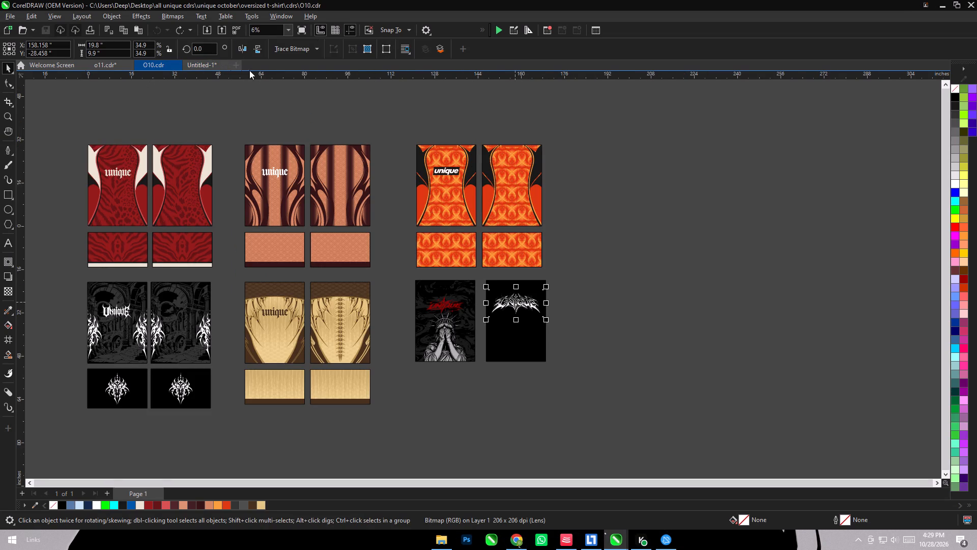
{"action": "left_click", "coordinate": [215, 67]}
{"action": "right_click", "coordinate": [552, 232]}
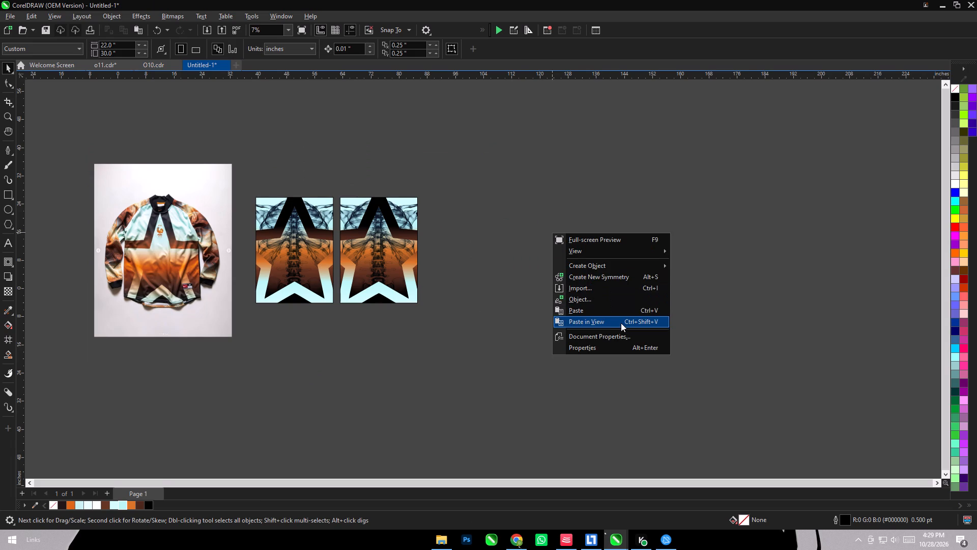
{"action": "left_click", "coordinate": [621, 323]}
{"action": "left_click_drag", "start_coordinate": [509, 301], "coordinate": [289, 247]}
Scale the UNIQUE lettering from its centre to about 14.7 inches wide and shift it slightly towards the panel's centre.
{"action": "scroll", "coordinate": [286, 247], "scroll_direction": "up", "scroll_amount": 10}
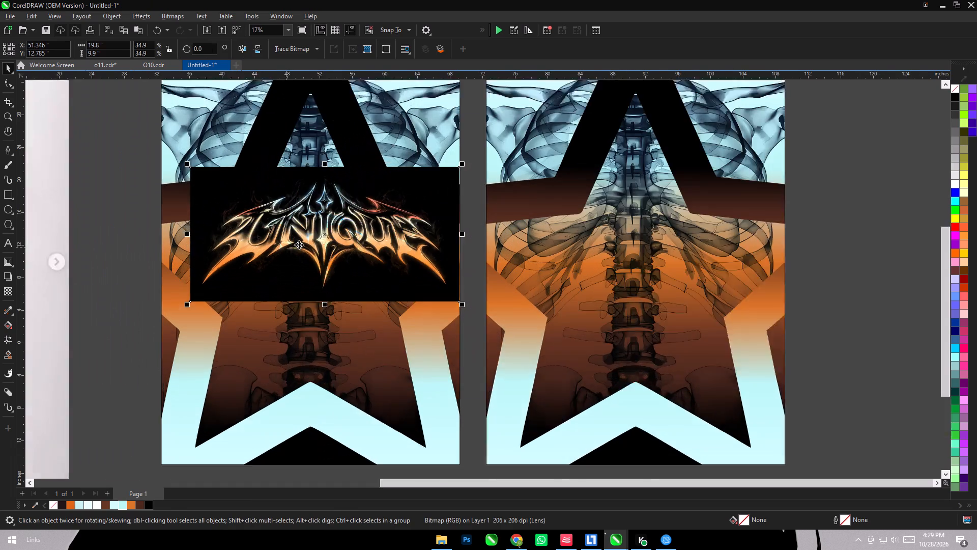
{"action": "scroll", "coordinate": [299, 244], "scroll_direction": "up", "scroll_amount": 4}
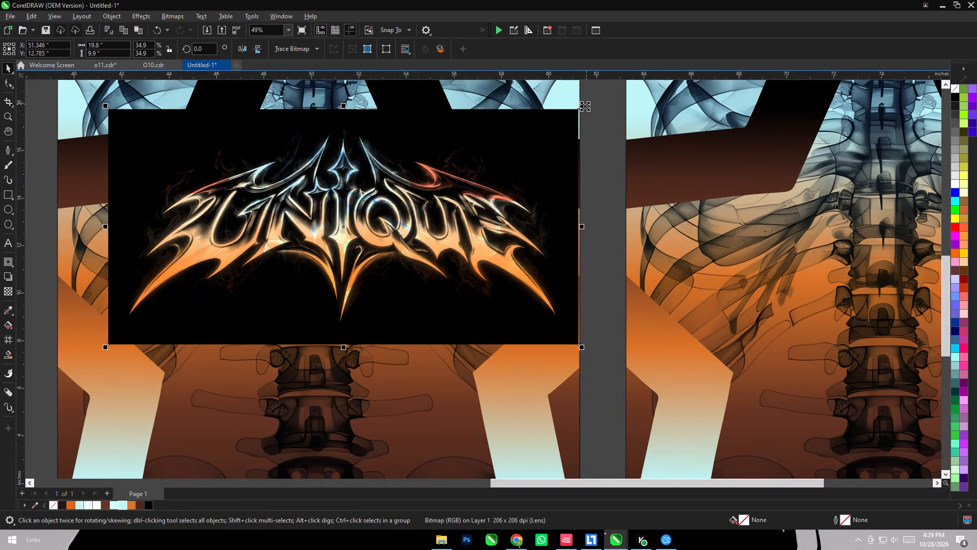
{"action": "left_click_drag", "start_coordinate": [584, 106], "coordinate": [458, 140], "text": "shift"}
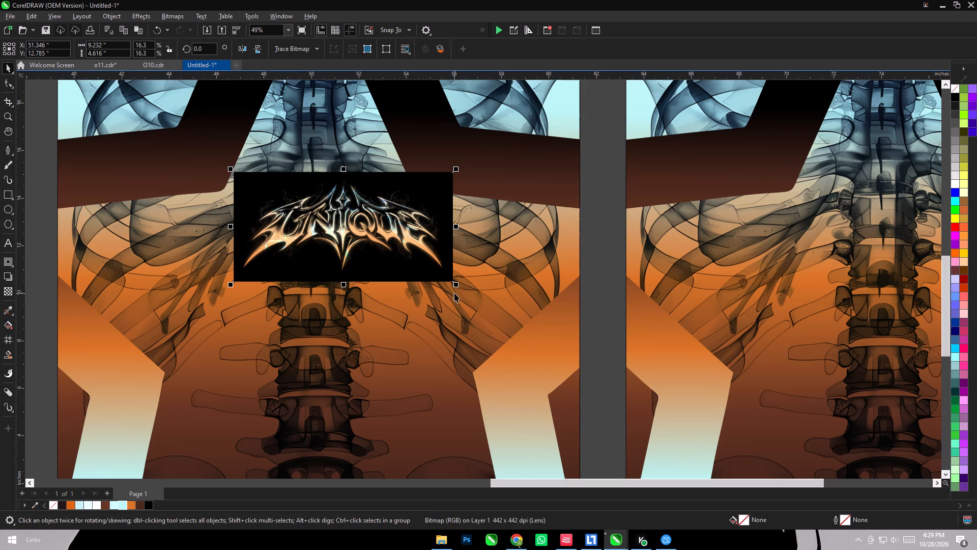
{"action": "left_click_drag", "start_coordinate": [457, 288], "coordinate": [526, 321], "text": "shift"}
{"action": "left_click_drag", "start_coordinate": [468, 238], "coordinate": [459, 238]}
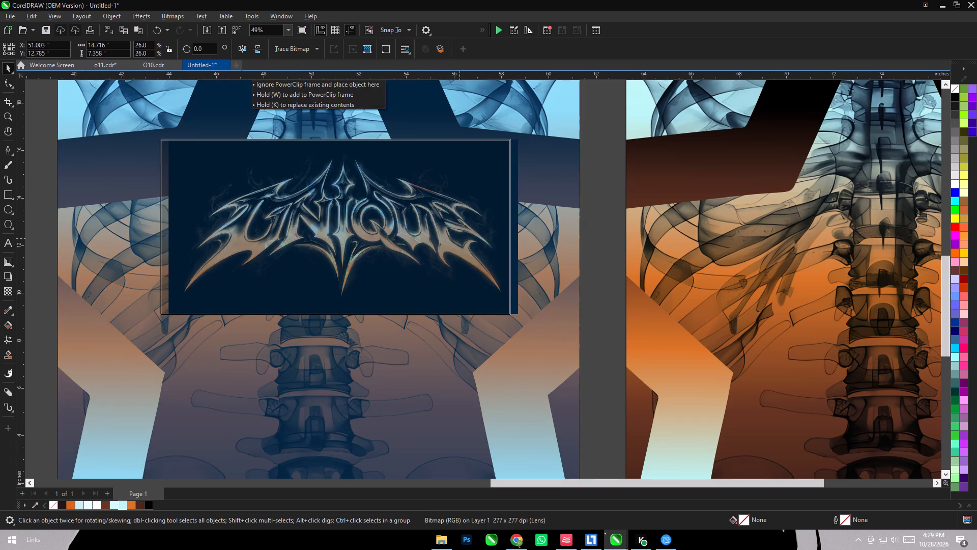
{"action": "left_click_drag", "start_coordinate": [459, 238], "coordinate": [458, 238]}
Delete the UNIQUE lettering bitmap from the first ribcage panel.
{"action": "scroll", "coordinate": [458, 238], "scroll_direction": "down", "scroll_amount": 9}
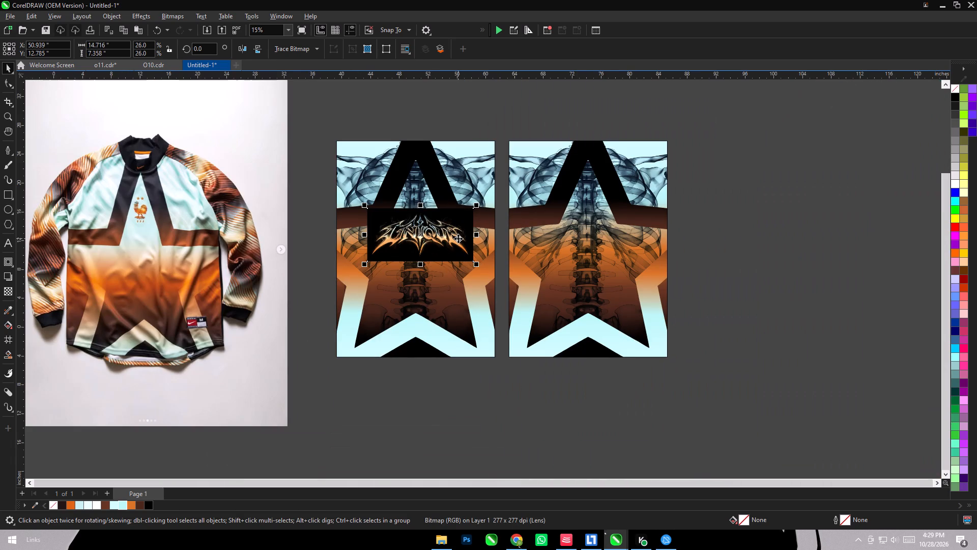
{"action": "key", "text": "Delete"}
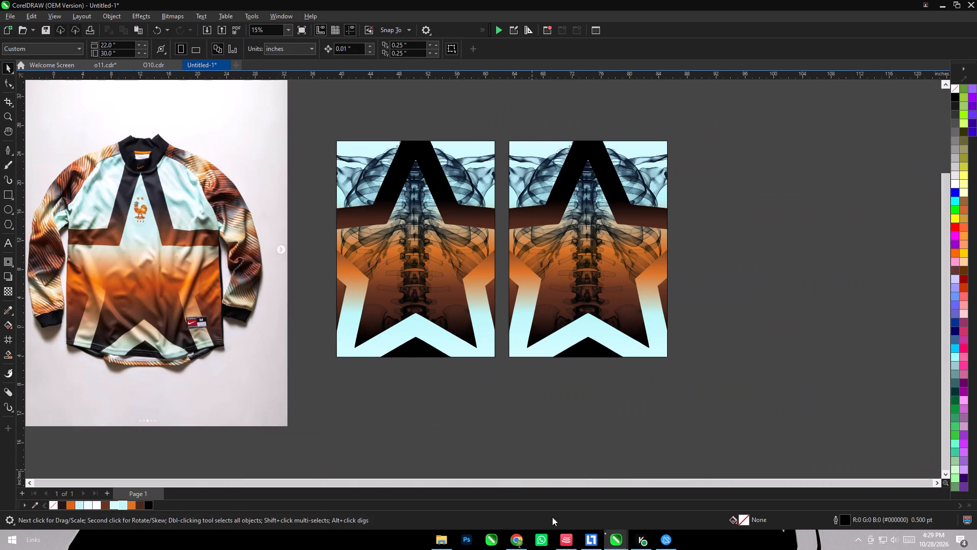
{"action": "left_click", "coordinate": [166, 72]}
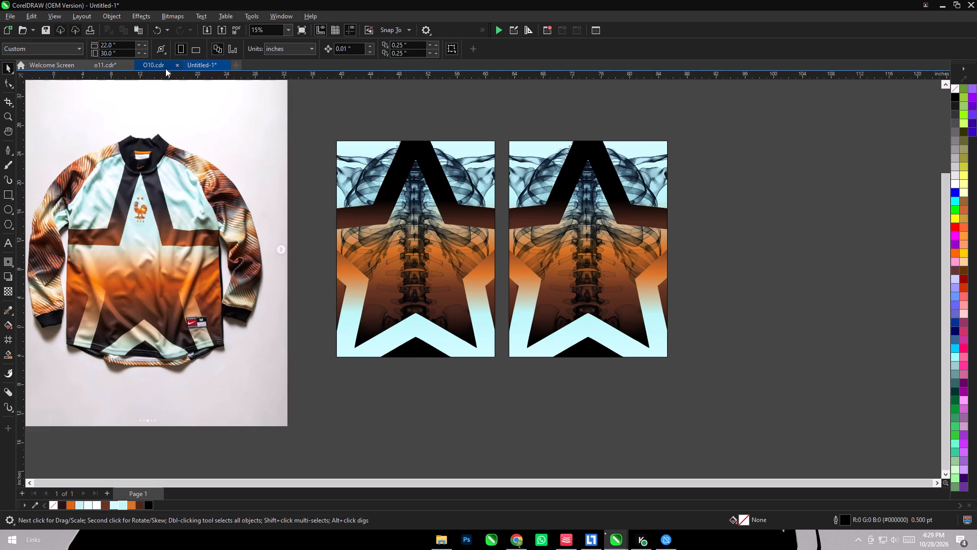
{"action": "left_click", "coordinate": [165, 68]}
{"action": "scroll", "coordinate": [527, 306], "scroll_direction": "up", "scroll_amount": 12}
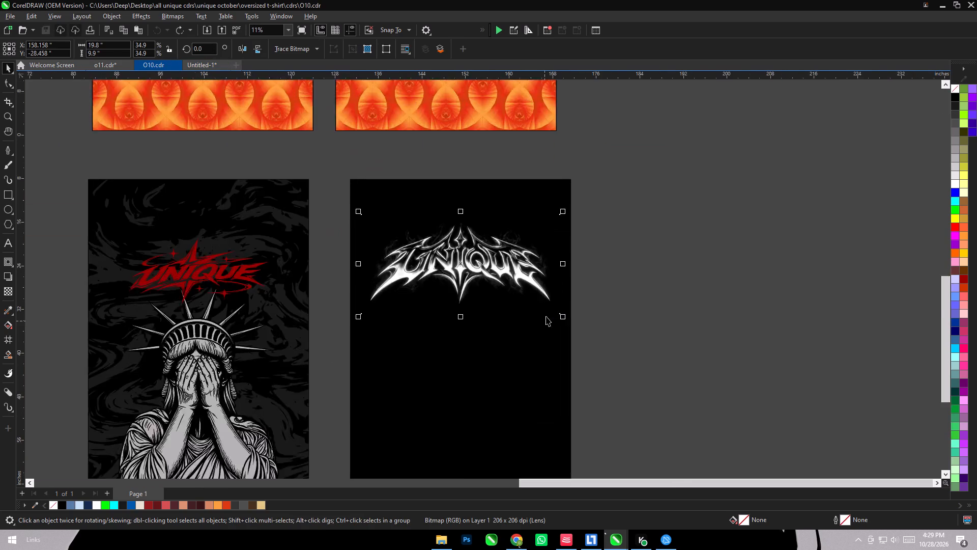
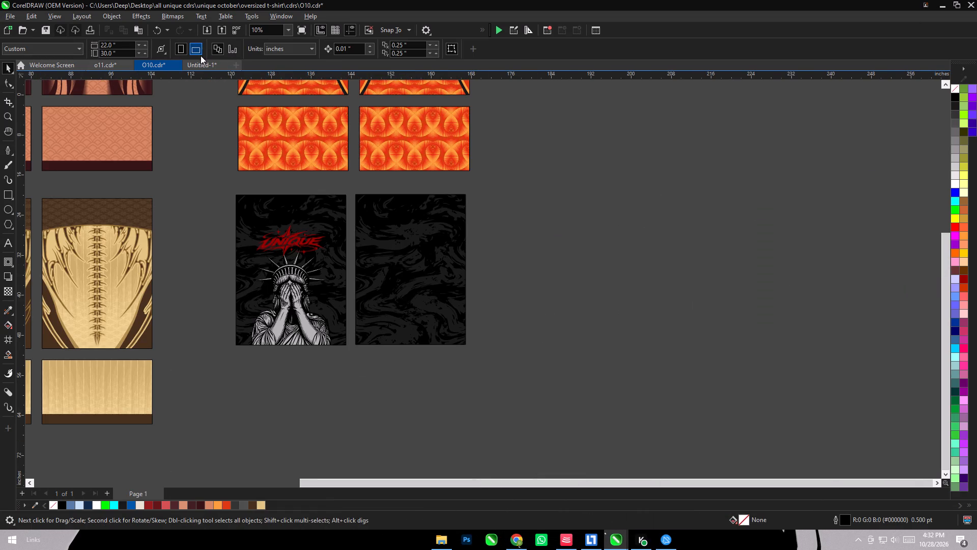
Paste the flat UNIQUE lettering image into Untitled-1 and place it in the empty area beyond the second ribcage panel.
{"action": "left_click", "coordinate": [112, 63]}
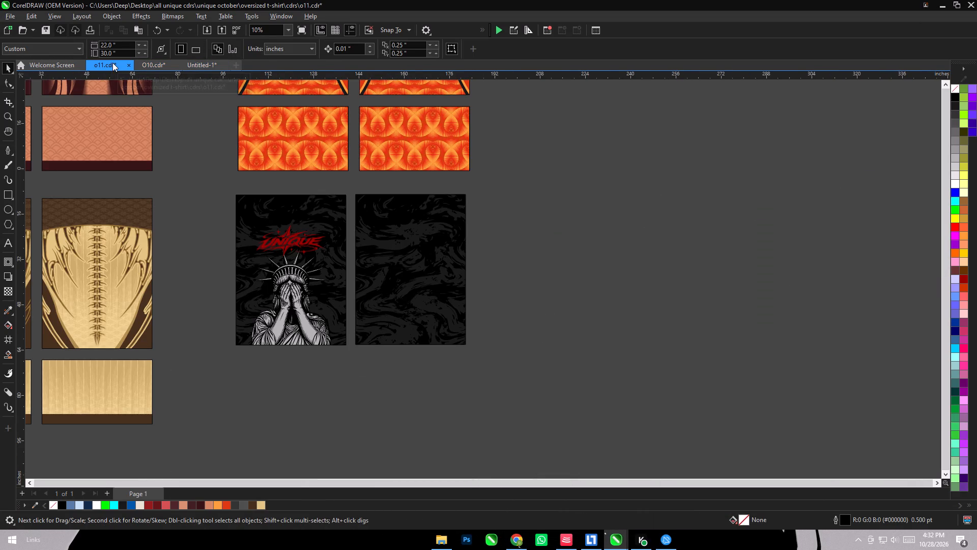
{"action": "left_click", "coordinate": [209, 64]}
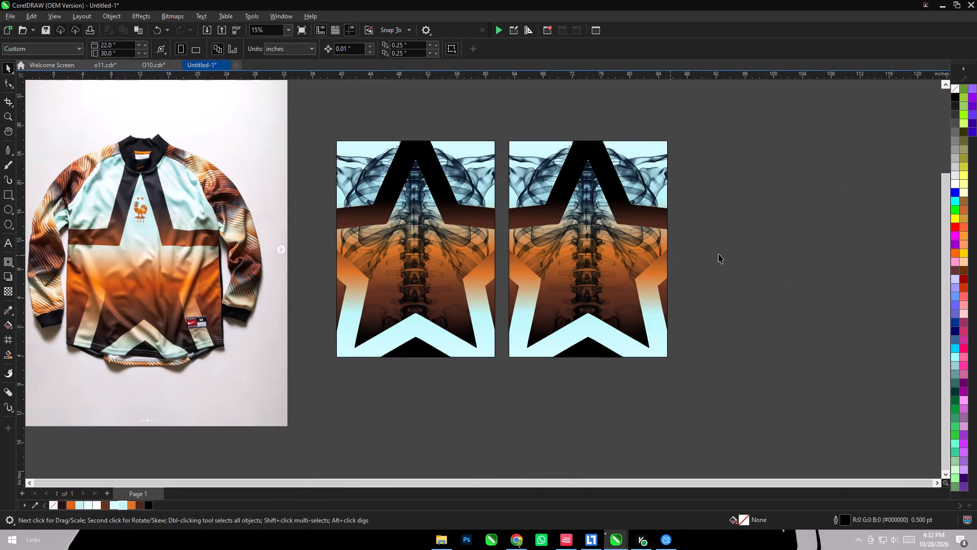
{"action": "scroll", "coordinate": [432, 246], "scroll_direction": "down", "scroll_amount": 5}
{"action": "scroll", "coordinate": [593, 237], "scroll_direction": "up", "scroll_amount": 4}
{"action": "right_click", "coordinate": [625, 207]}
{"action": "left_click", "coordinate": [673, 295]}
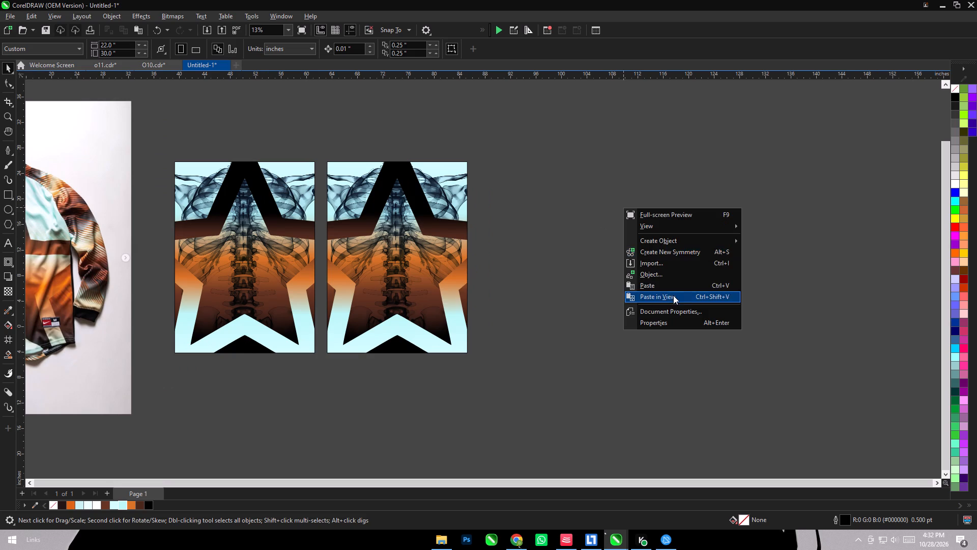
{"action": "left_click_drag", "start_coordinate": [494, 272], "coordinate": [652, 248]}
{"action": "left_click", "coordinate": [653, 243]}
{"action": "left_click", "coordinate": [600, 408]}
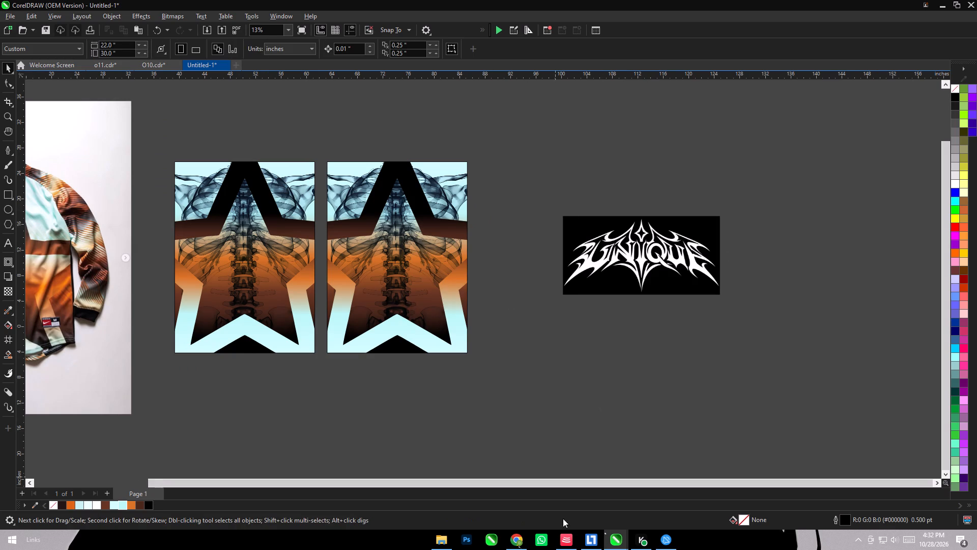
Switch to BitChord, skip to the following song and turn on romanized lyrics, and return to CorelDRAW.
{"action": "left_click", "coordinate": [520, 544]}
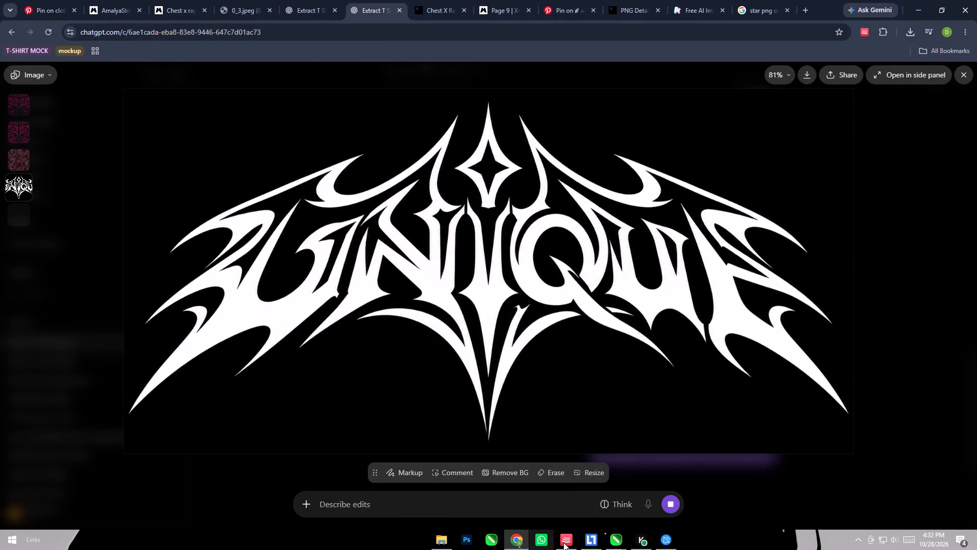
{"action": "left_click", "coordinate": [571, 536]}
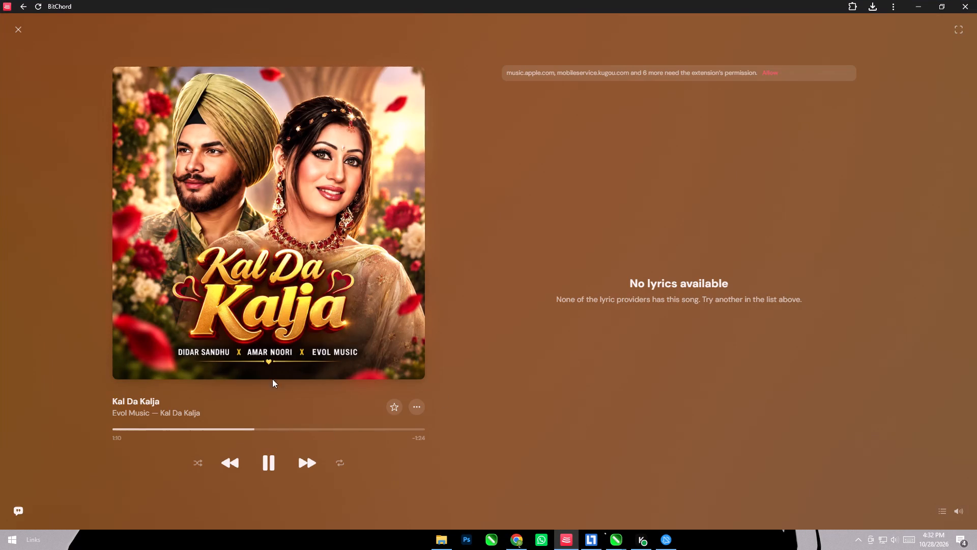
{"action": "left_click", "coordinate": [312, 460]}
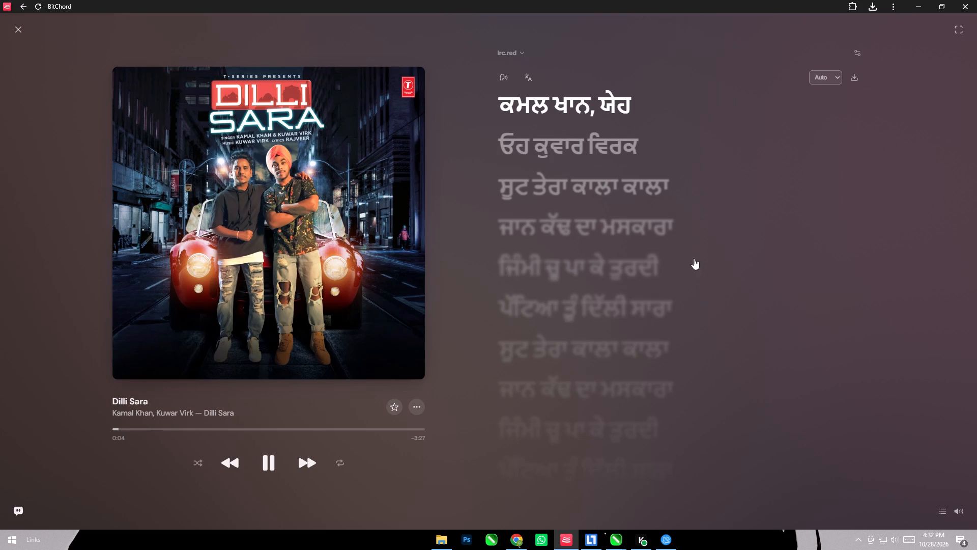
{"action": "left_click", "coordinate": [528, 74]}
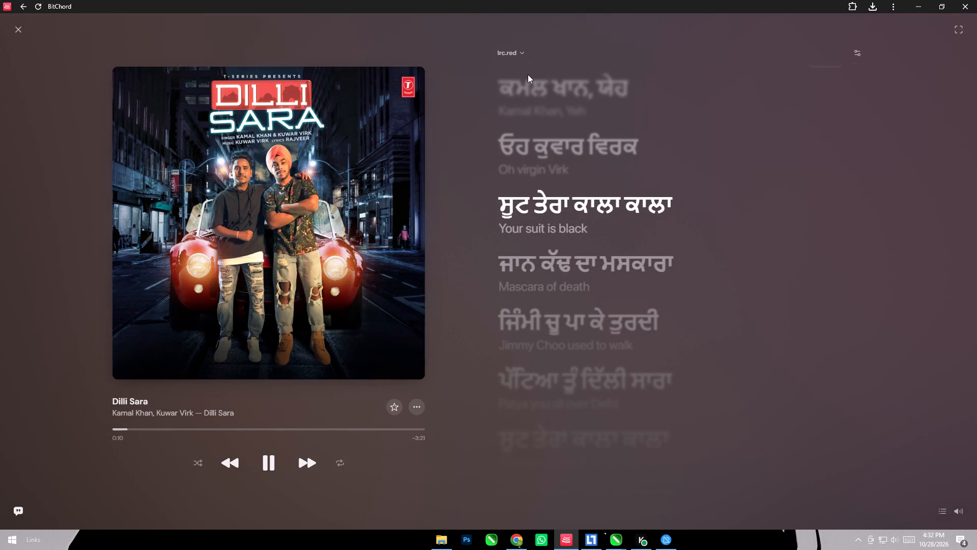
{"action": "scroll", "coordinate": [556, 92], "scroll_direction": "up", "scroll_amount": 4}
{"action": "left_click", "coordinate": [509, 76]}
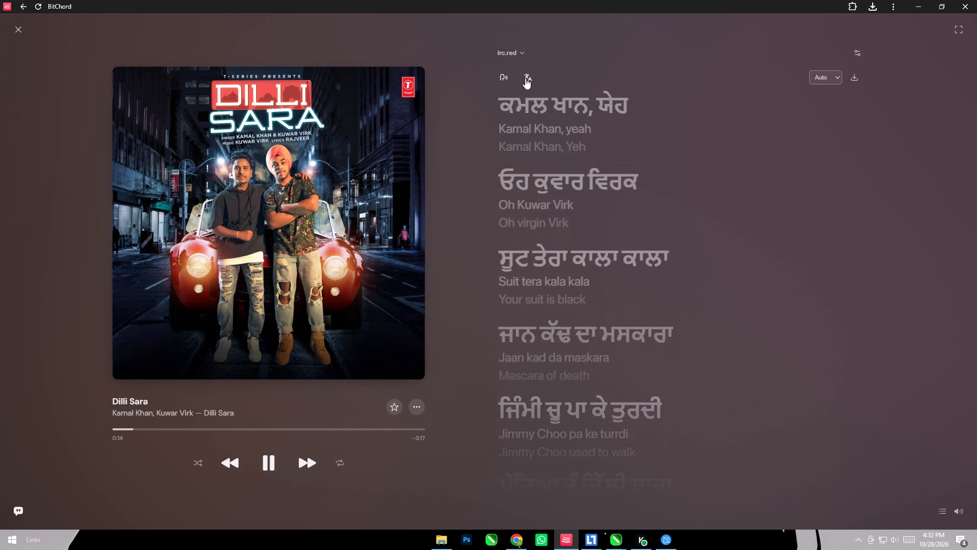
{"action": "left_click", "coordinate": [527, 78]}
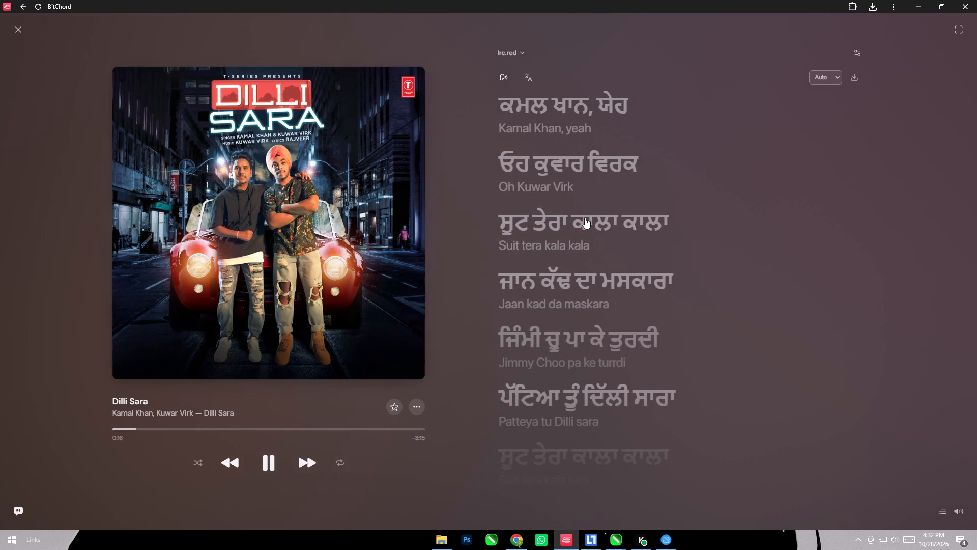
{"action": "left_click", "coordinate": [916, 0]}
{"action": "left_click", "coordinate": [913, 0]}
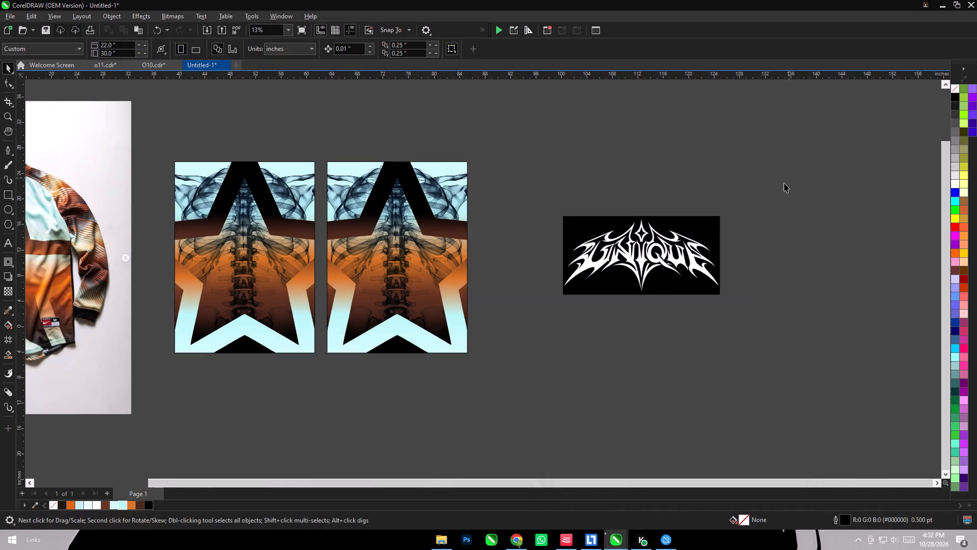
Trace the flat UNIQUE bitmap with Outline Trace as Clipart, with the traced objects grouped by color.
{"action": "left_click", "coordinate": [654, 269]}
{"action": "left_click", "coordinate": [306, 53]}
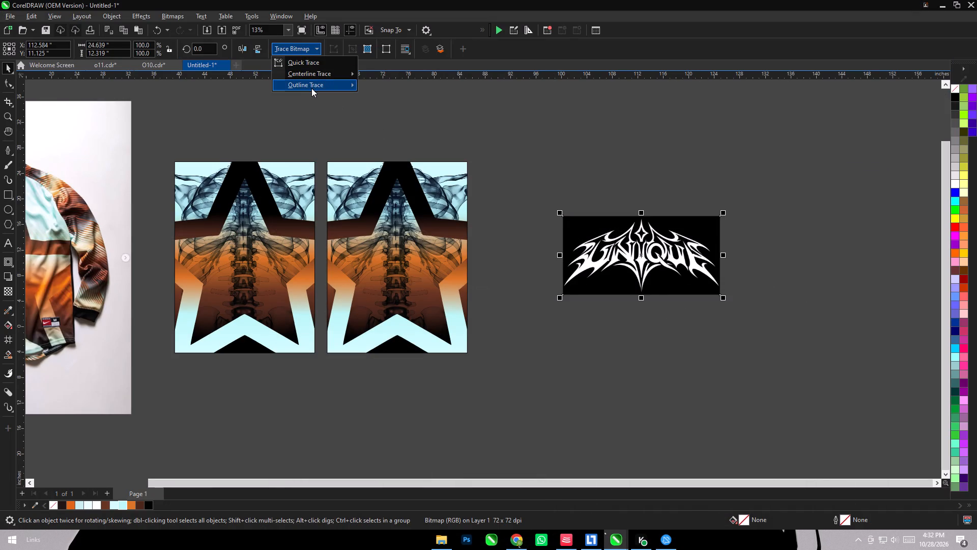
{"action": "left_click", "coordinate": [311, 88]}
{"action": "double_click", "coordinate": [395, 121]}
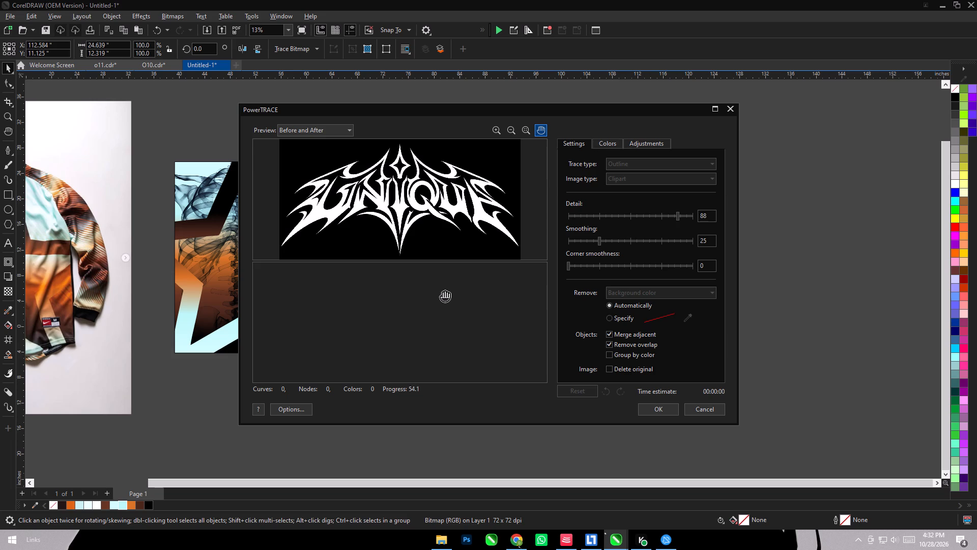
{"action": "left_click", "coordinate": [613, 354]}
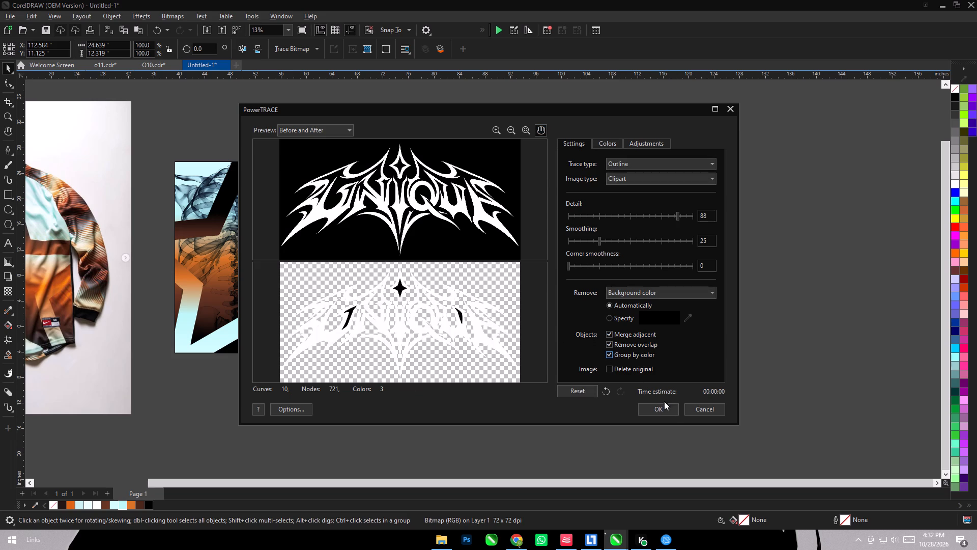
{"action": "left_click", "coordinate": [665, 409]}
Move the traced UNIQUE lettering off the source bitmap and delete the bitmap.
{"action": "left_click_drag", "start_coordinate": [633, 271], "coordinate": [637, 386]}
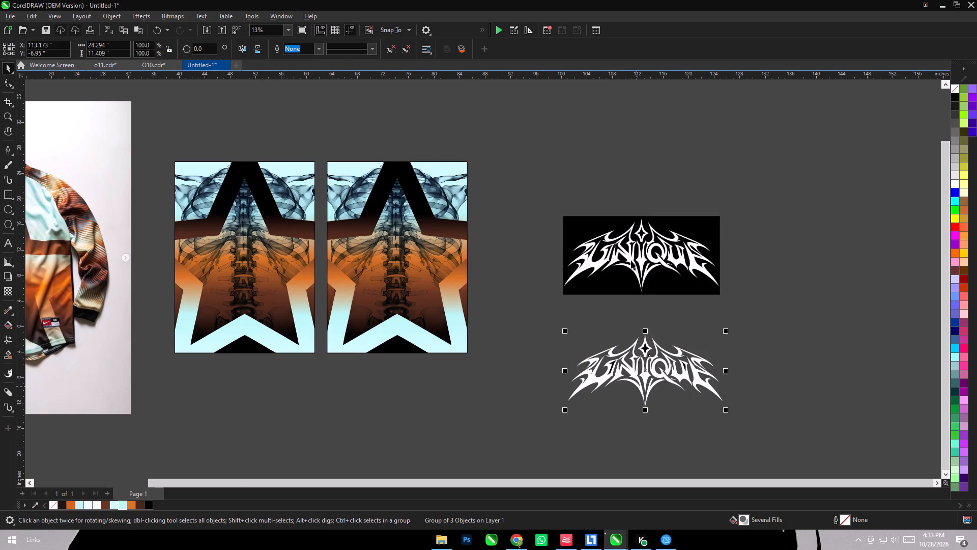
{"action": "left_click", "coordinate": [631, 260]}
{"action": "key", "text": "Delete"}
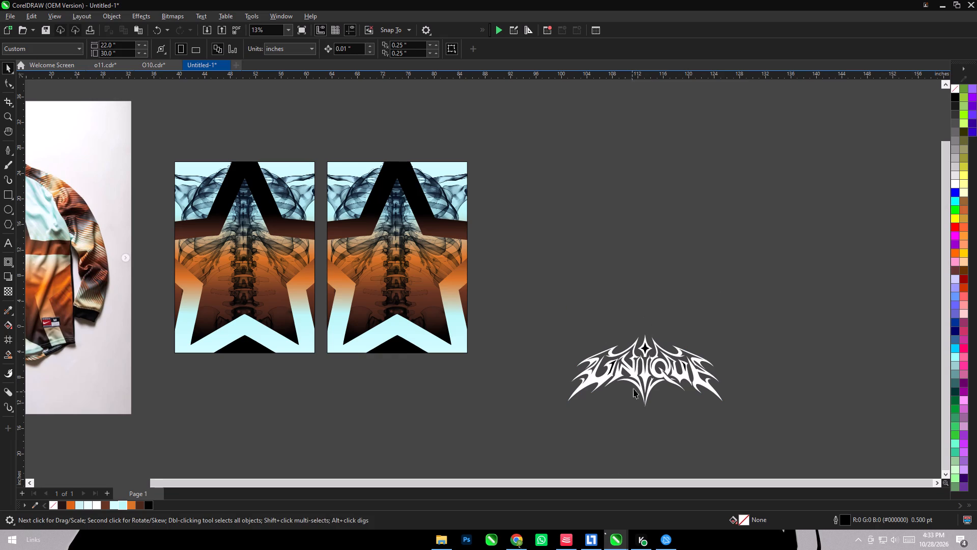
Ungroup the traced artwork, move the white UNIQUE lettering clear, and delete the leftover black fragments.
{"action": "left_click_drag", "start_coordinate": [641, 376], "coordinate": [640, 288]}
{"action": "left_click_drag", "start_coordinate": [770, 237], "coordinate": [462, 361]}
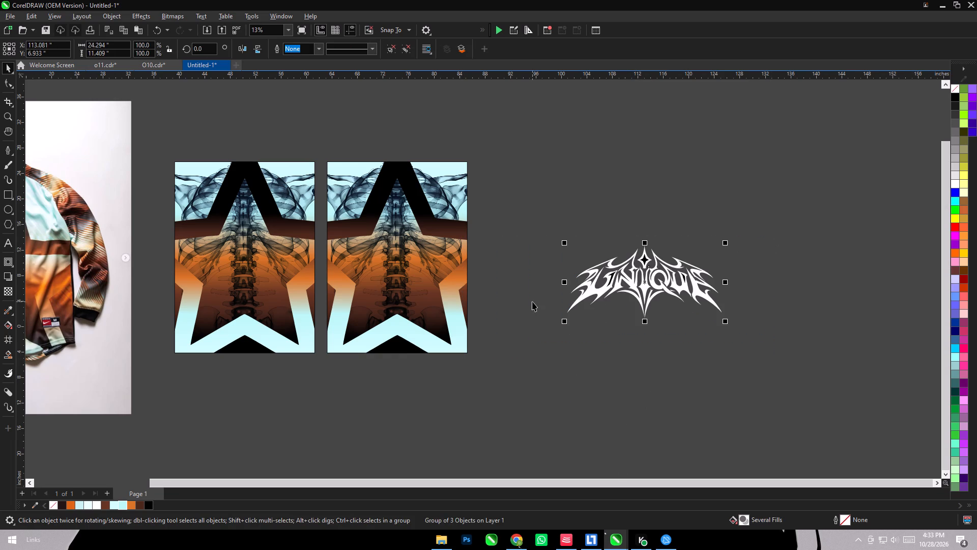
{"action": "key", "text": "ctrl+u"}
{"action": "left_click", "coordinate": [658, 369]}
{"action": "left_click_drag", "start_coordinate": [659, 280], "coordinate": [665, 161]}
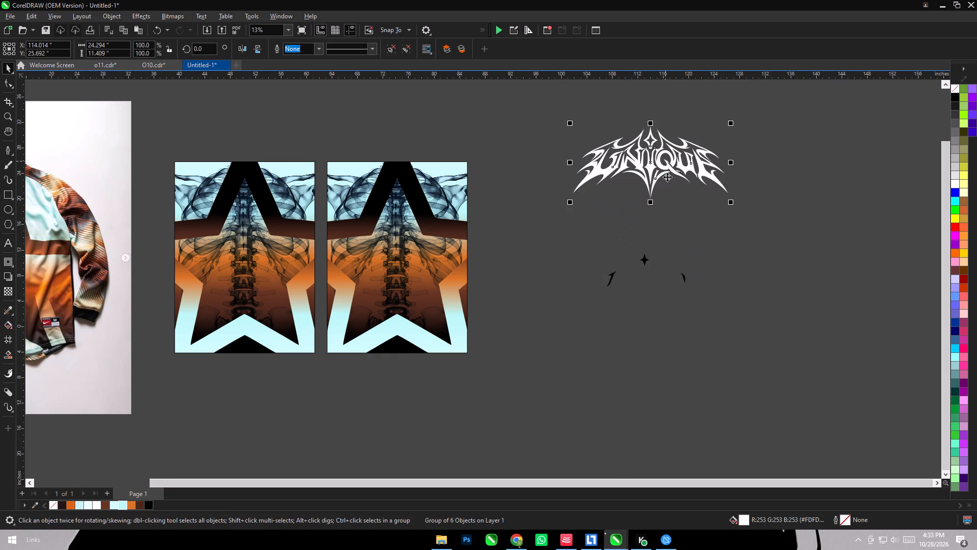
{"action": "left_click_drag", "start_coordinate": [769, 214], "coordinate": [505, 353]}
{"action": "key", "text": "Delete"}
Scale the white UNIQUE lettering to about 21.7 inches wide and place it over the chest of the first ribcage panel.
{"action": "left_click", "coordinate": [668, 156]}
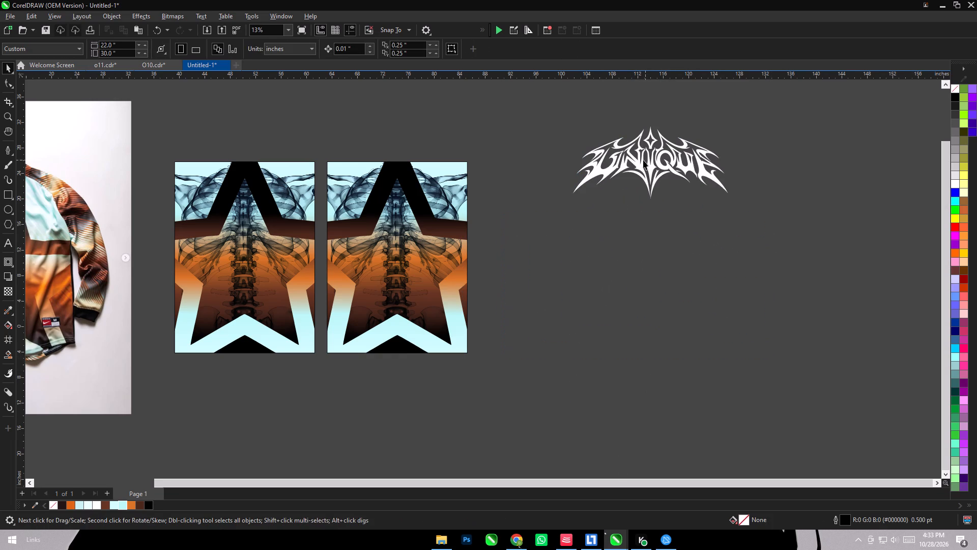
{"action": "left_click", "coordinate": [625, 161]}
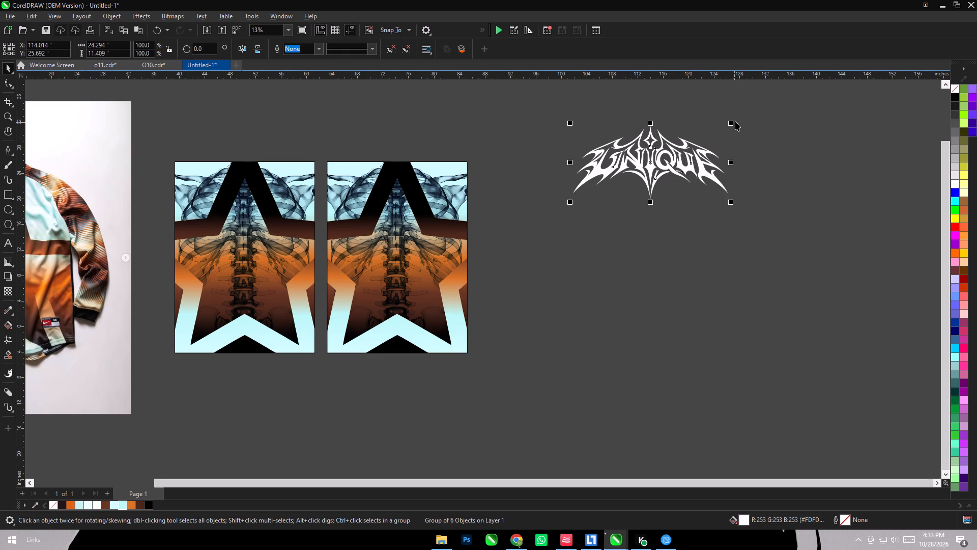
{"action": "left_click_drag", "start_coordinate": [732, 124], "coordinate": [715, 124]}
{"action": "left_click_drag", "start_coordinate": [665, 158], "coordinate": [276, 237]}
{"action": "left_click_drag", "start_coordinate": [266, 237], "coordinate": [254, 236]}
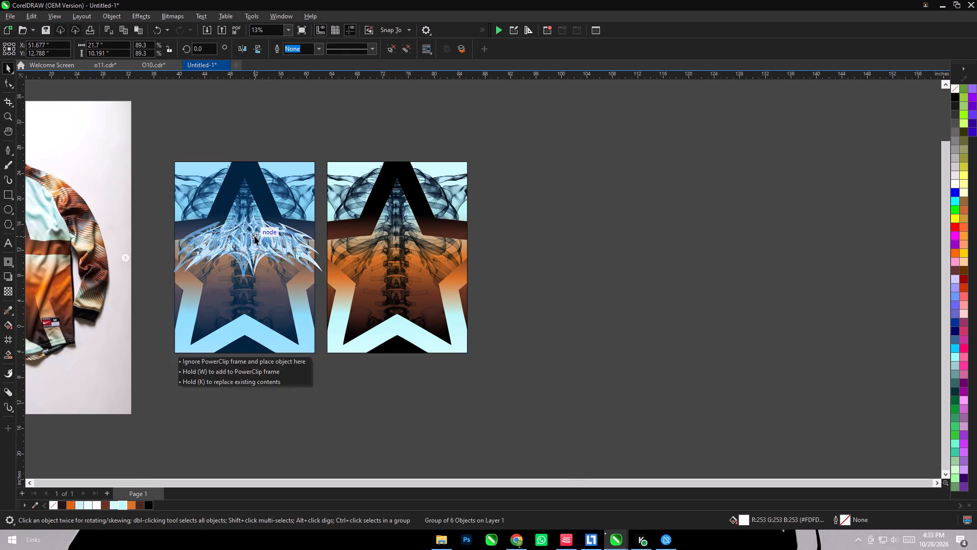
{"action": "left_click", "coordinate": [475, 418]}
Reduce the UNIQUE lettering to about 16 inches wide, raise it slightly, and center it horizontally on the first panel.
{"action": "left_click", "coordinate": [288, 251]}
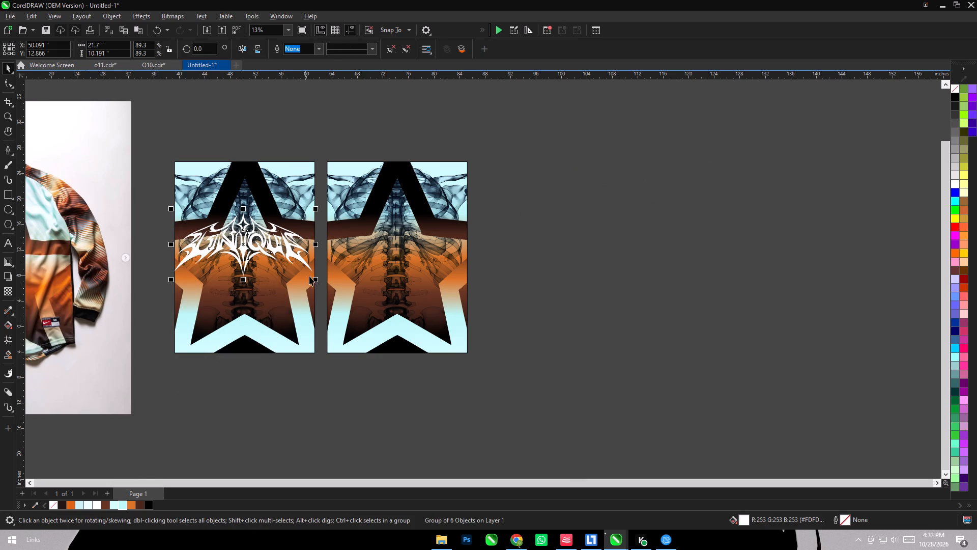
{"action": "left_click_drag", "start_coordinate": [315, 281], "coordinate": [311, 272], "text": "shift"}
{"action": "scroll", "coordinate": [254, 237], "scroll_direction": "up", "scroll_amount": 3}
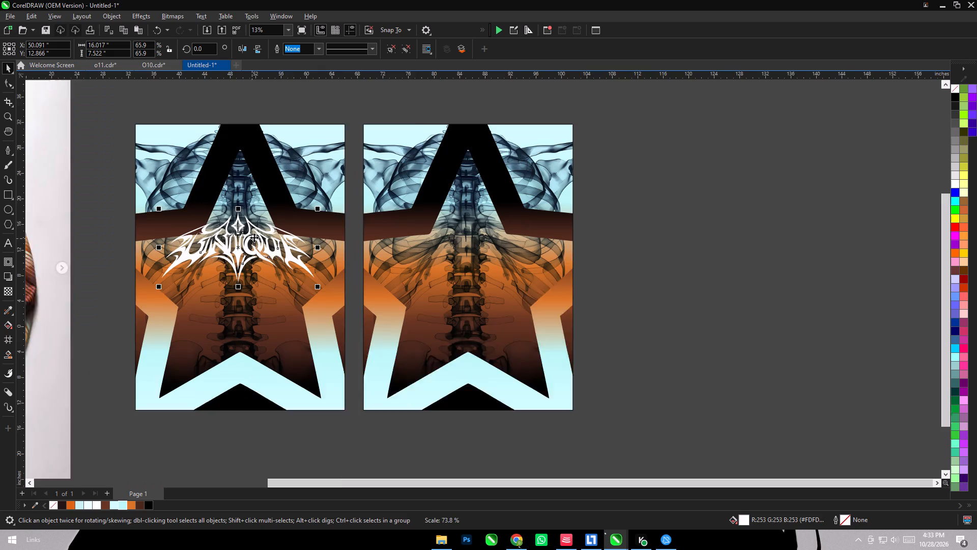
{"action": "scroll", "coordinate": [254, 237], "scroll_direction": "up", "scroll_amount": 2}
{"action": "left_click_drag", "start_coordinate": [265, 243], "coordinate": [265, 231]}
{"action": "left_click", "coordinate": [274, 292], "text": "shift"}
{"action": "key", "text": "c"}
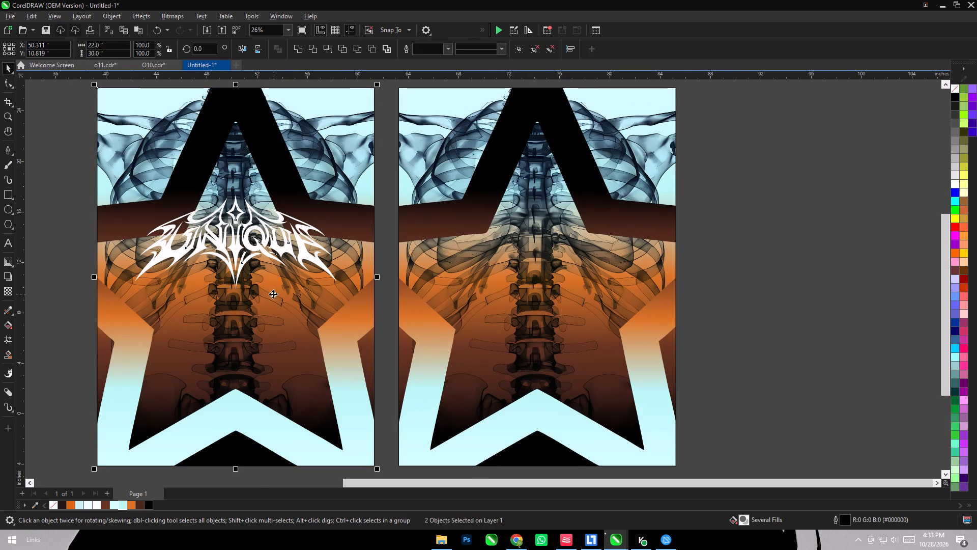
{"action": "left_click", "coordinate": [805, 214]}
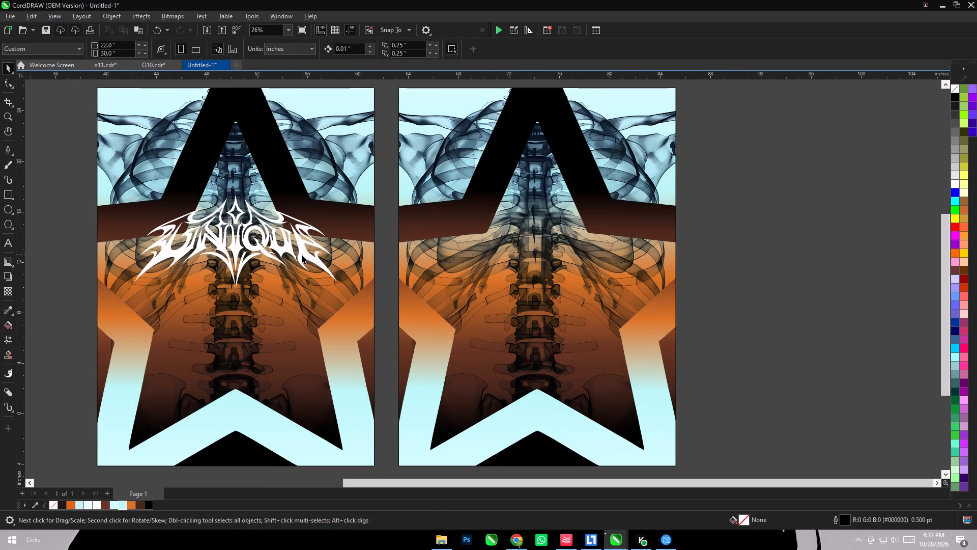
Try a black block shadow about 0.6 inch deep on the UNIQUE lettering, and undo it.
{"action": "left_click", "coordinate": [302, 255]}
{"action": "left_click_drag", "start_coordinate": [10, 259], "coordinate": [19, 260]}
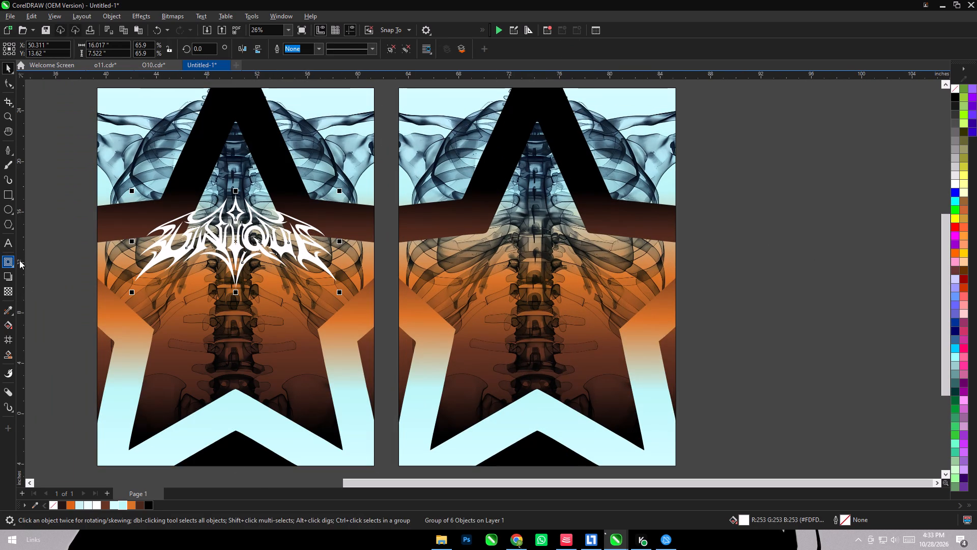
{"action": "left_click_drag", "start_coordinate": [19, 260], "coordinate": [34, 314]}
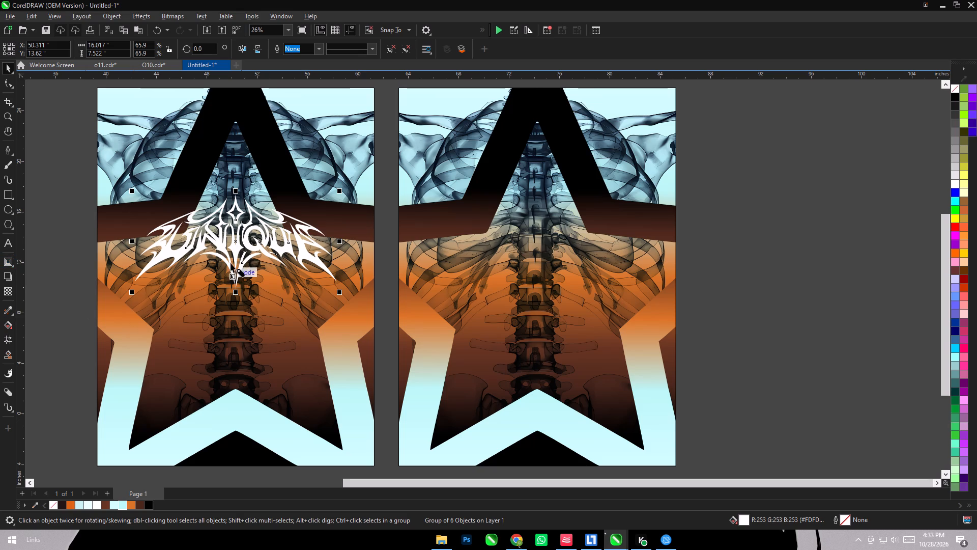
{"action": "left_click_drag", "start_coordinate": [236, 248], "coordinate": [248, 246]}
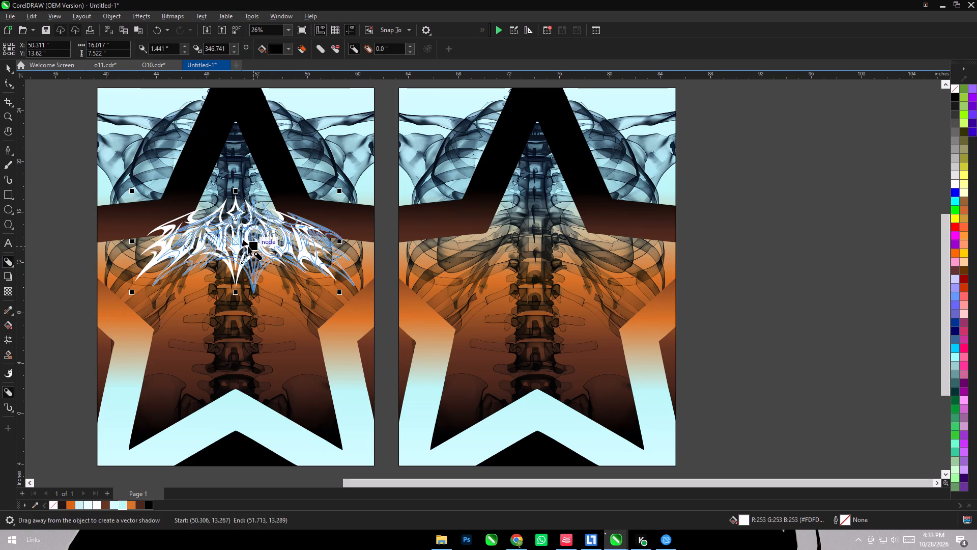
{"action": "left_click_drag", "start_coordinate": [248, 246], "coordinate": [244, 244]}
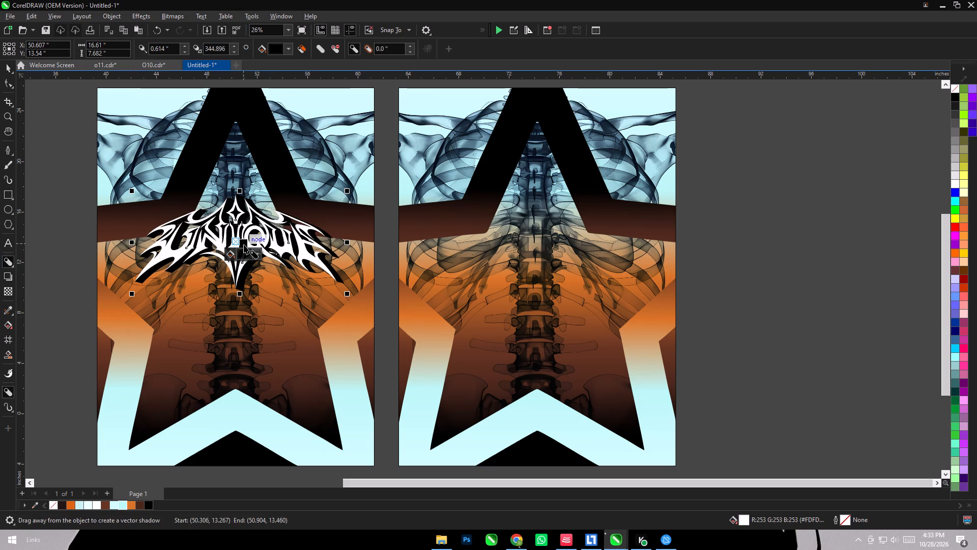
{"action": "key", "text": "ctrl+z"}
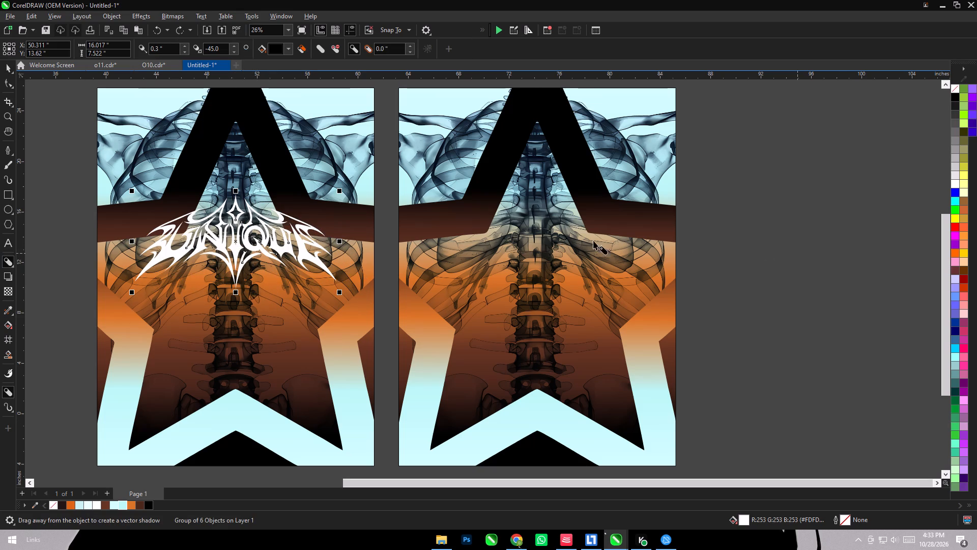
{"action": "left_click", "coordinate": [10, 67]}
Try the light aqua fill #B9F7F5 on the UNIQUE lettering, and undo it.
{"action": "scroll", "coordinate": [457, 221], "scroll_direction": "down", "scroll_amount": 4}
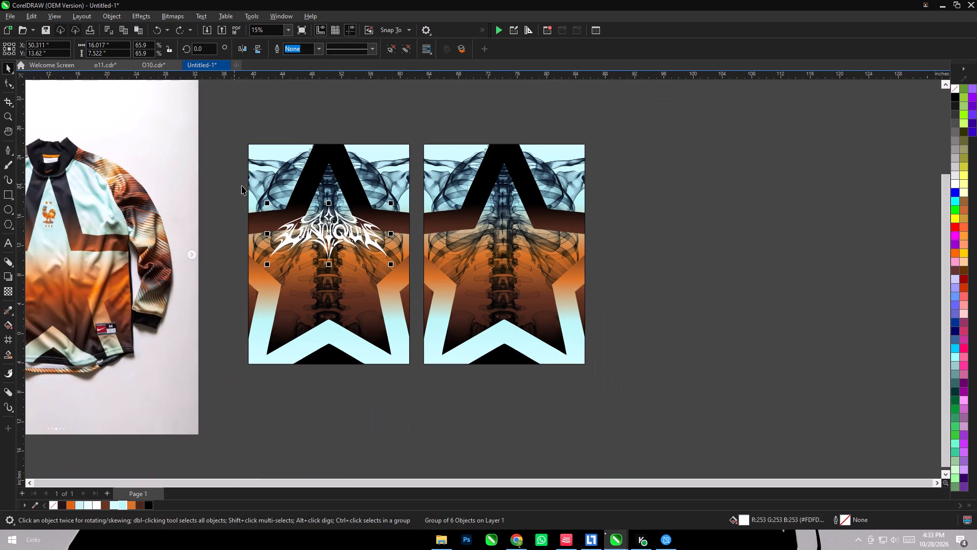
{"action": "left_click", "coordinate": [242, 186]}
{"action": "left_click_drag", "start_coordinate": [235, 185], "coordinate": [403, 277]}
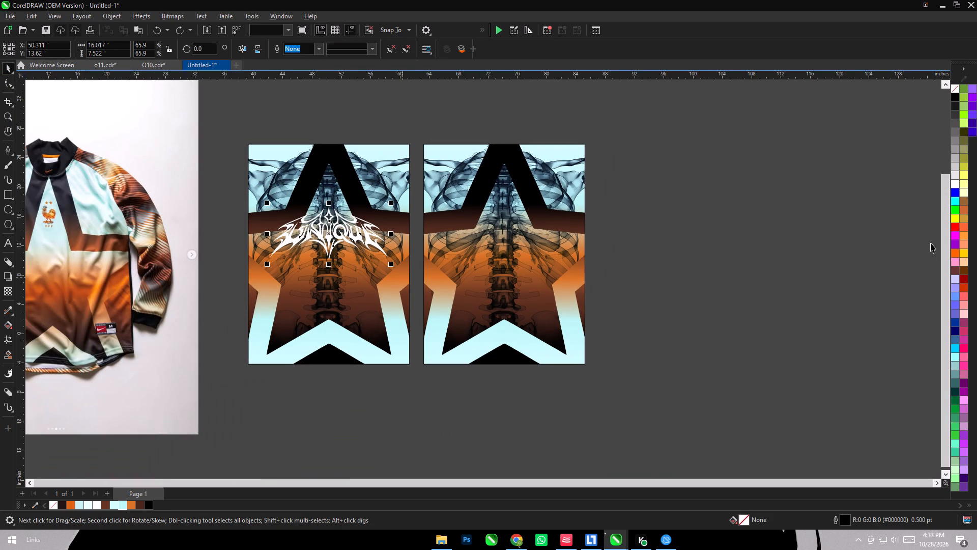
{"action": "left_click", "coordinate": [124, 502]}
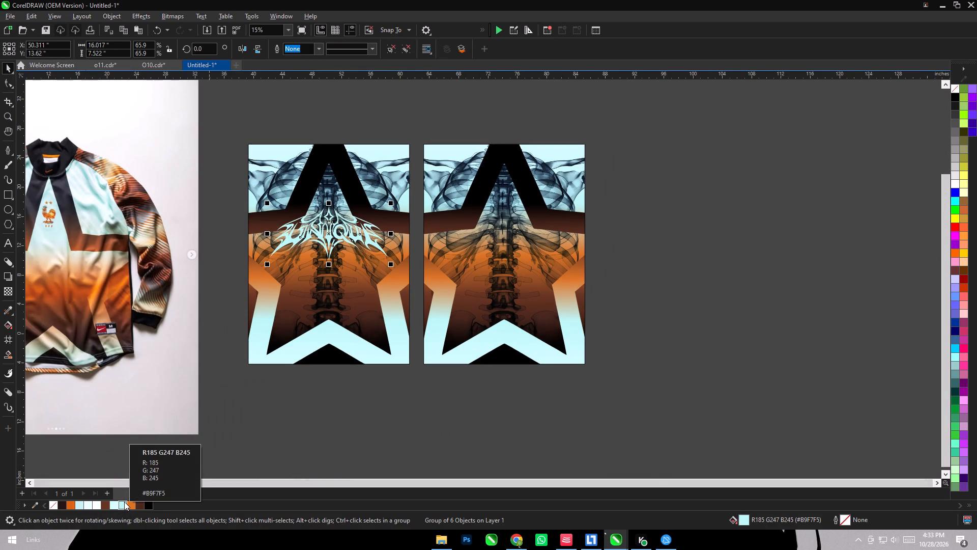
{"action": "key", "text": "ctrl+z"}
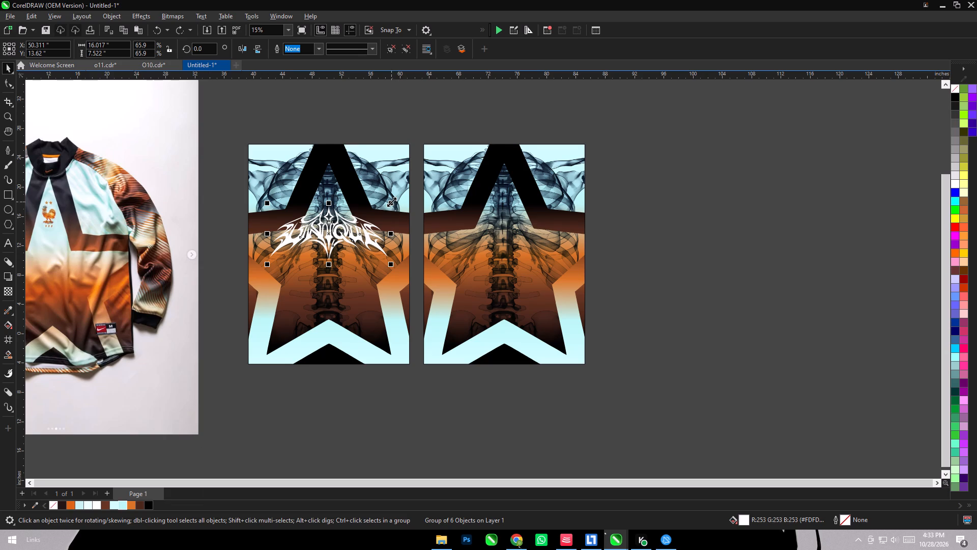
Enlarge the UNIQUE lettering to about 16.8 inches wide and center it horizontally on the first panel.
{"action": "left_click_drag", "start_coordinate": [391, 202], "coordinate": [398, 200], "text": "shift"}
{"action": "left_click", "coordinate": [377, 278], "text": "shift"}
{"action": "key", "text": "c"}
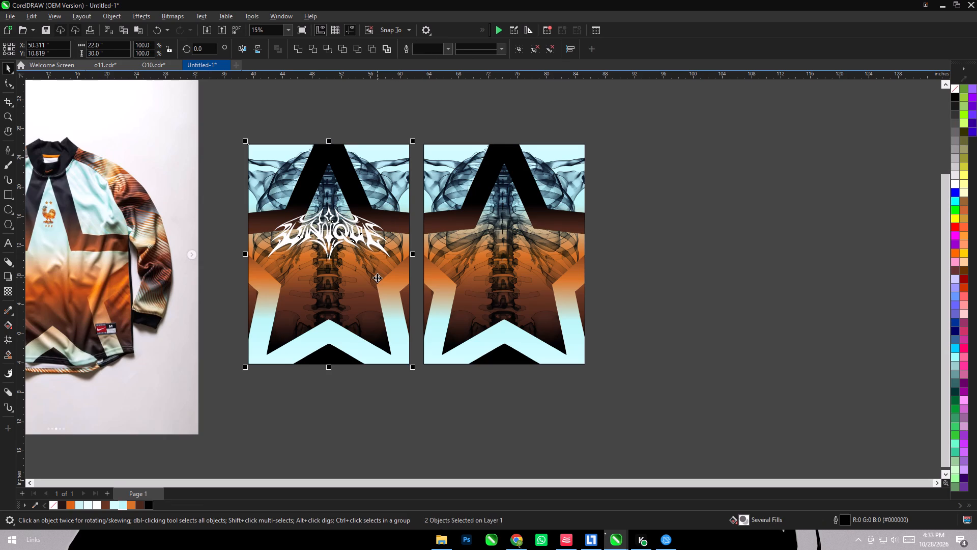
{"action": "left_click", "coordinate": [724, 267]}
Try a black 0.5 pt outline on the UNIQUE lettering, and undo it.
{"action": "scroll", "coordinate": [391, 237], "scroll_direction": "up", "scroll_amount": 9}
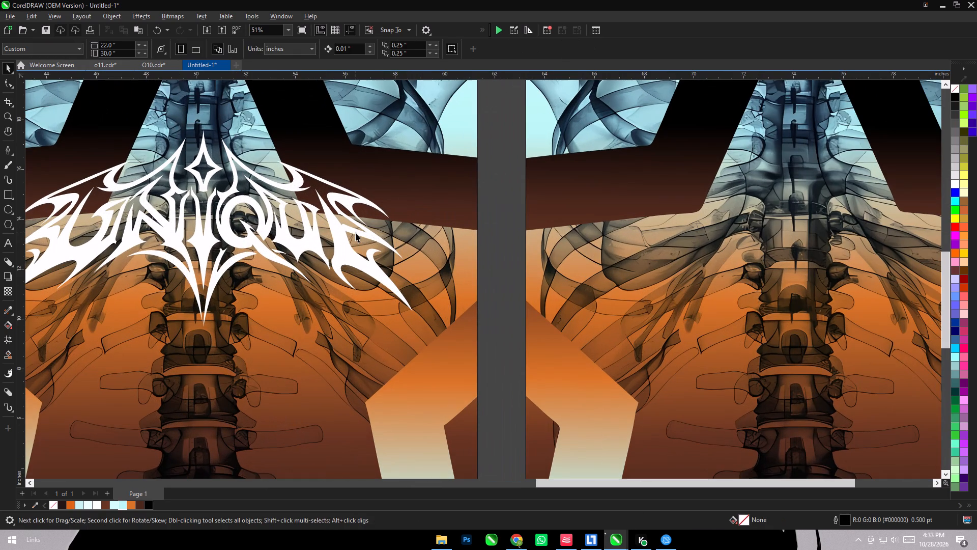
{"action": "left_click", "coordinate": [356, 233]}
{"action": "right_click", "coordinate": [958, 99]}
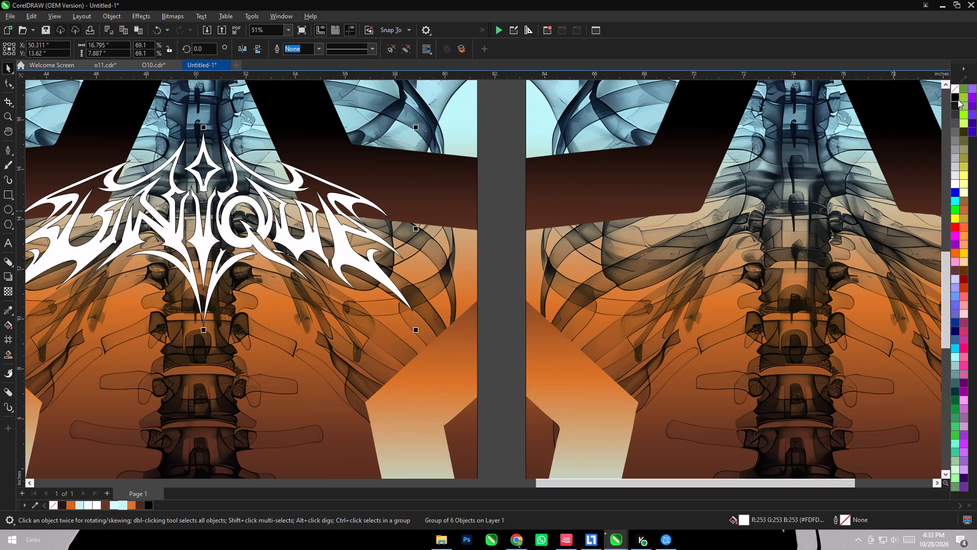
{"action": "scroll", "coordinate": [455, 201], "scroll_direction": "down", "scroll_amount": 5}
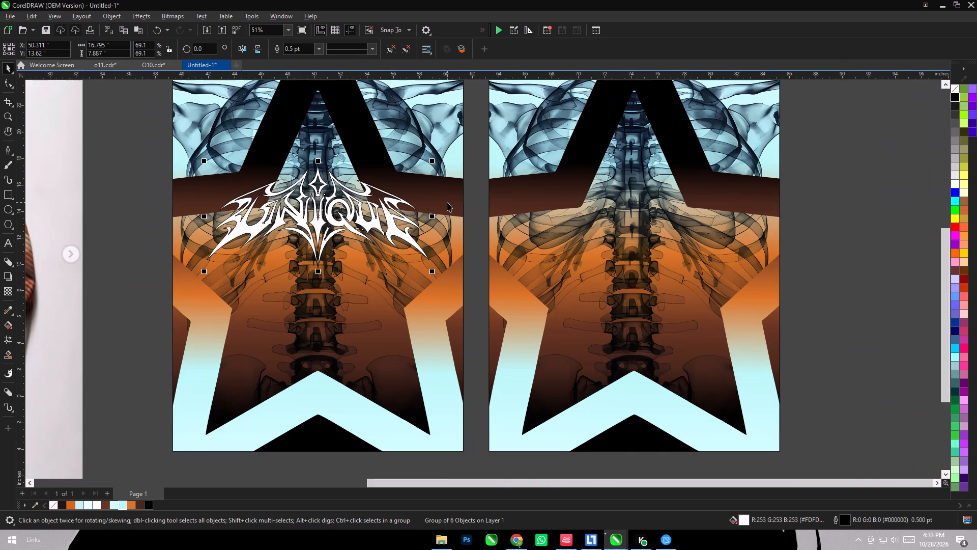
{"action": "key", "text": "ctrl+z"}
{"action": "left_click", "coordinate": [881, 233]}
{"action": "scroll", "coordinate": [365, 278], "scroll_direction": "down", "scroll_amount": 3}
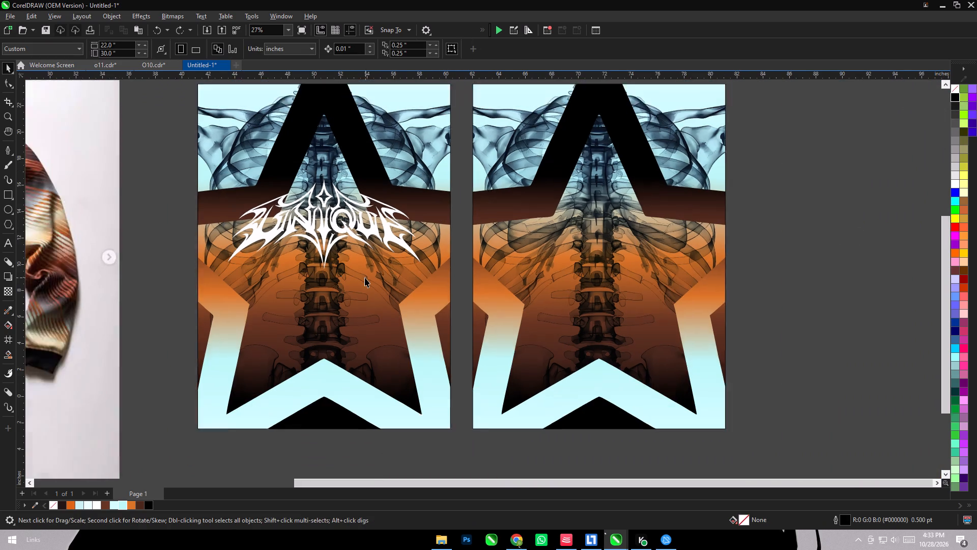
Reduce the UNIQUE lettering to about 13.9 inches wide, raise it slightly, and center it horizontally on the first panel.
{"action": "scroll", "coordinate": [365, 278], "scroll_direction": "down", "scroll_amount": 2}
{"action": "scroll", "coordinate": [365, 278], "scroll_direction": "up", "scroll_amount": 2}
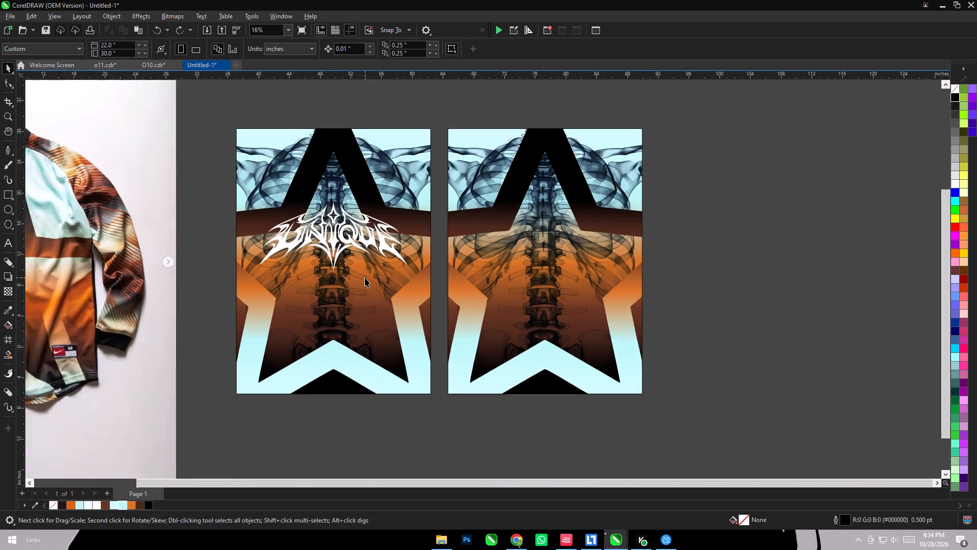
{"action": "scroll", "coordinate": [365, 278], "scroll_direction": "up", "scroll_amount": 2}
{"action": "left_click", "coordinate": [340, 230]}
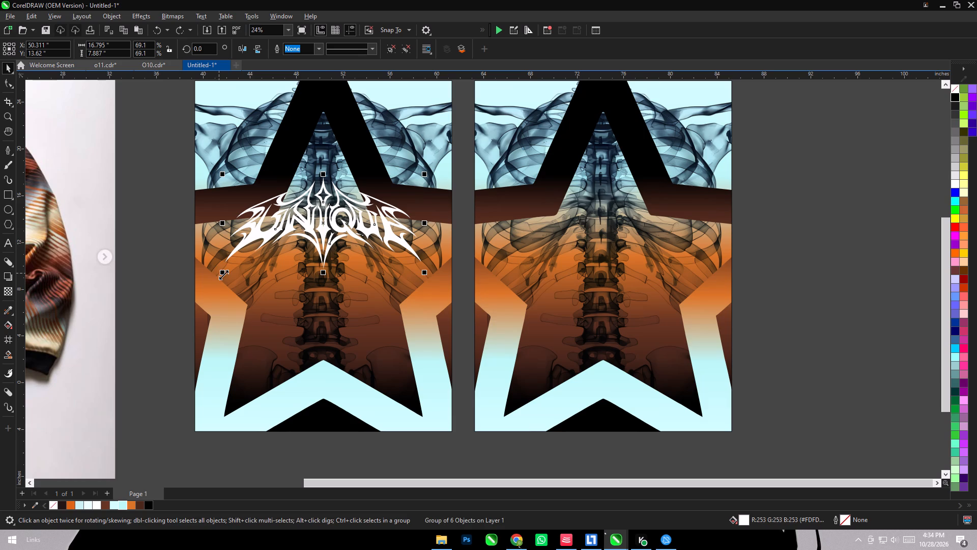
{"action": "left_click_drag", "start_coordinate": [223, 274], "coordinate": [226, 269], "text": "shift"}
{"action": "left_click", "coordinate": [308, 310], "text": "shift"}
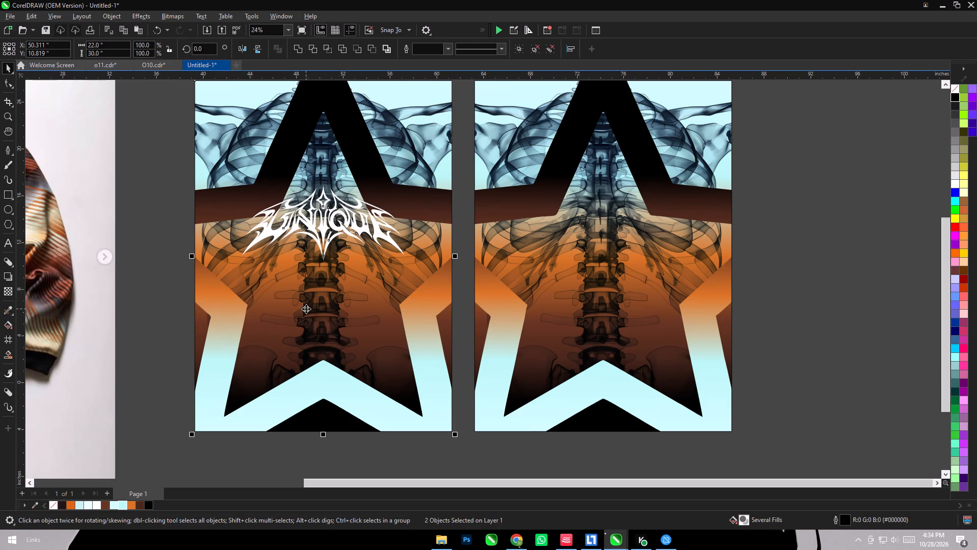
{"action": "key", "text": "c"}
{"action": "left_click", "coordinate": [347, 295]}
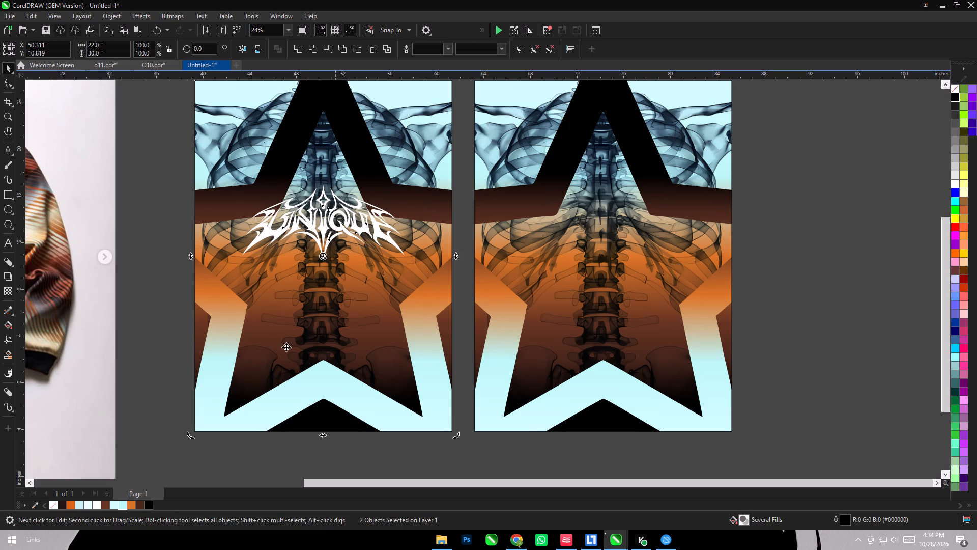
{"action": "left_click_drag", "start_coordinate": [170, 193], "coordinate": [175, 193]}
{"action": "left_click_drag", "start_coordinate": [329, 236], "coordinate": [327, 222]}
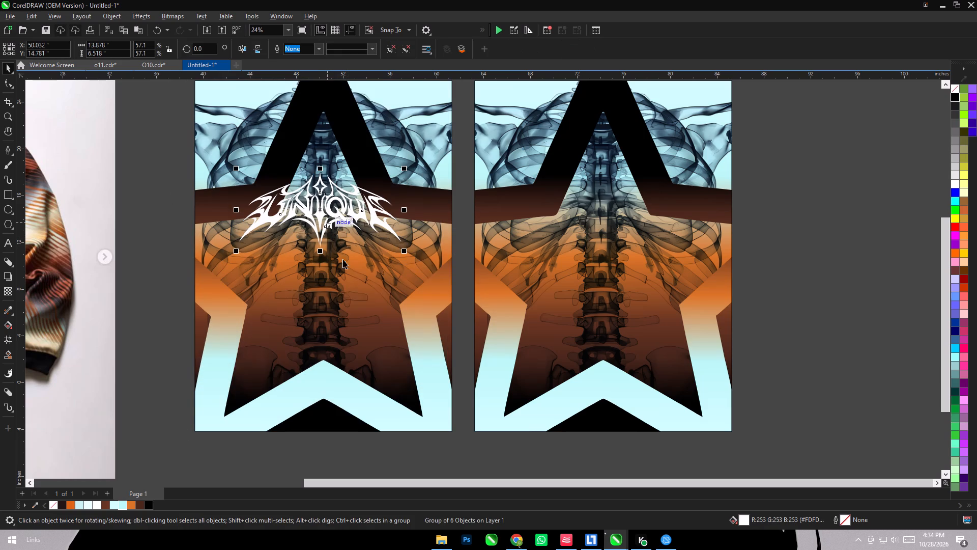
{"action": "left_click", "coordinate": [354, 279], "text": "shift"}
{"action": "key", "text": "c"}
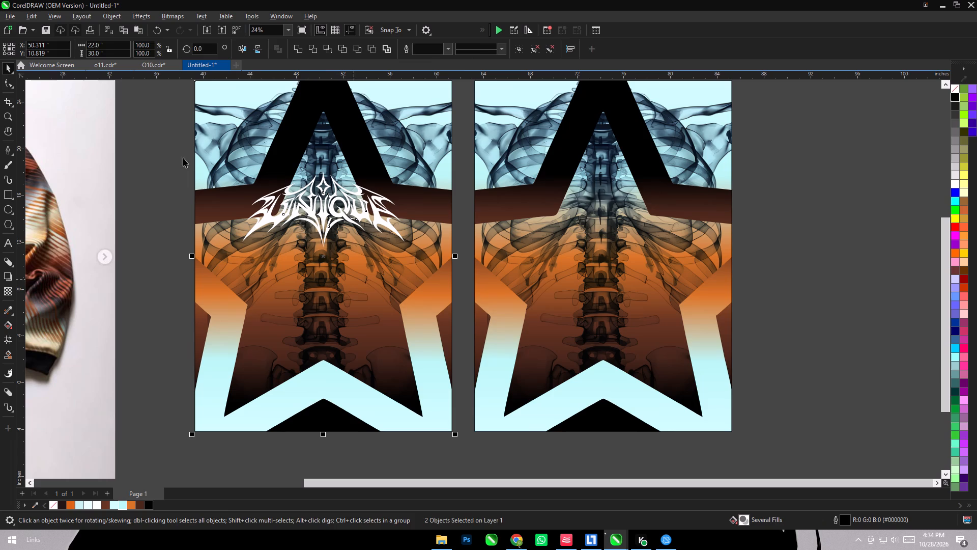
{"action": "left_click", "coordinate": [178, 153]}
Draw a rectangle 22 inches wide and about 2.5 inches high across the first panel's chest, with black fill and no outline.
{"action": "left_click", "coordinate": [295, 214]}
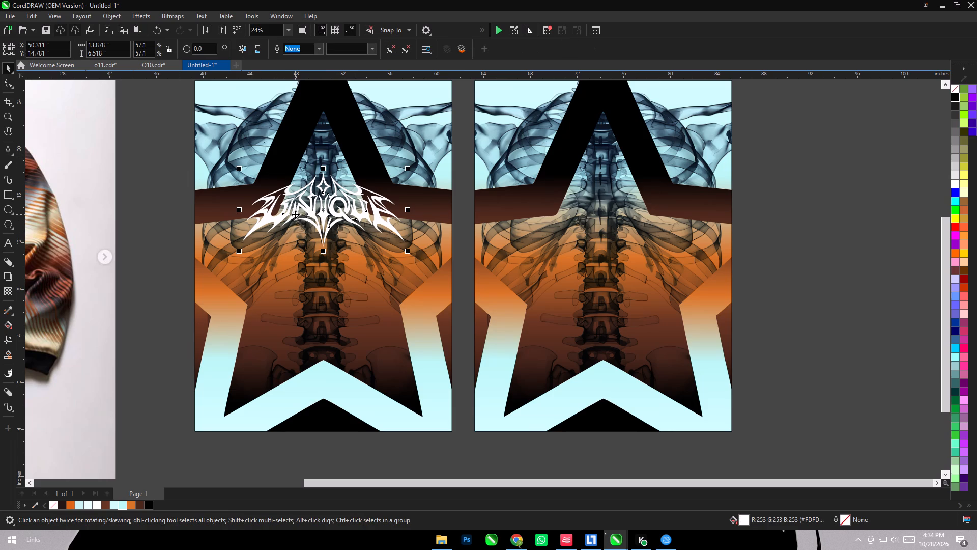
{"action": "scroll", "coordinate": [295, 214], "scroll_direction": "up", "scroll_amount": 5}
{"action": "scroll", "coordinate": [295, 214], "scroll_direction": "down", "scroll_amount": 1}
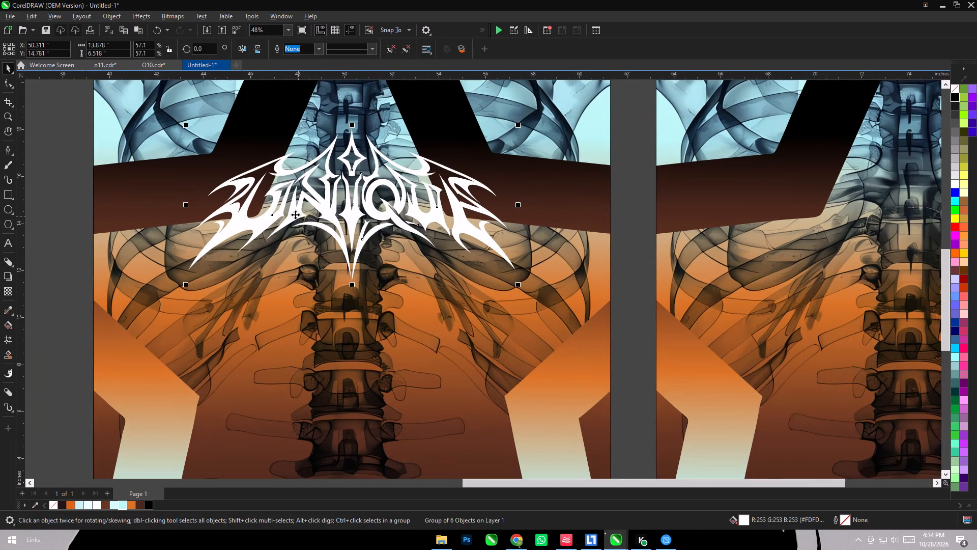
{"action": "scroll", "coordinate": [295, 214], "scroll_direction": "down", "scroll_amount": 1}
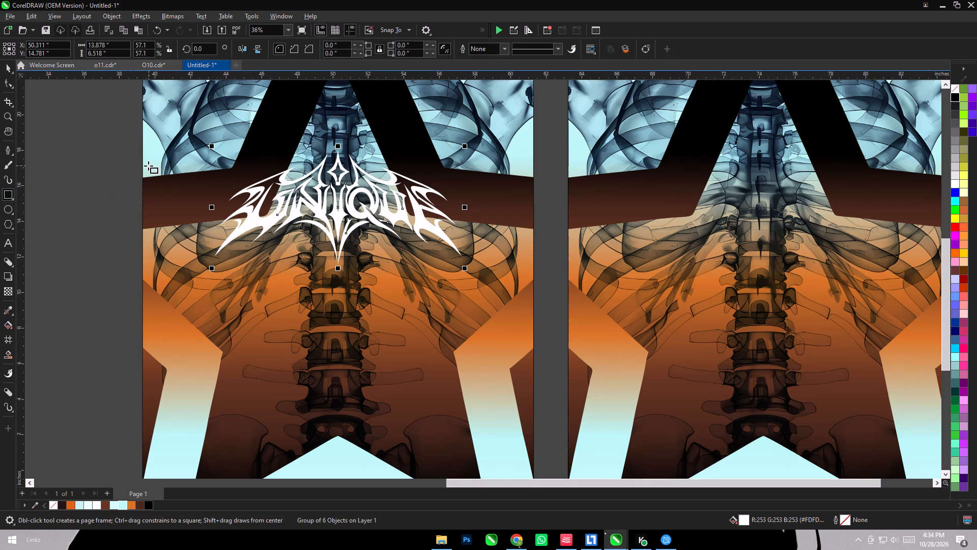
{"action": "left_click_drag", "start_coordinate": [142, 166], "coordinate": [531, 209]}
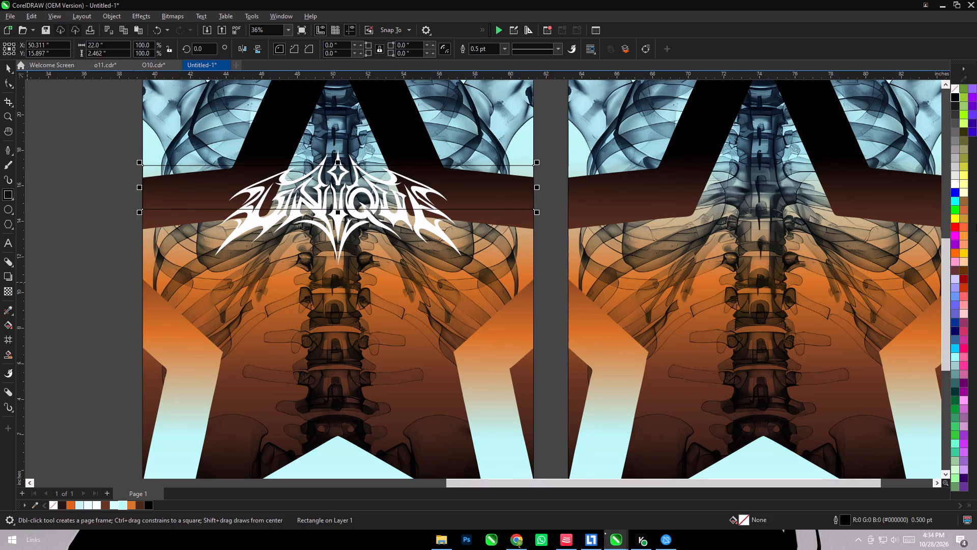
{"action": "left_click", "coordinate": [954, 94]}
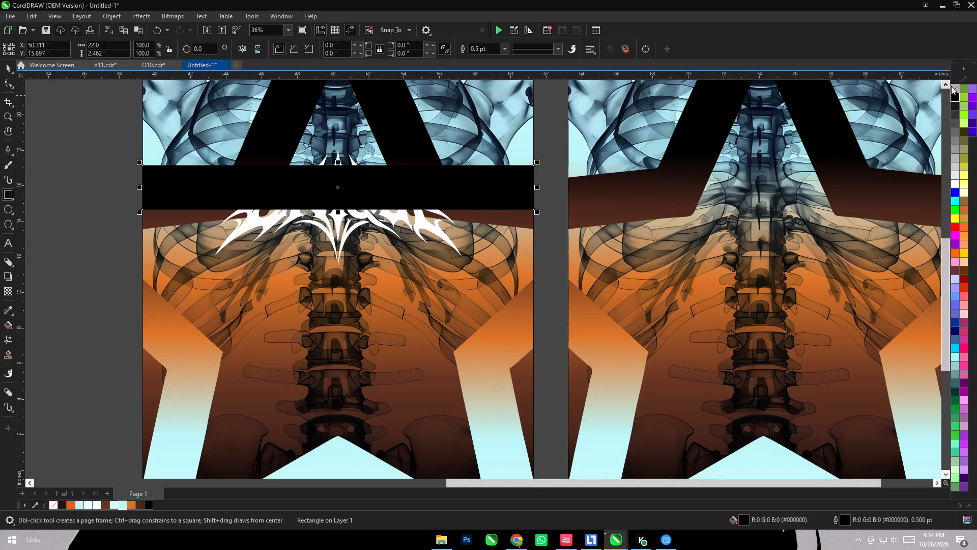
{"action": "right_click", "coordinate": [953, 86]}
Apply a vertical fountain transparency to the black bar, fading from opaque at its top edge to transparent at its bottom edge.
{"action": "left_click", "coordinate": [9, 289]}
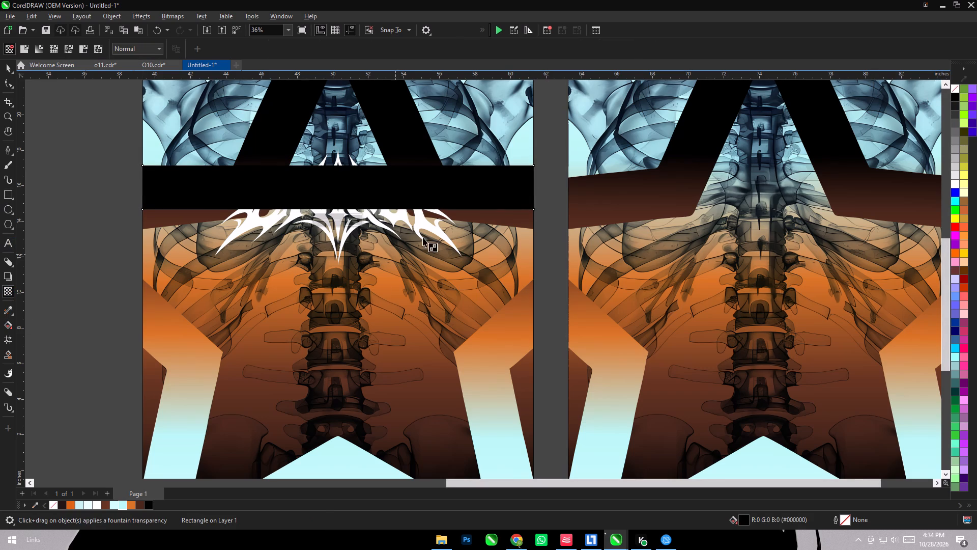
{"action": "left_click_drag", "start_coordinate": [372, 167], "coordinate": [372, 187], "text": "shift"}
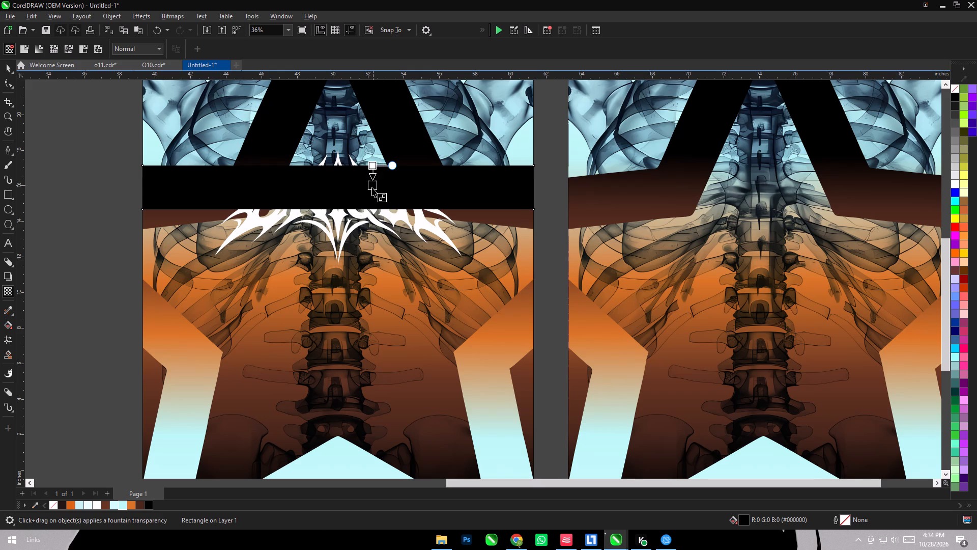
{"action": "left_click_drag", "start_coordinate": [372, 187], "coordinate": [372, 207], "text": "shift"}
{"action": "left_click", "coordinate": [8, 68]}
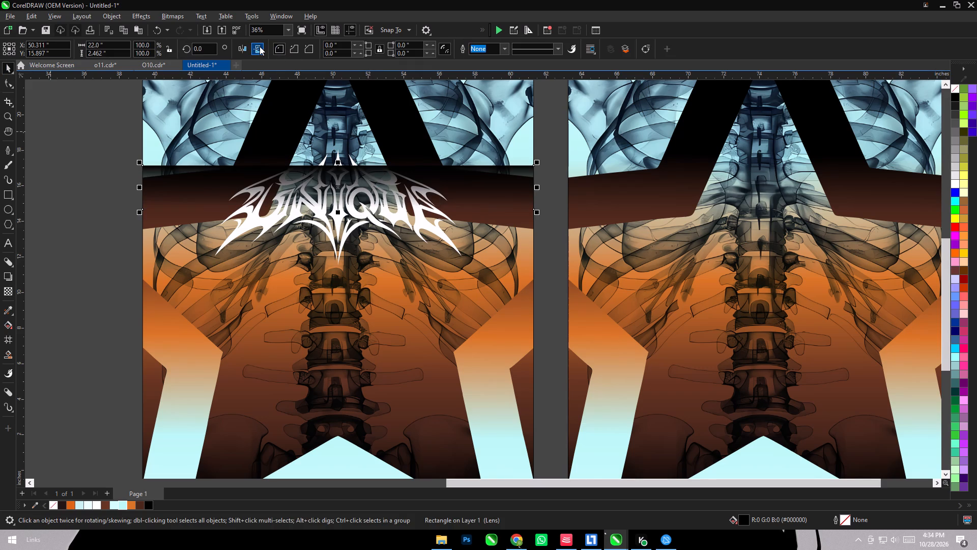
Flip the faded bar vertically, add a mirrored copy directly beneath it, and nudge the copy up 0.02 inch.
{"action": "left_click", "coordinate": [260, 46]}
{"action": "left_click_drag", "start_coordinate": [338, 162], "coordinate": [335, 227], "text": "ctrl+alt"}
{"action": "right_click", "coordinate": [335, 227], "text": "ctrl+alt"}
{"action": "scroll", "coordinate": [320, 237], "scroll_direction": "down", "scroll_amount": 5}
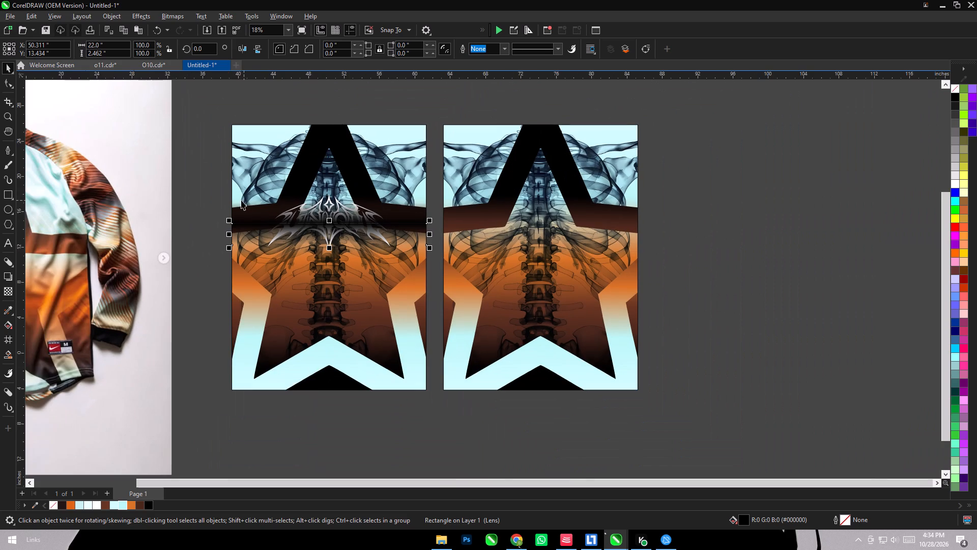
{"action": "scroll", "coordinate": [288, 221], "scroll_direction": "up", "scroll_amount": 4}
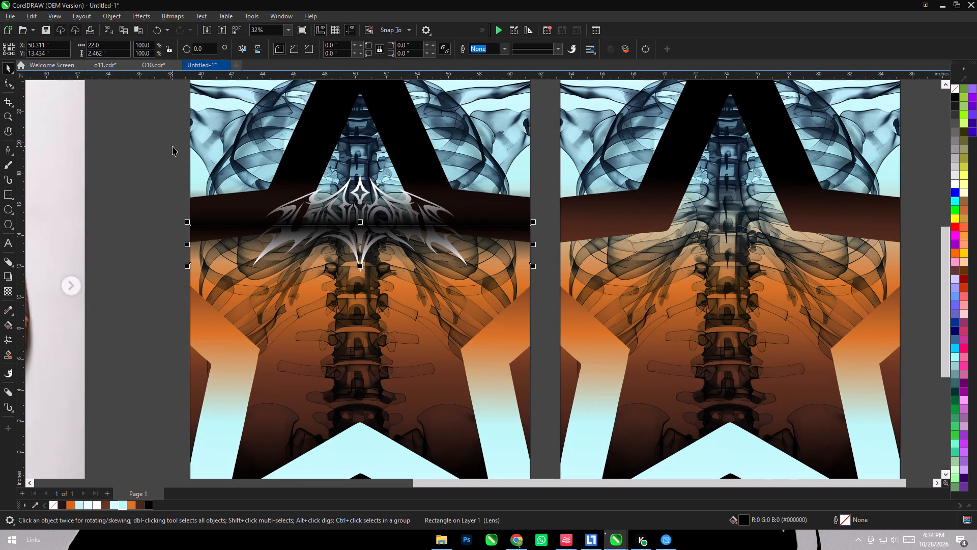
{"action": "key", "text": "Up"}
{"action": "key", "text": "Up"}
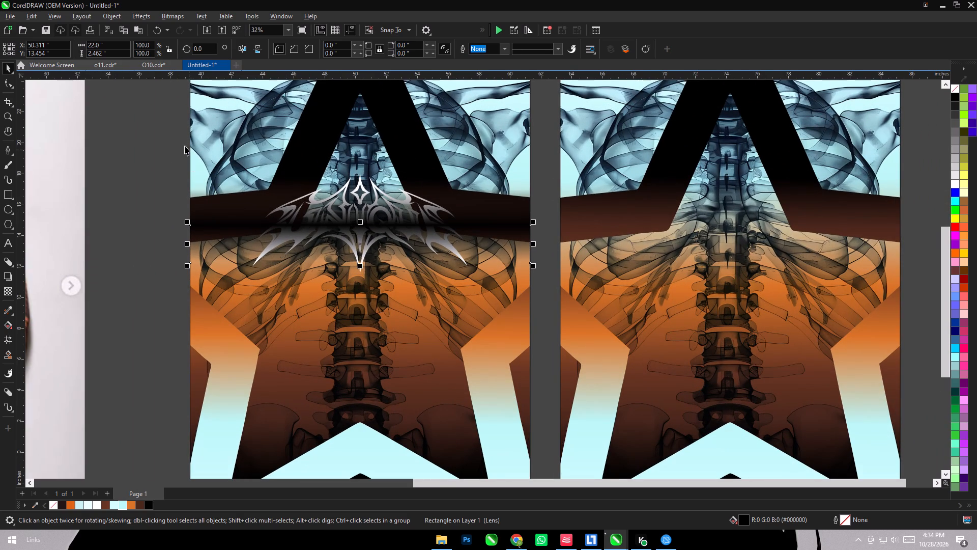
Bring the UNIQUE lettering to the front, above both faded bars.
{"action": "left_click", "coordinate": [185, 146]}
{"action": "left_click_drag", "start_coordinate": [166, 119], "coordinate": [489, 341]}
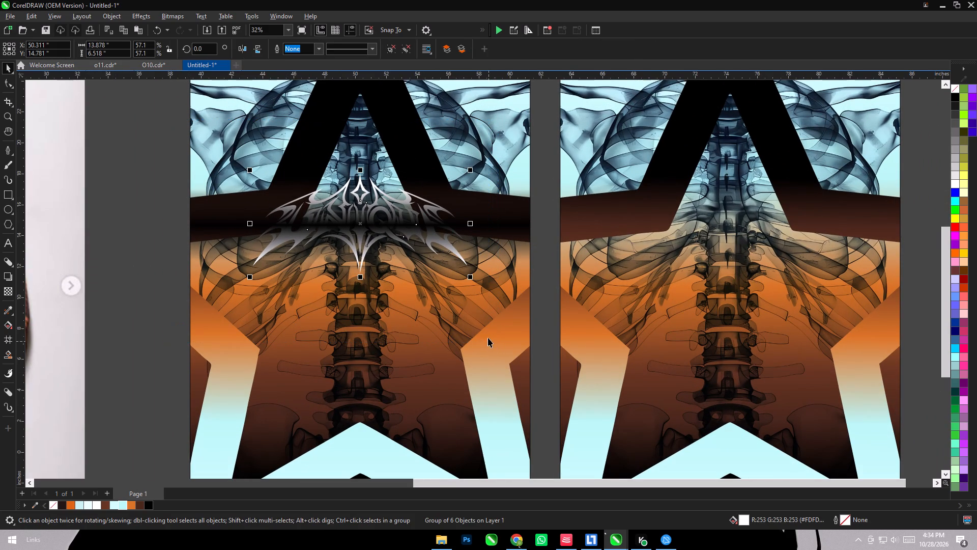
{"action": "key", "text": "shift+Page_Up"}
{"action": "left_click", "coordinate": [113, 145]}
{"action": "scroll", "coordinate": [371, 187], "scroll_direction": "down", "scroll_amount": 4}
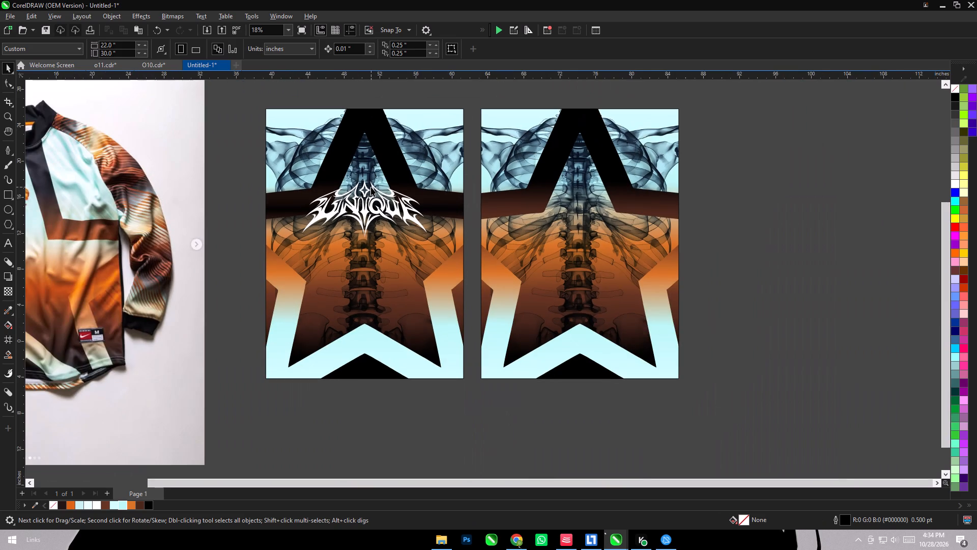
{"action": "scroll", "coordinate": [390, 195], "scroll_direction": "up", "scroll_amount": 2}
Copy the UNIQUE lettering and delete it from the first panel.
{"action": "left_click", "coordinate": [360, 214]}
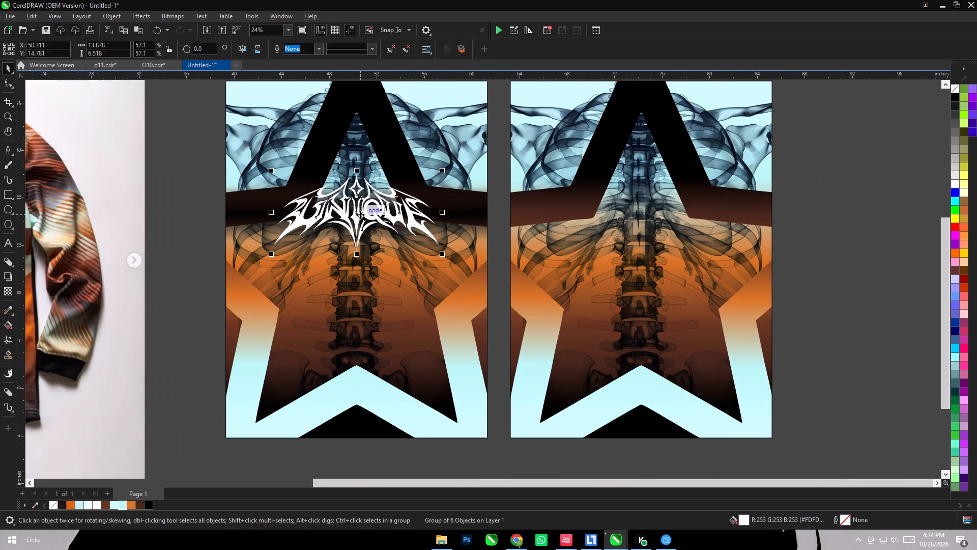
{"action": "key", "text": "ctrl+c"}
{"action": "key", "text": "Delete"}
Stretch the two faded bars together to about 11.1 inches high about their center, and group them.
{"action": "left_click_drag", "start_coordinate": [175, 146], "coordinate": [520, 264]}
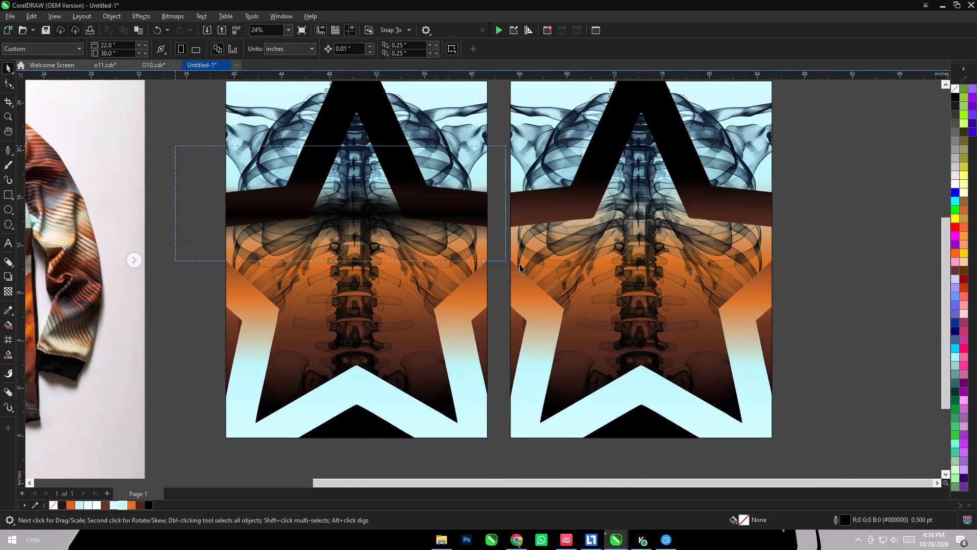
{"action": "left_click_drag", "start_coordinate": [520, 264], "coordinate": [521, 264]}
{"action": "left_click_drag", "start_coordinate": [358, 248], "coordinate": [358, 270], "text": "shift"}
{"action": "left_click_drag", "start_coordinate": [356, 267], "coordinate": [353, 282], "text": "shift"}
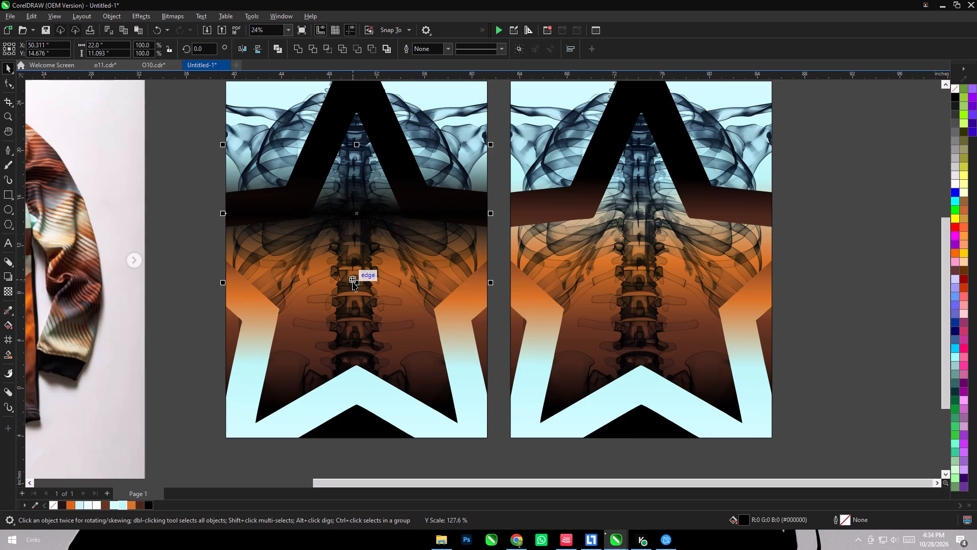
{"action": "key", "text": "ctrl+g"}
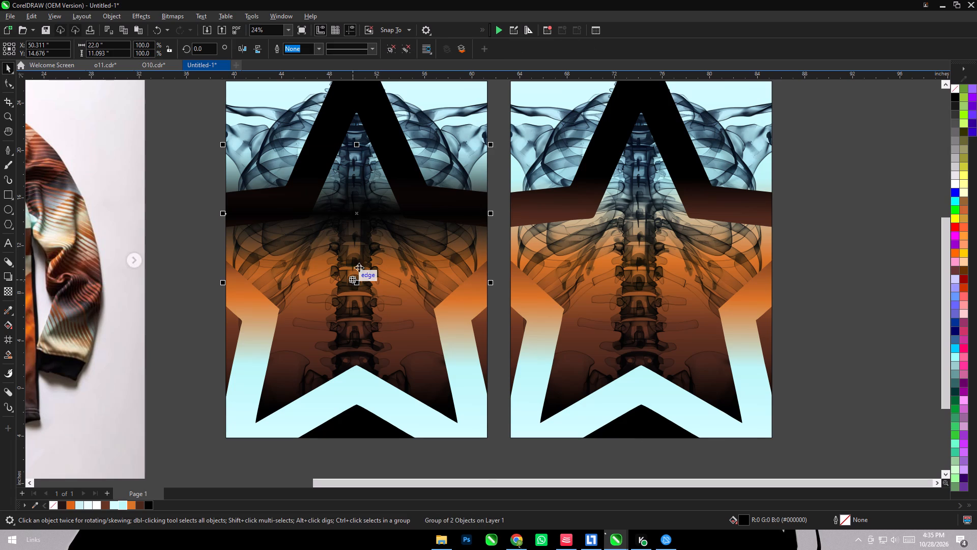
PowerClip the grouped black fade inside the first panel.
{"action": "right_click", "coordinate": [370, 207]}
{"action": "left_click", "coordinate": [417, 338]}
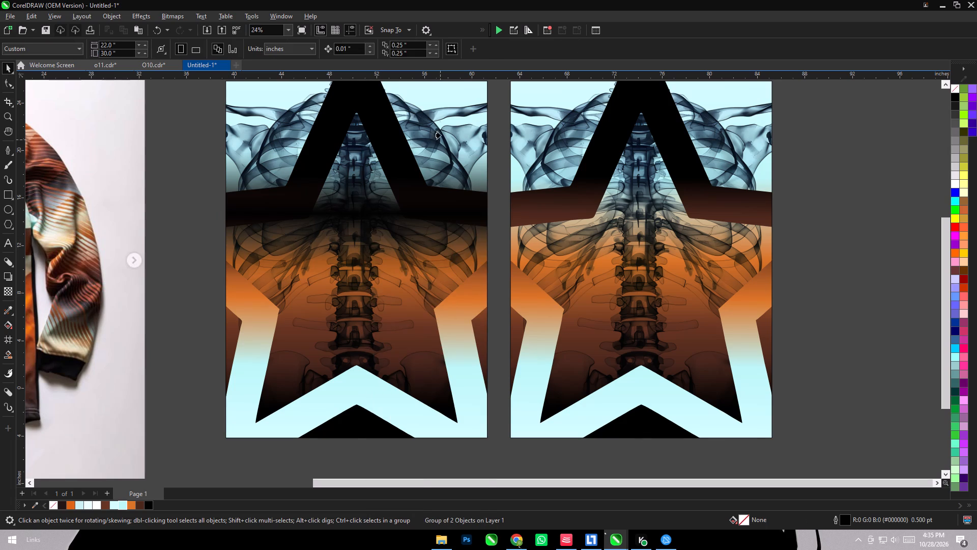
{"action": "left_click", "coordinate": [442, 123]}
Paste the UNIQUE lettering back over the first panel's chest.
{"action": "key", "text": "ctrl+v"}
{"action": "left_click", "coordinate": [160, 180]}
{"action": "scroll", "coordinate": [310, 207], "scroll_direction": "down", "scroll_amount": 5}
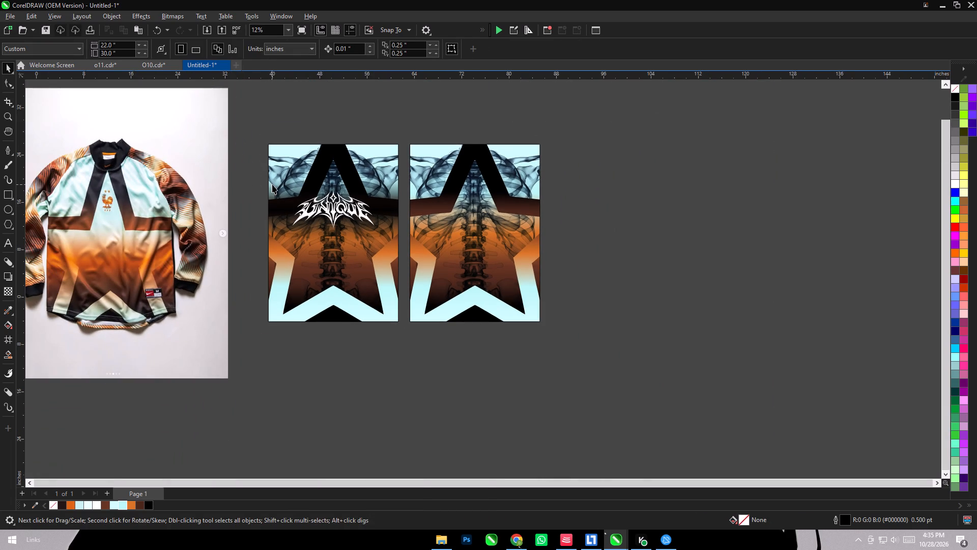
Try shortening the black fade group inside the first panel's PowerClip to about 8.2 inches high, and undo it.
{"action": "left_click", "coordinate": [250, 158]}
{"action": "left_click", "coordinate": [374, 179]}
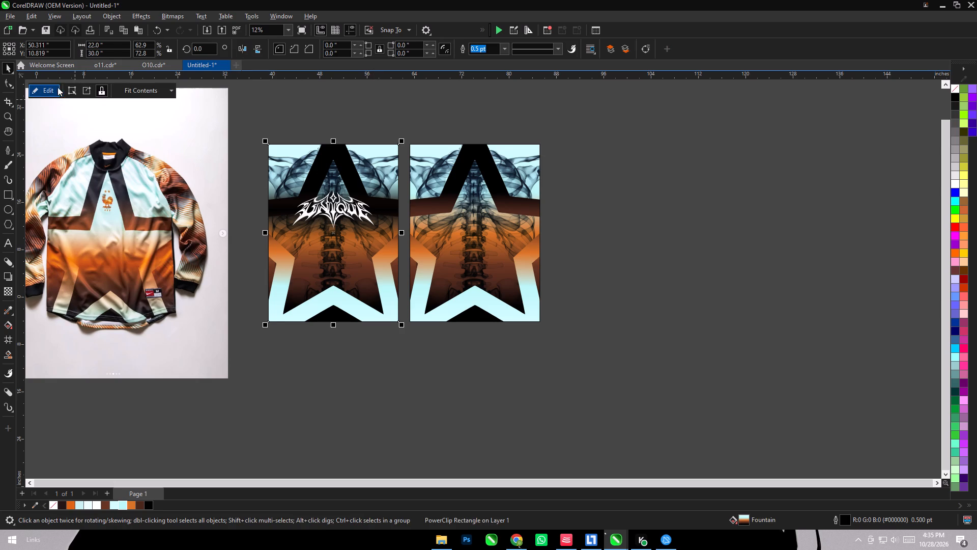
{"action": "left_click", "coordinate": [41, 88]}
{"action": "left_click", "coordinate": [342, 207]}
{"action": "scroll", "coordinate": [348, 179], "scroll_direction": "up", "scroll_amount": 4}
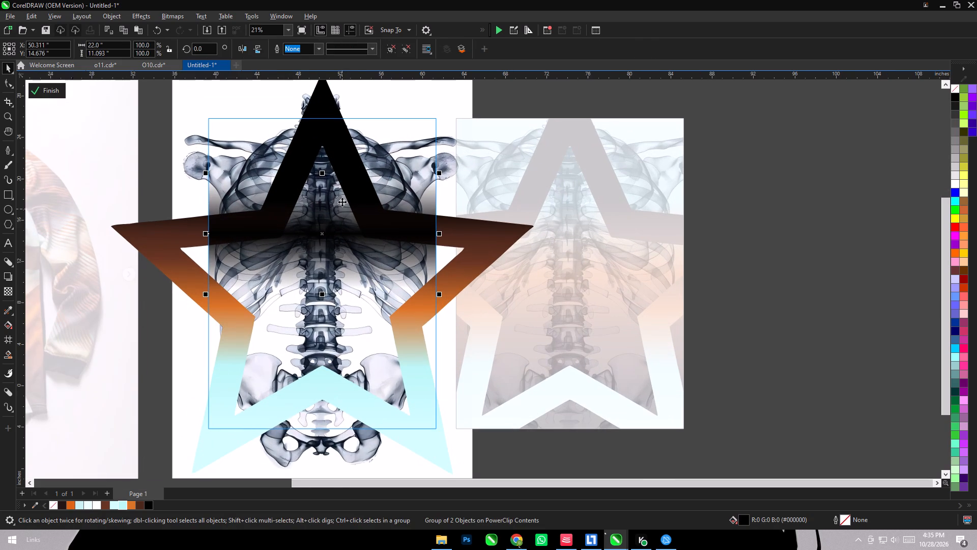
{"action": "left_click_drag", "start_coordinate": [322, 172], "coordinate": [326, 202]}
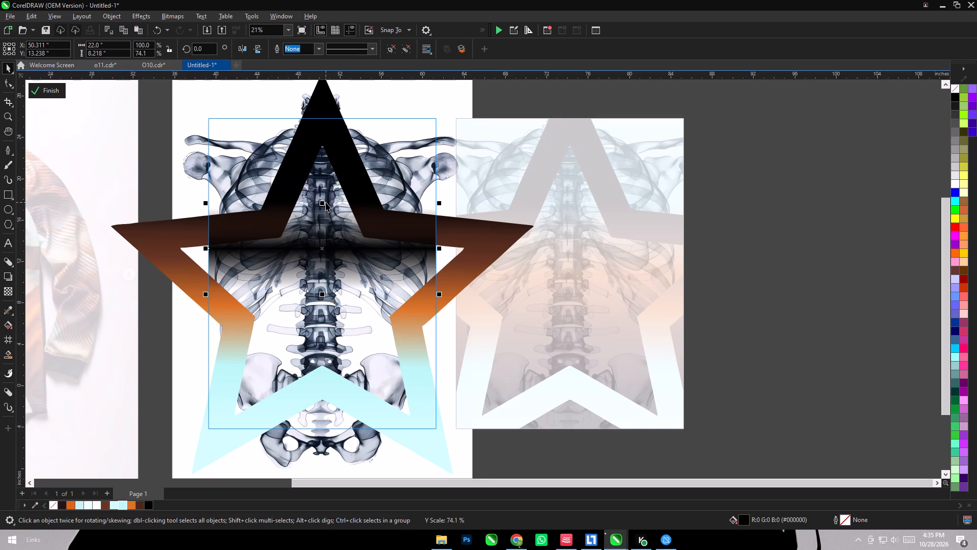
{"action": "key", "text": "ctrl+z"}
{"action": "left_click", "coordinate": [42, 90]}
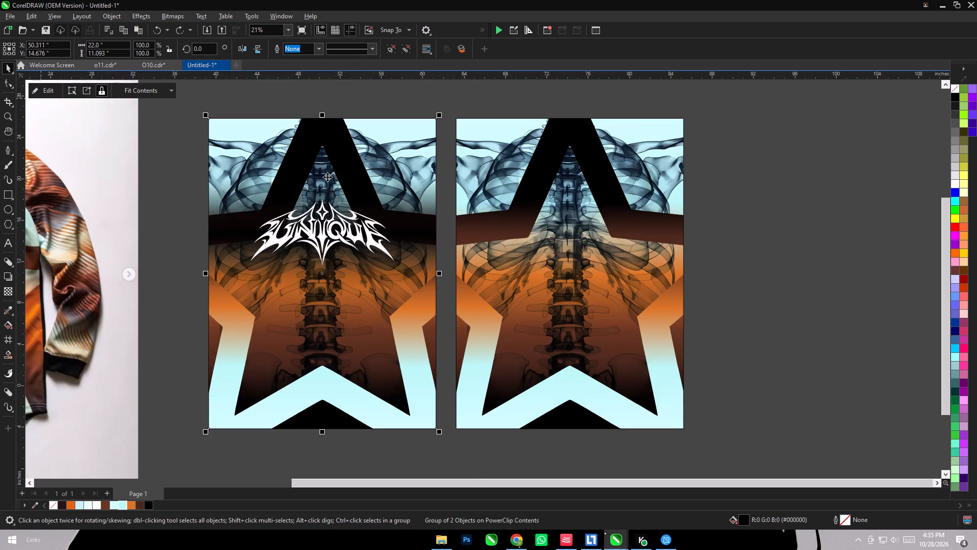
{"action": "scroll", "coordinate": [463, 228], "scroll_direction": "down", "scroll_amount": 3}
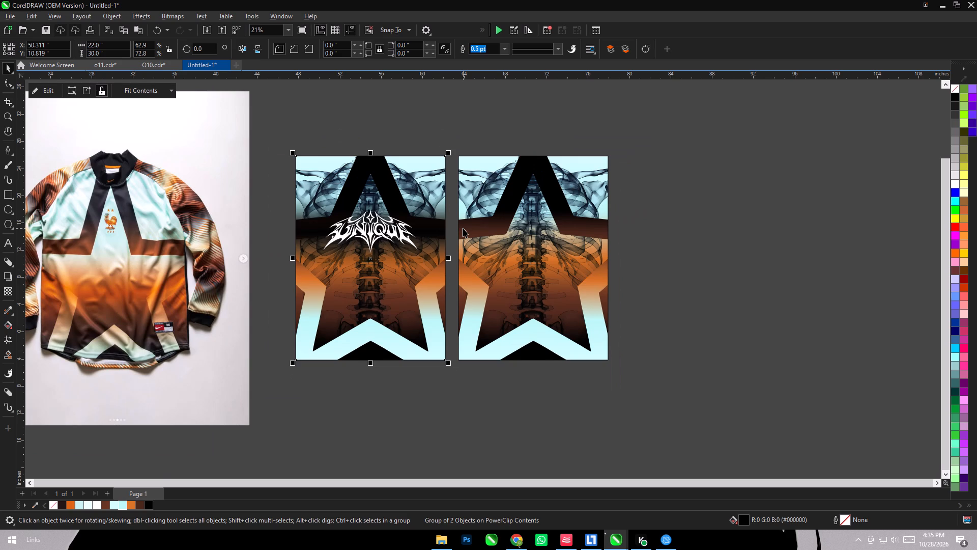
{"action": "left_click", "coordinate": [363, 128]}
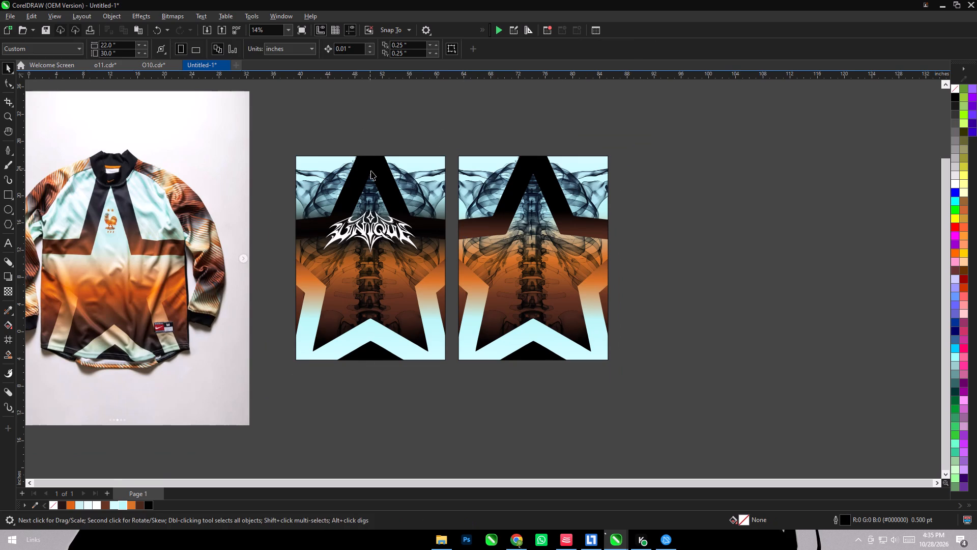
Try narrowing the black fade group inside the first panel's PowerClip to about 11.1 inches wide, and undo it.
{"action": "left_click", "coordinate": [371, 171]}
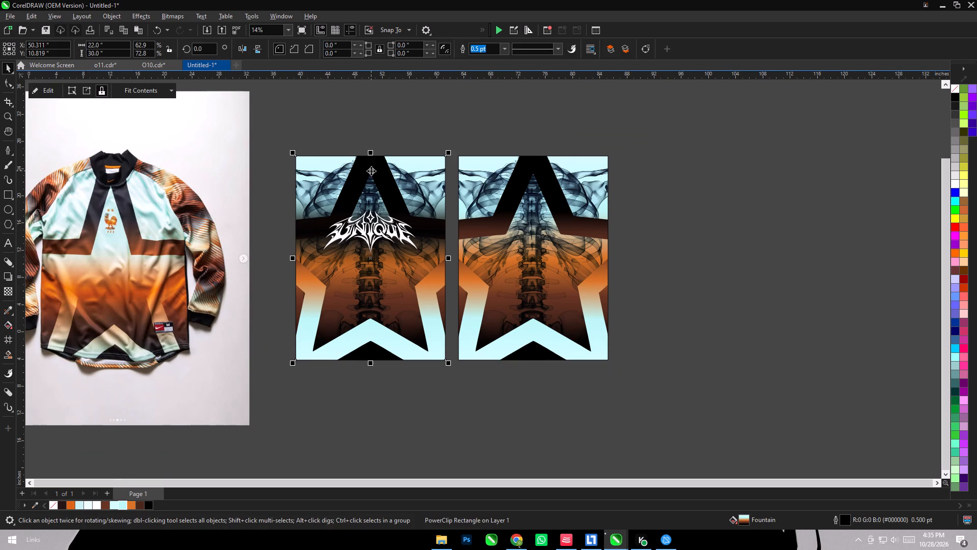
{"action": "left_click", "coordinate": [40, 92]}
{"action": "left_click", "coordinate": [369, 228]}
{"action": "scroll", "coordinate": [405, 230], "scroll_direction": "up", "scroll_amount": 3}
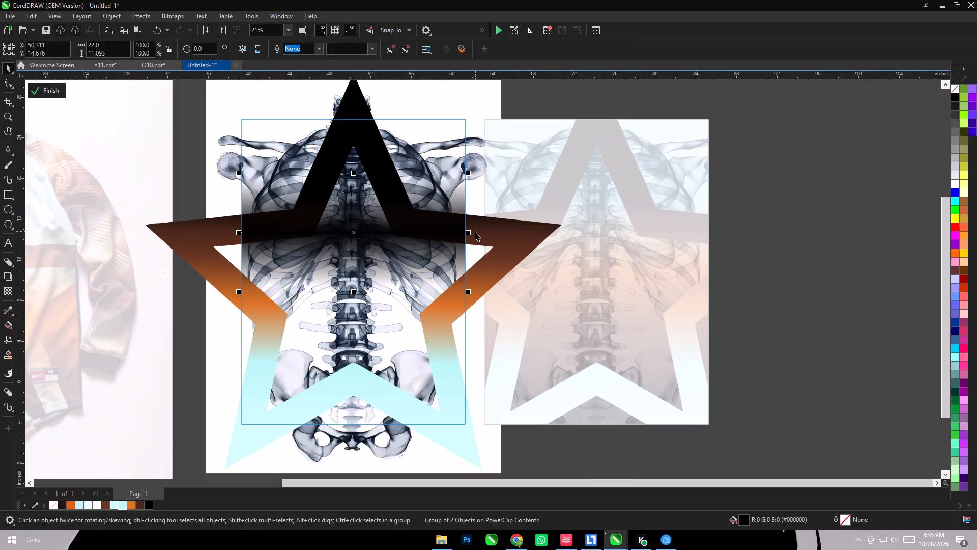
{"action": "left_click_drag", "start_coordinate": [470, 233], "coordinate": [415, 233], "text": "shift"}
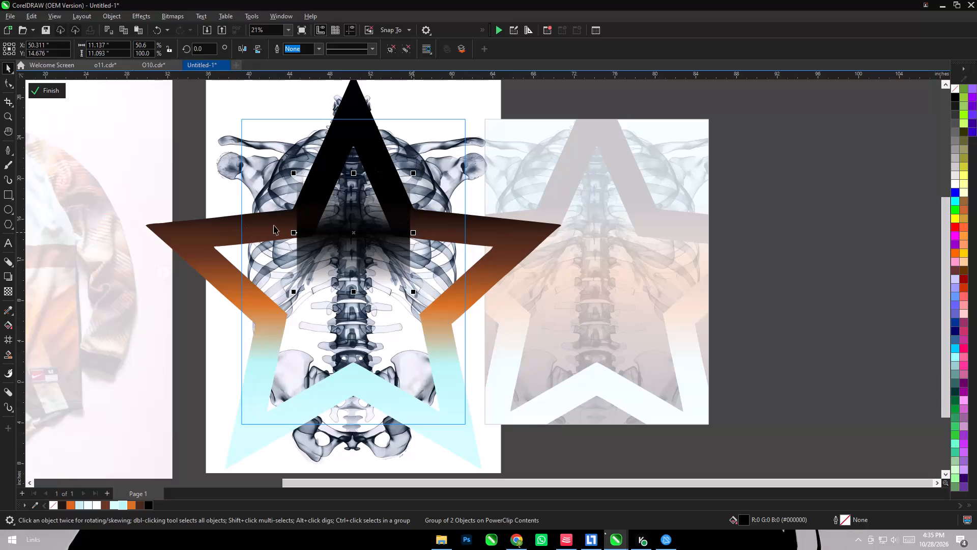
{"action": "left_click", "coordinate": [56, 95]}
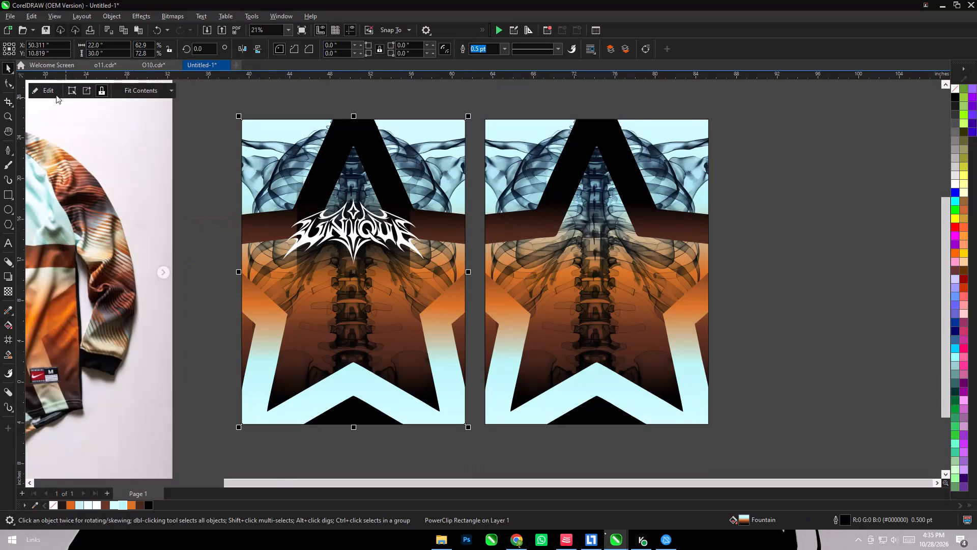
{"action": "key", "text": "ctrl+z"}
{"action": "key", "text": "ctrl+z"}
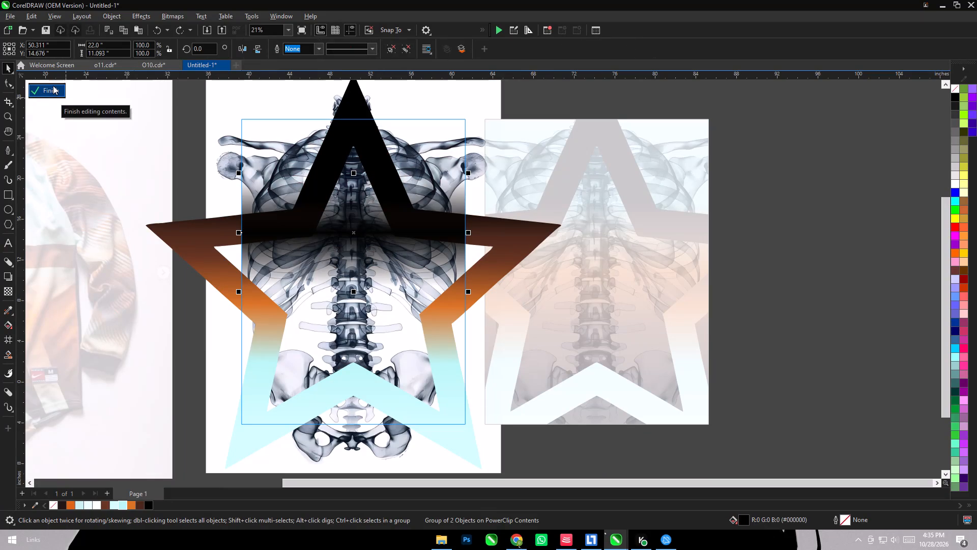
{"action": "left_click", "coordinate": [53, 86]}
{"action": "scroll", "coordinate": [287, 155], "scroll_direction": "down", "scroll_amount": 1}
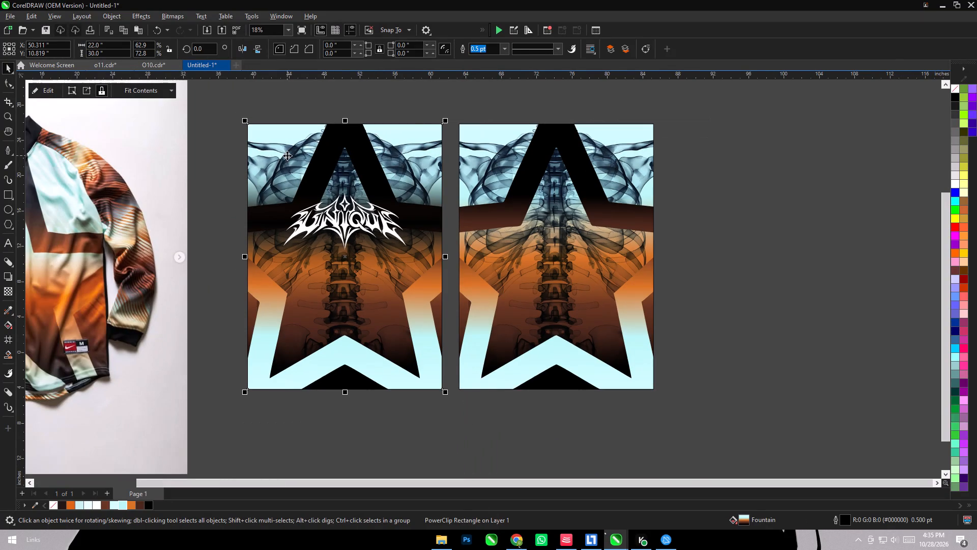
Bring the gradient star to the front inside the first panel's PowerClip, above the black fade.
{"action": "left_click", "coordinate": [51, 92]}
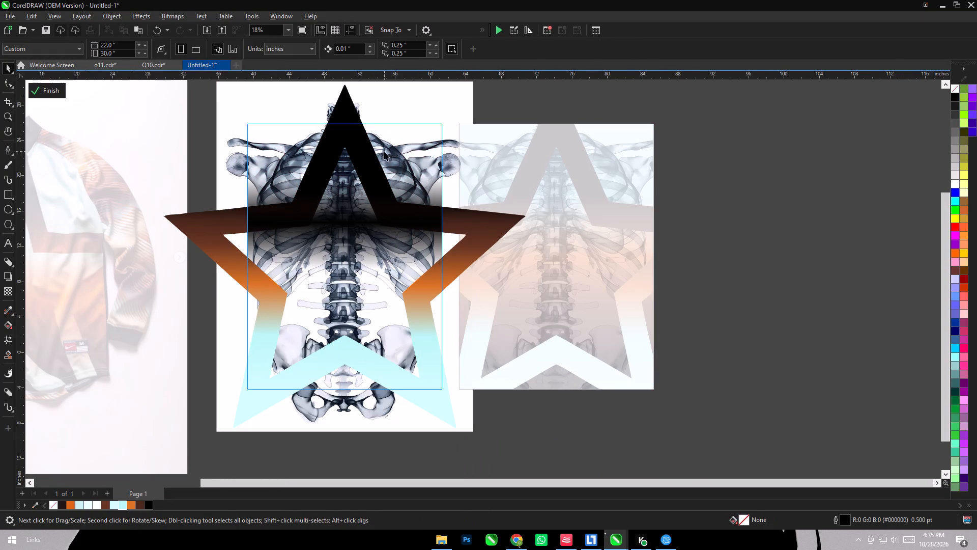
{"action": "left_click", "coordinate": [477, 237]}
{"action": "key", "text": "shift+Page_Up"}
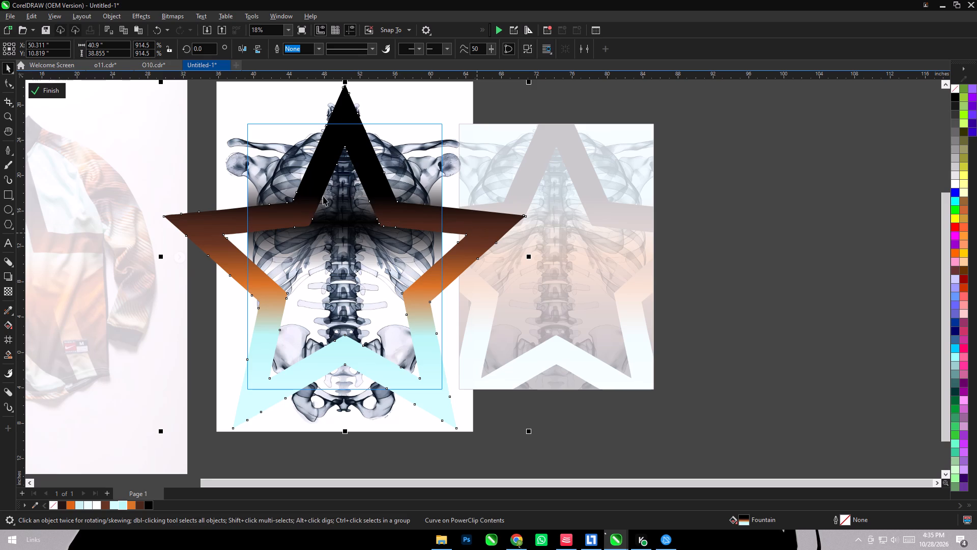
{"action": "left_click", "coordinate": [55, 97]}
{"action": "left_click", "coordinate": [54, 90]}
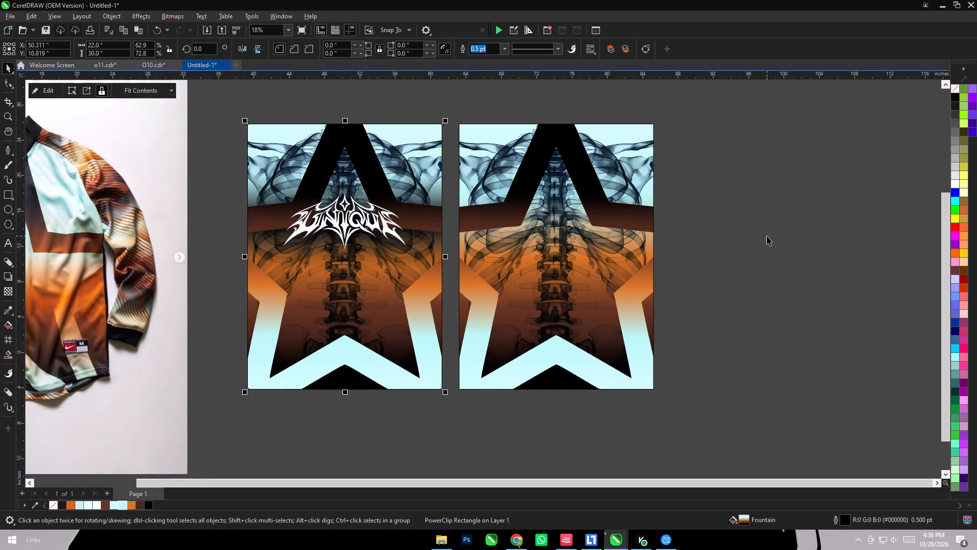
{"action": "left_click", "coordinate": [767, 236]}
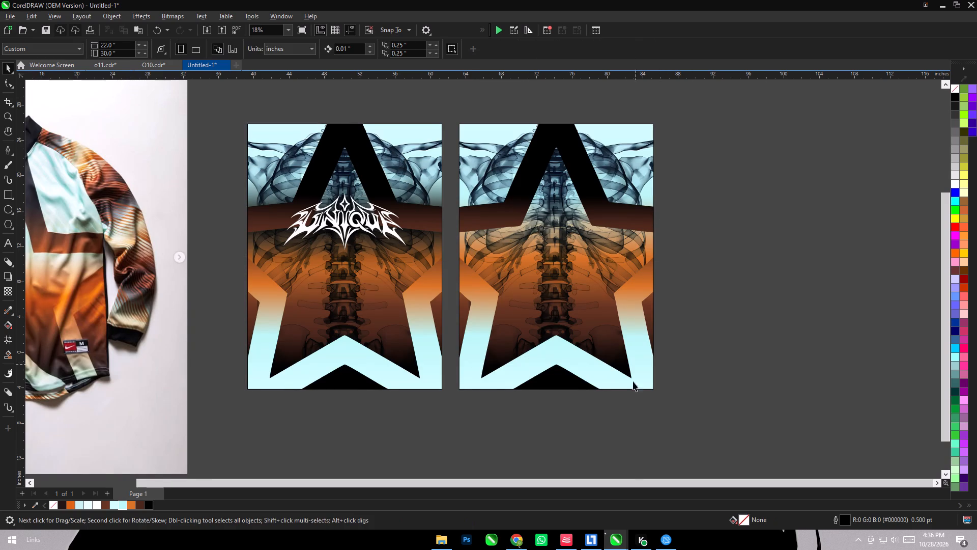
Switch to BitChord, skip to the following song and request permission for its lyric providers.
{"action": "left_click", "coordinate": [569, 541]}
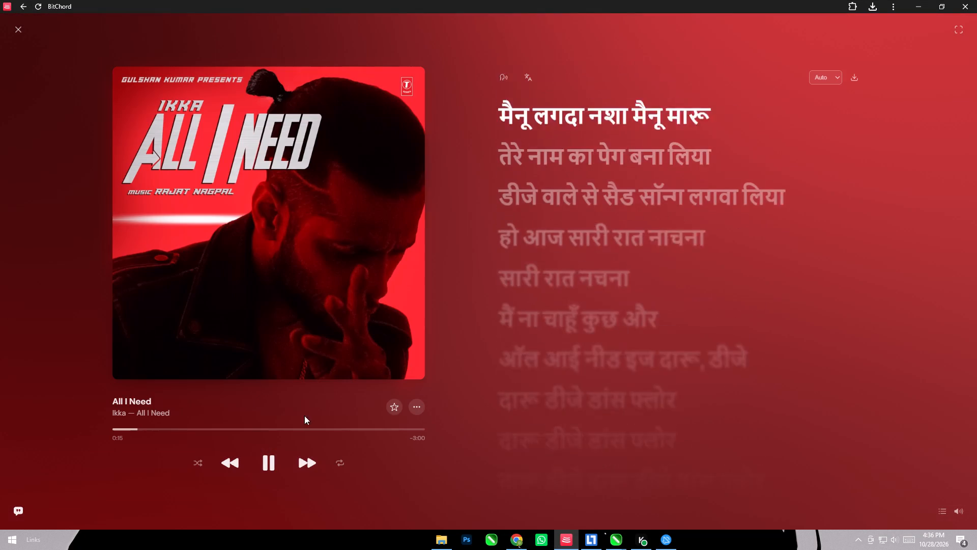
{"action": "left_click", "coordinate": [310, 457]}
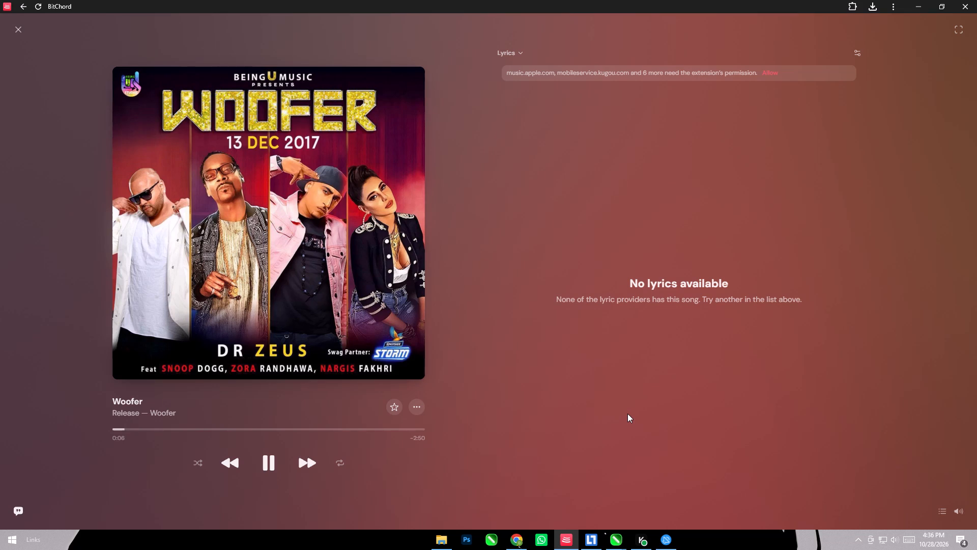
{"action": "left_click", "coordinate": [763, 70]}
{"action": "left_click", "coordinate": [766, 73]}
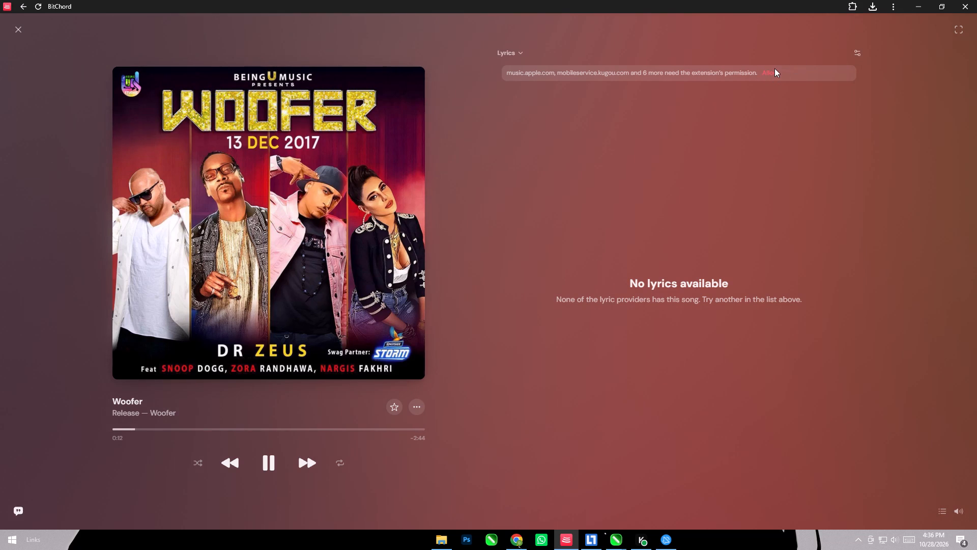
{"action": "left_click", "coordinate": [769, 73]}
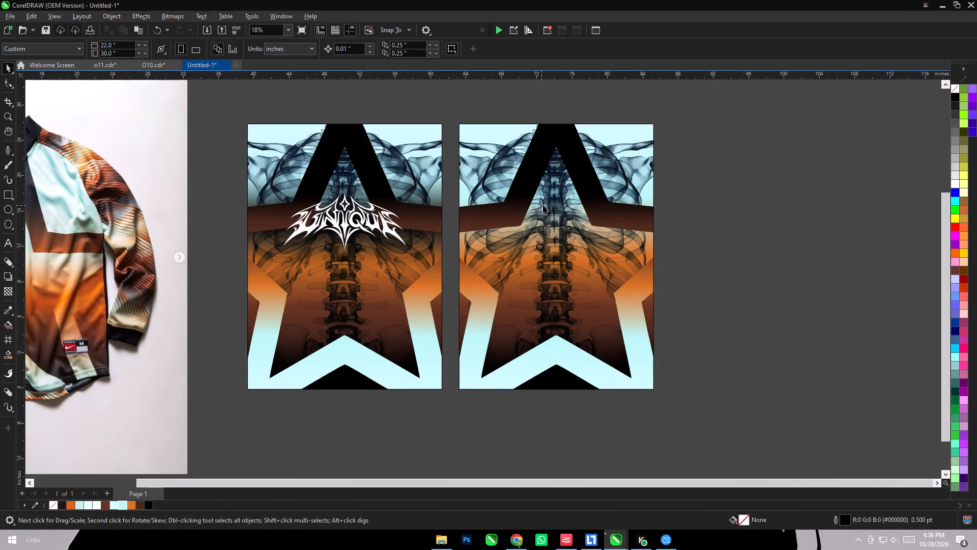
Return to CorelDRAW, enlarge the UNIQUE lettering slightly, and center it horizontally on the first panel.
{"action": "left_click_drag", "start_coordinate": [232, 172], "coordinate": [409, 265]}
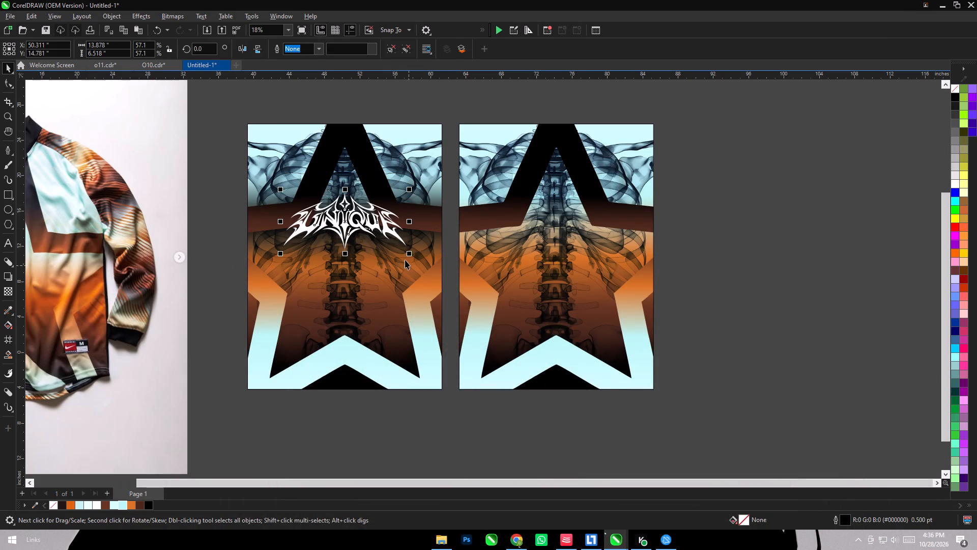
{"action": "left_click_drag", "start_coordinate": [409, 256], "coordinate": [413, 258]}
{"action": "left_click", "coordinate": [410, 268], "text": "shift"}
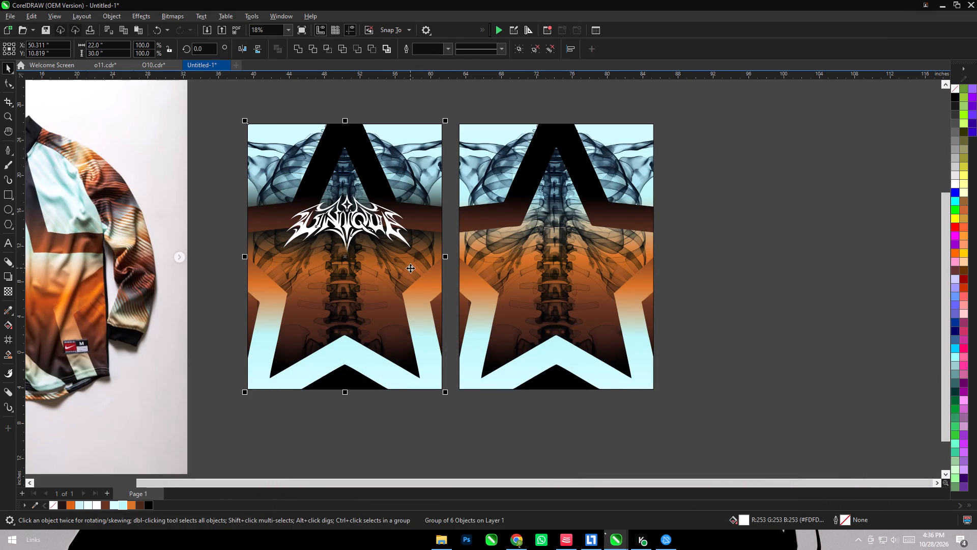
{"action": "key", "text": "c"}
{"action": "left_click", "coordinate": [801, 272]}
{"action": "scroll", "coordinate": [478, 237], "scroll_direction": "down", "scroll_amount": 7}
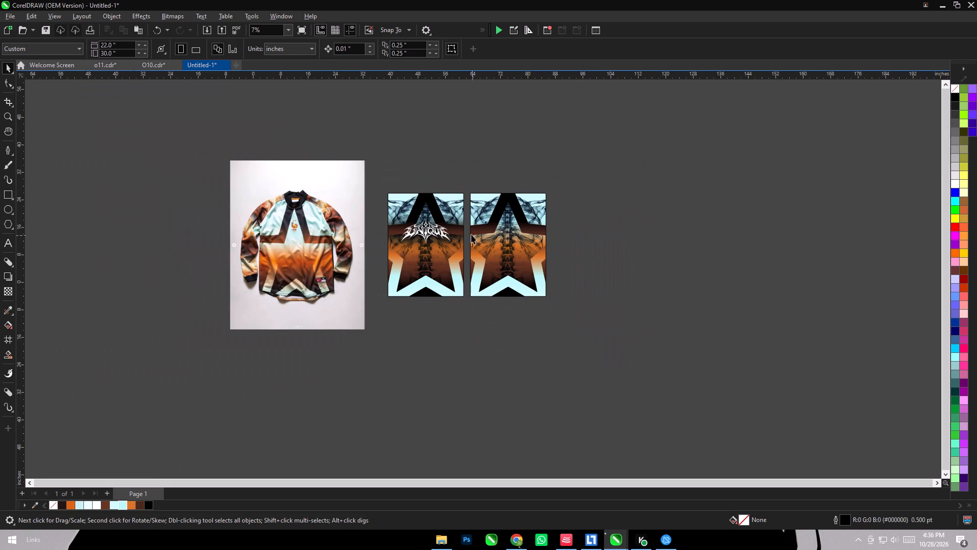
Switch to Chrome and search Pinterest for seamless patterns.
{"action": "left_click", "coordinate": [520, 544]}
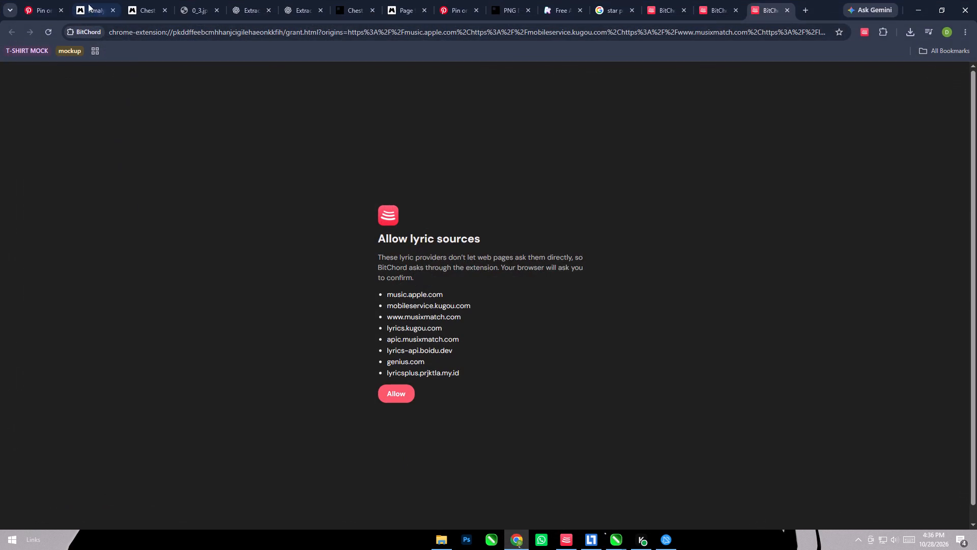
{"action": "left_click", "coordinate": [40, 1]}
{"action": "scroll", "coordinate": [256, 243], "scroll_direction": "down", "scroll_amount": 5}
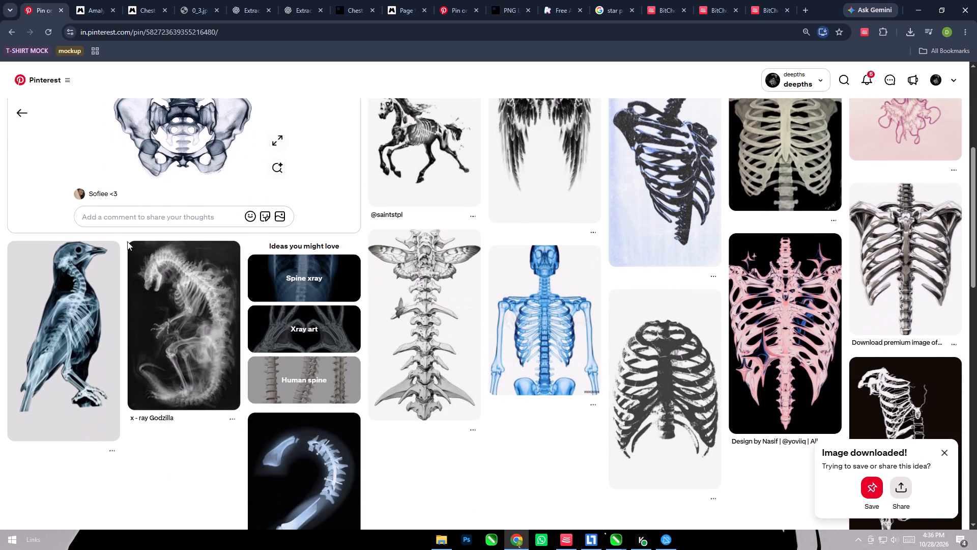
{"action": "left_click", "coordinate": [36, 77]}
{"action": "left_click", "coordinate": [54, 160]}
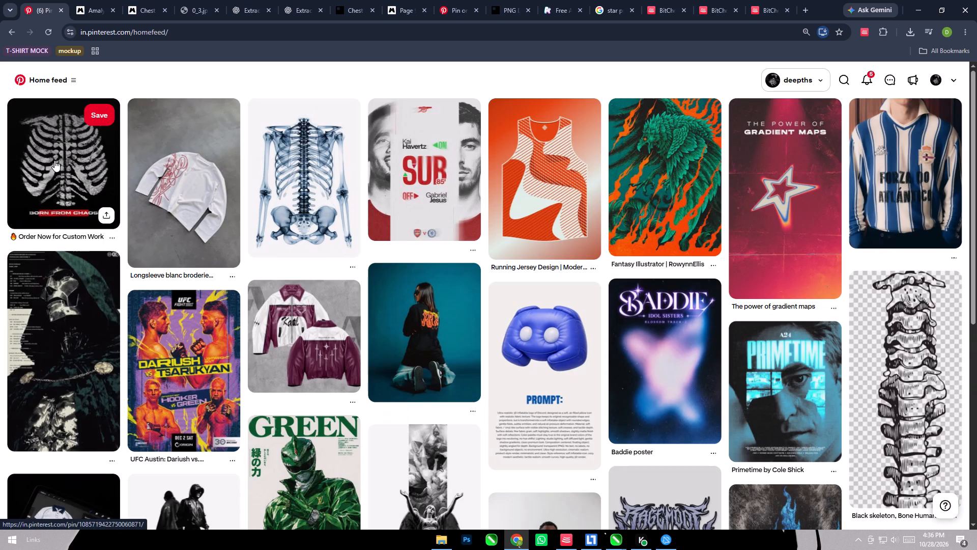
{"action": "scroll", "coordinate": [700, 171], "scroll_direction": "up", "scroll_amount": 3}
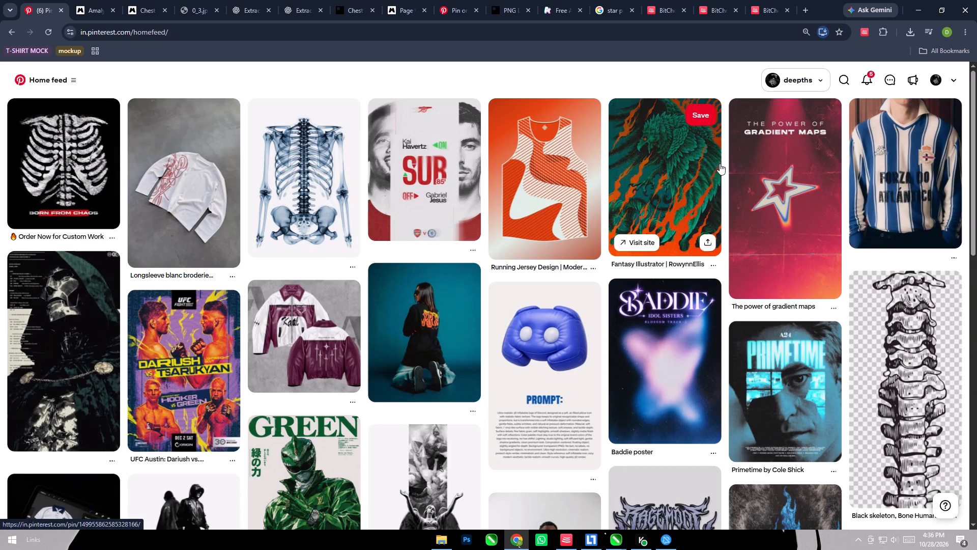
{"action": "left_click", "coordinate": [852, 79]}
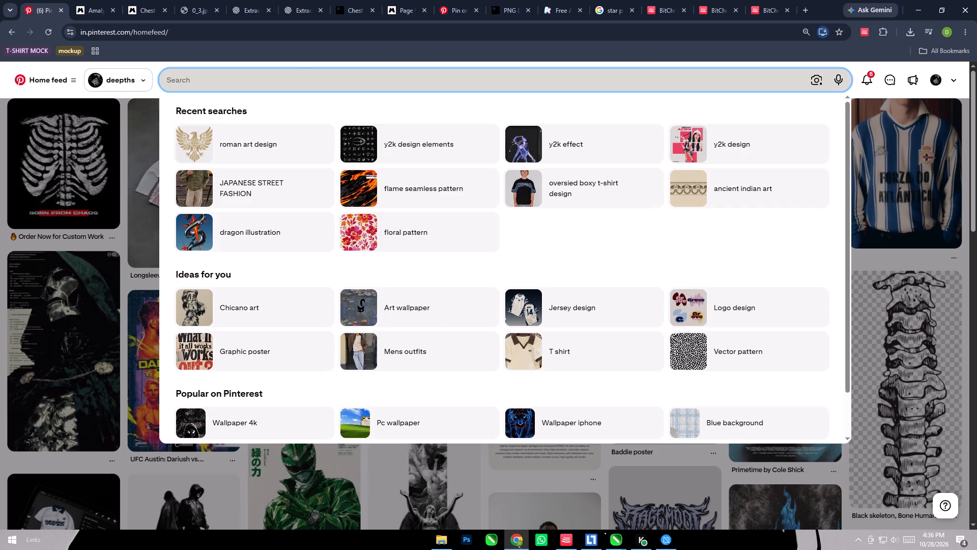
{"action": "type", "text": "seamles"}
{"action": "key", "text": "space"}
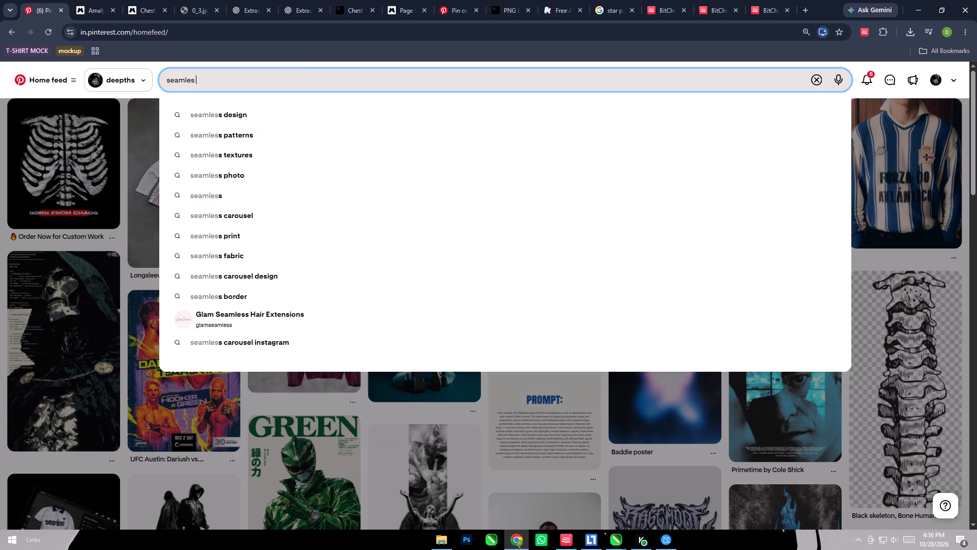
{"action": "left_click", "coordinate": [295, 123]}
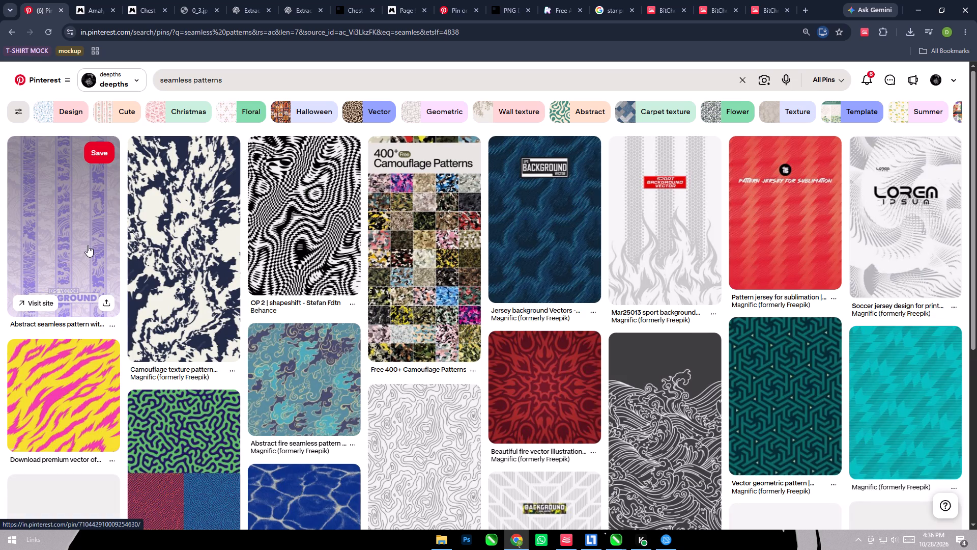
Browse the seamless pattern results and open the blue-and-white wavy pin with the Jersey Concept logo.
{"action": "scroll", "coordinate": [88, 245], "scroll_direction": "down", "scroll_amount": 4}
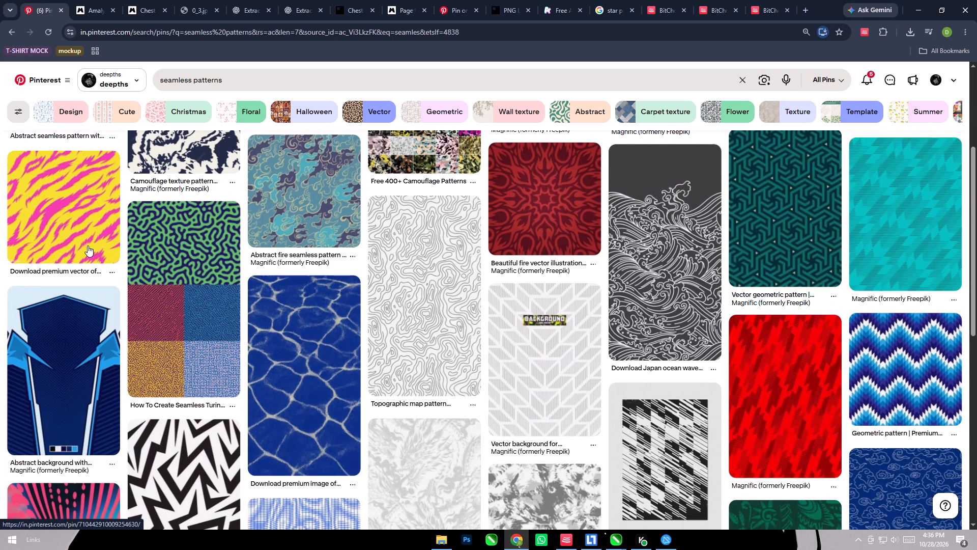
{"action": "scroll", "coordinate": [88, 245], "scroll_direction": "down", "scroll_amount": 4}
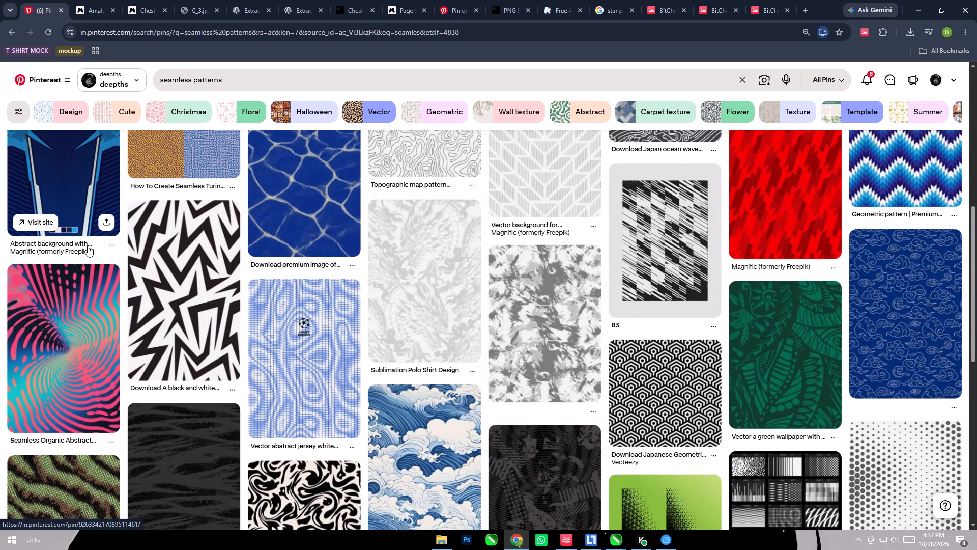
{"action": "scroll", "coordinate": [88, 245], "scroll_direction": "down", "scroll_amount": 2}
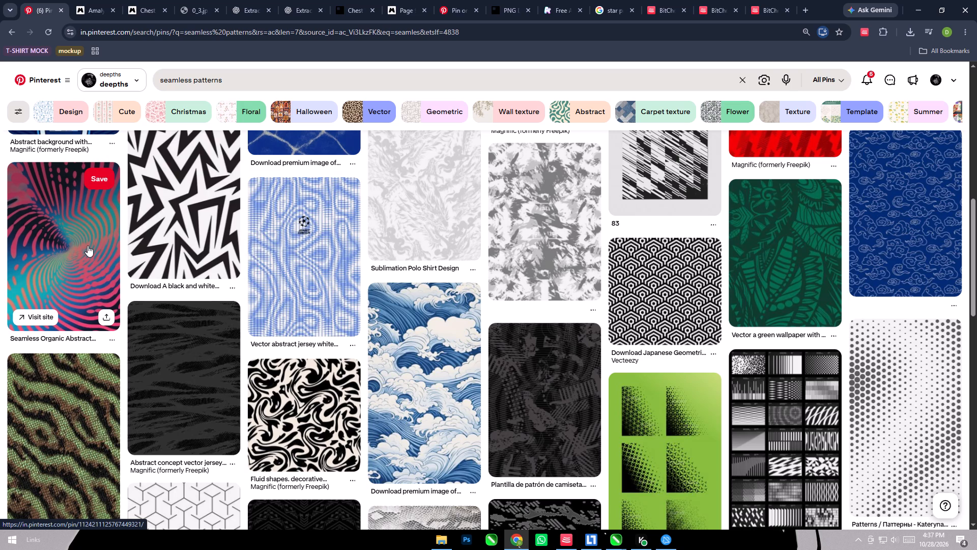
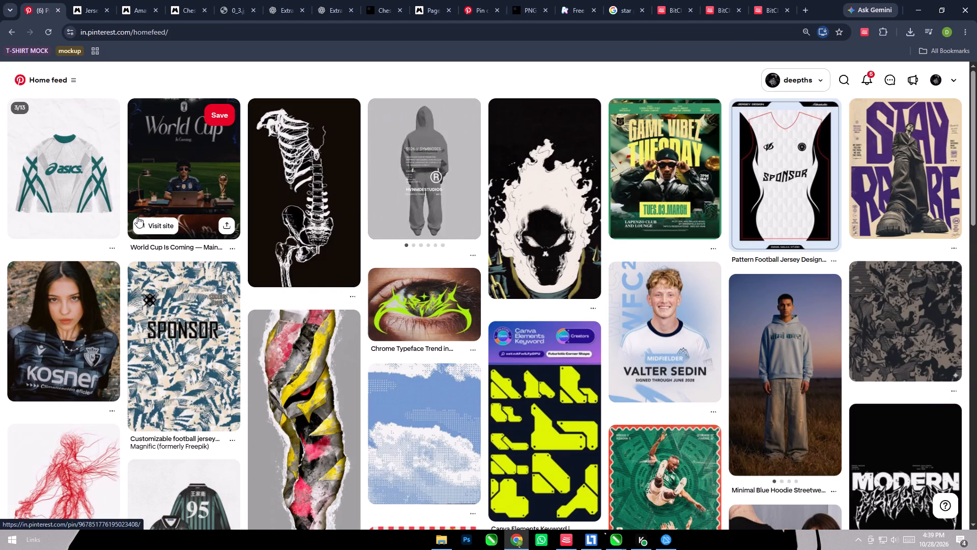
Open the white-on-black ribcage and spine pin and browse its related pins for graphic references.
{"action": "left_click", "coordinate": [309, 201]}
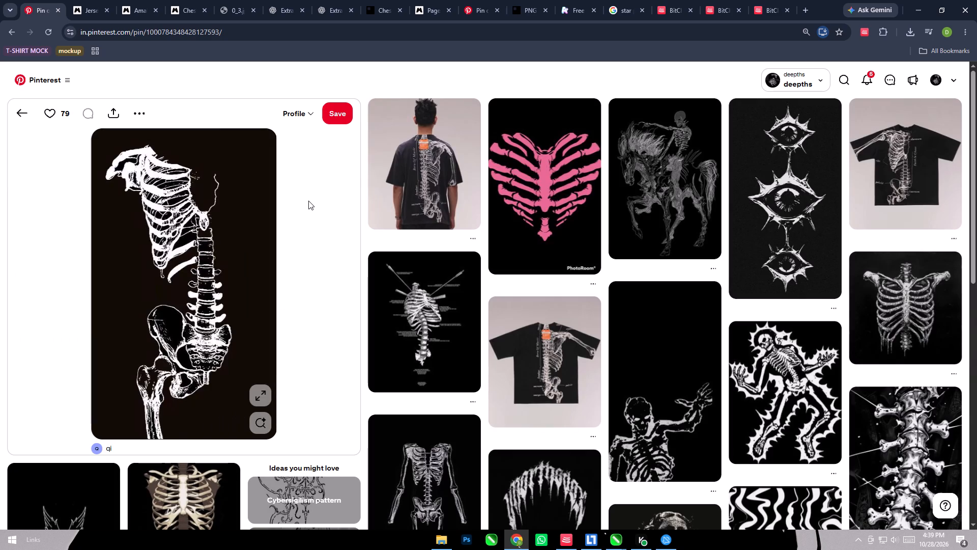
{"action": "scroll", "coordinate": [308, 201], "scroll_direction": "down", "scroll_amount": 6}
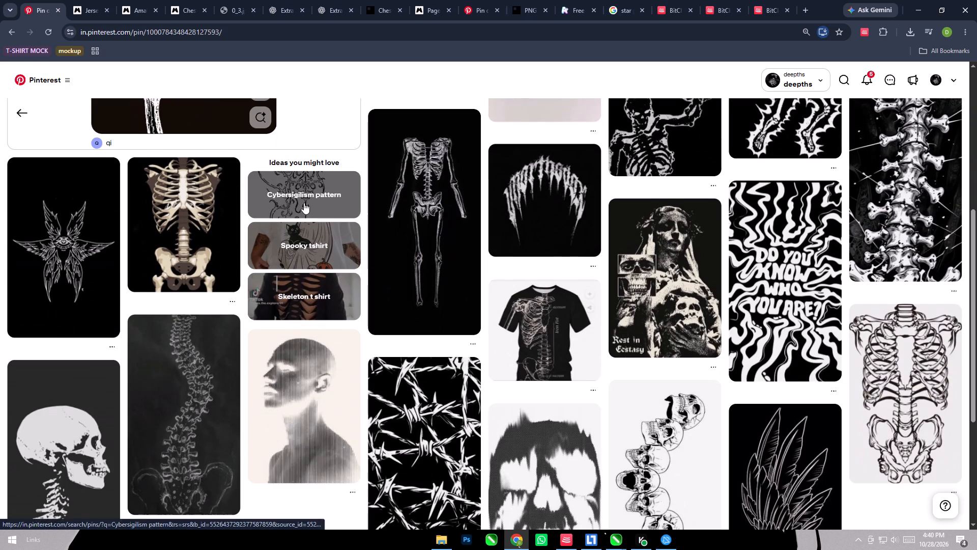
{"action": "scroll", "coordinate": [304, 203], "scroll_direction": "down", "scroll_amount": 7}
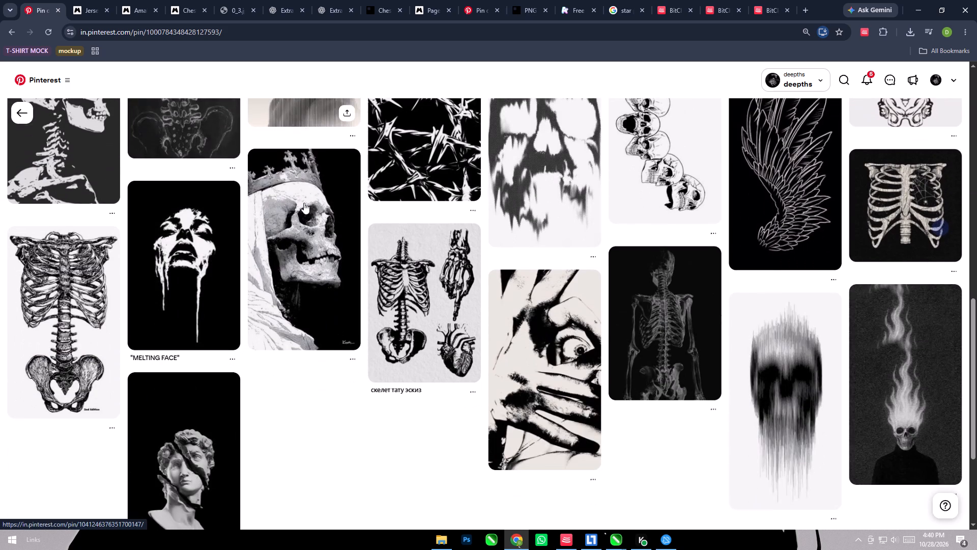
{"action": "scroll", "coordinate": [304, 203], "scroll_direction": "down", "scroll_amount": 4}
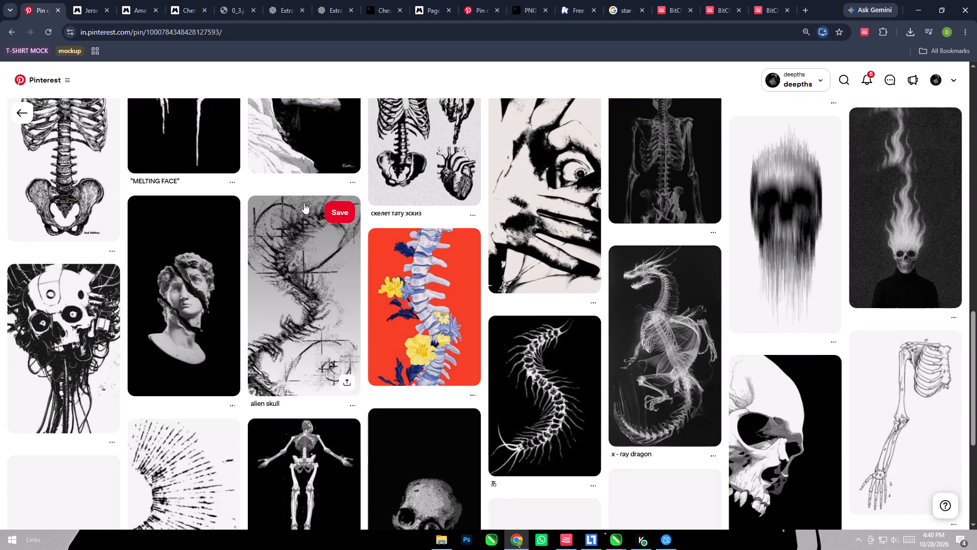
Open the black-and-white hand-over-face pin with the staring eye and browse its related high-contrast artwork.
{"action": "left_click", "coordinate": [581, 202]}
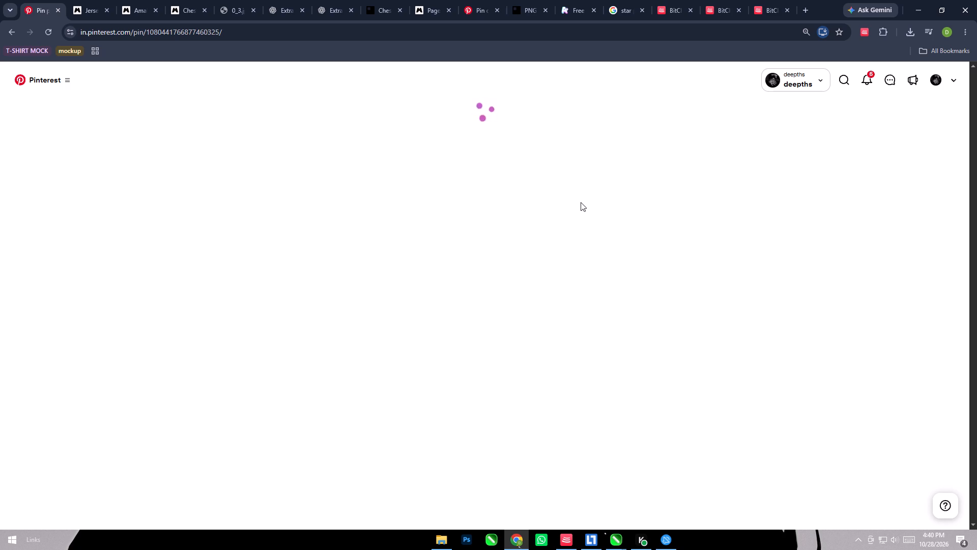
{"action": "scroll", "coordinate": [581, 202], "scroll_direction": "down", "scroll_amount": 3}
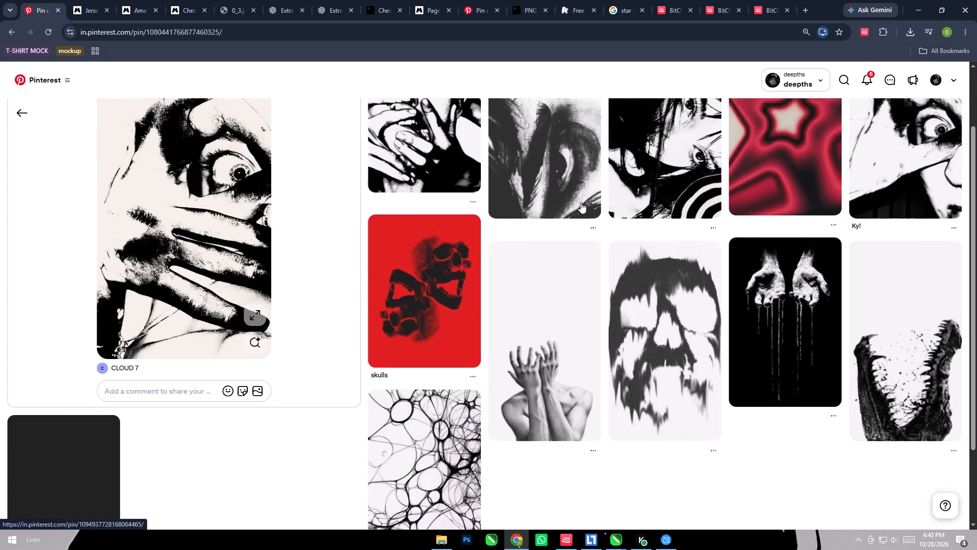
{"action": "scroll", "coordinate": [581, 202], "scroll_direction": "up", "scroll_amount": 3}
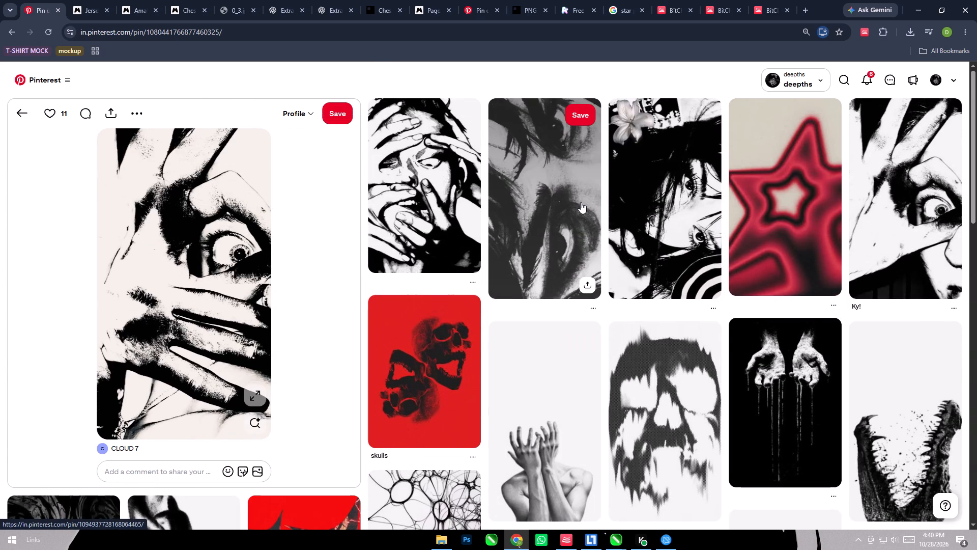
{"action": "scroll", "coordinate": [581, 202], "scroll_direction": "down", "scroll_amount": 3}
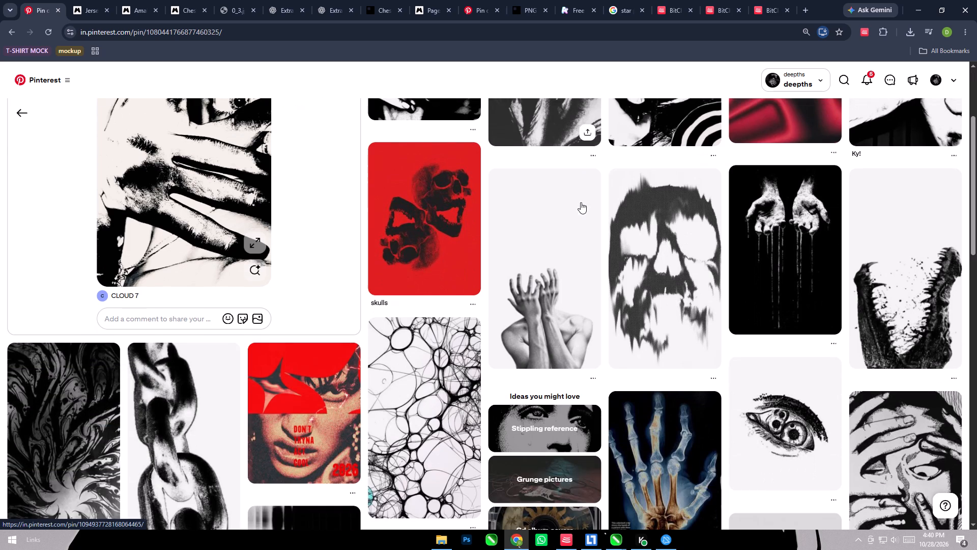
{"action": "scroll", "coordinate": [581, 202], "scroll_direction": "up", "scroll_amount": 3}
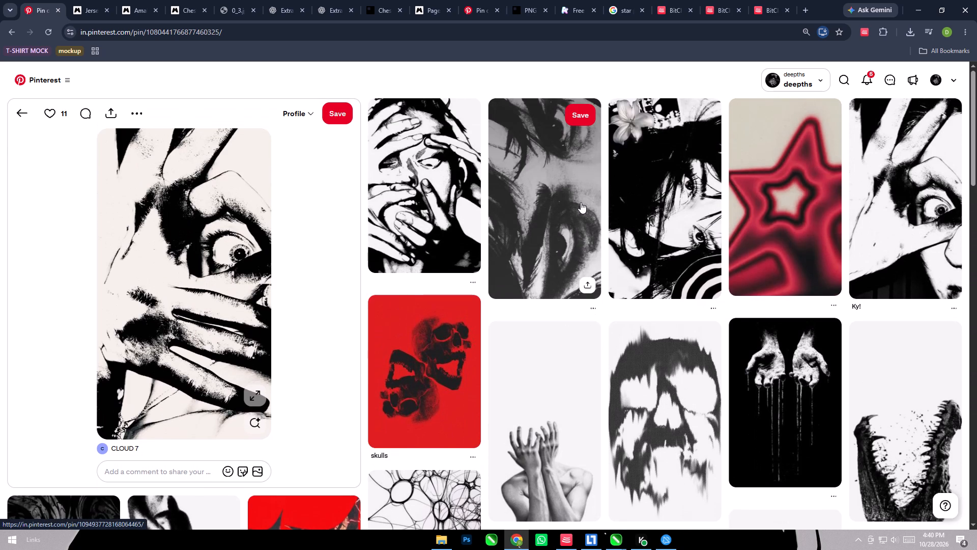
{"action": "scroll", "coordinate": [581, 202], "scroll_direction": "down", "scroll_amount": 3}
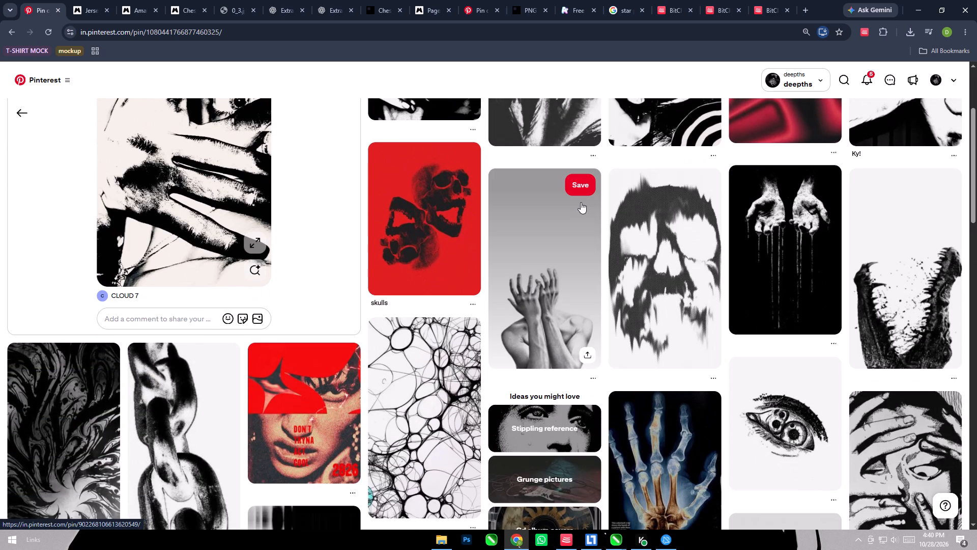
{"action": "scroll", "coordinate": [581, 202], "scroll_direction": "up", "scroll_amount": 3}
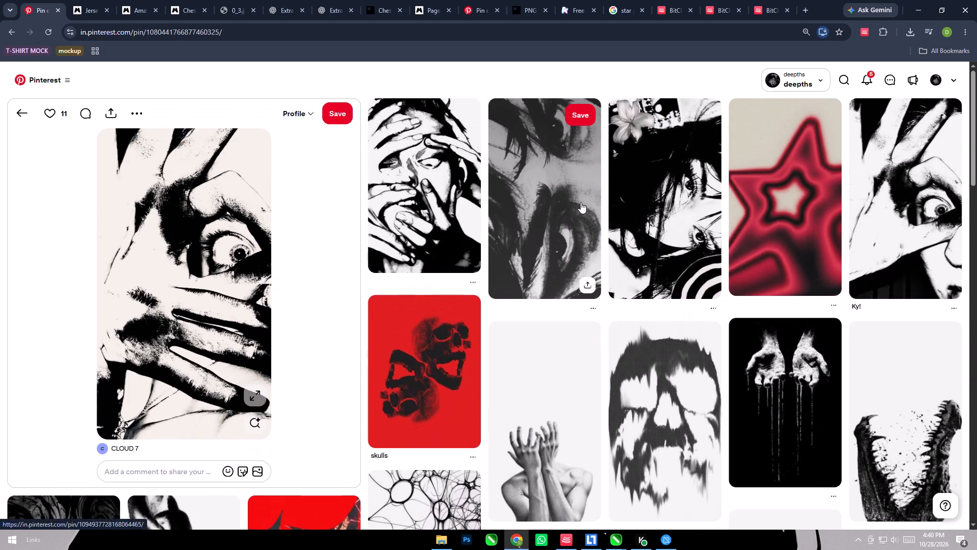
{"action": "scroll", "coordinate": [581, 202], "scroll_direction": "down", "scroll_amount": 3}
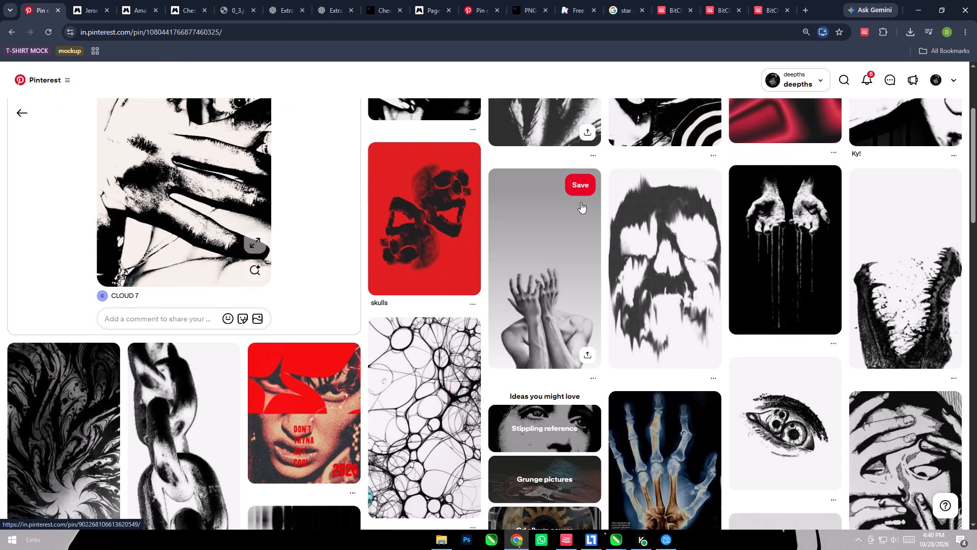
{"action": "scroll", "coordinate": [581, 202], "scroll_direction": "down", "scroll_amount": 3}
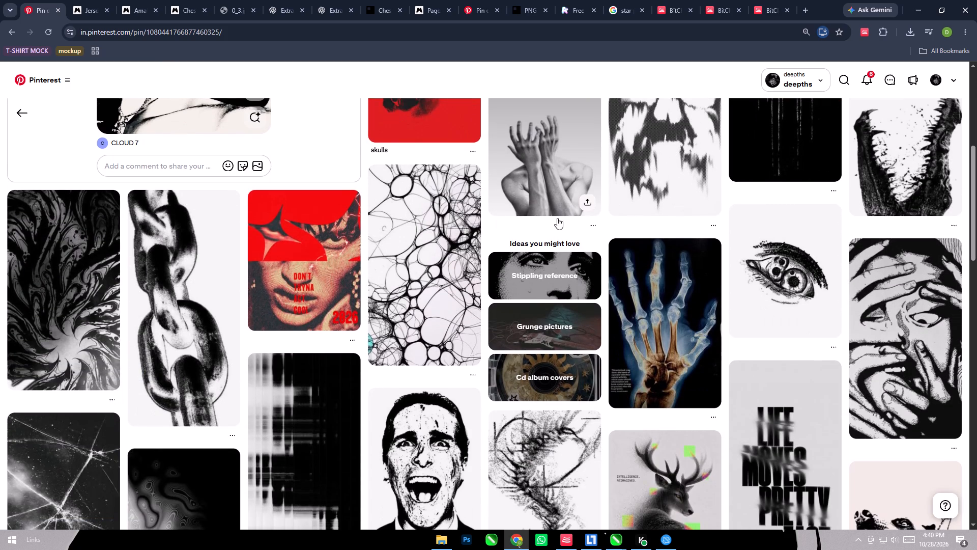
{"action": "scroll", "coordinate": [307, 334], "scroll_direction": "up", "scroll_amount": 2}
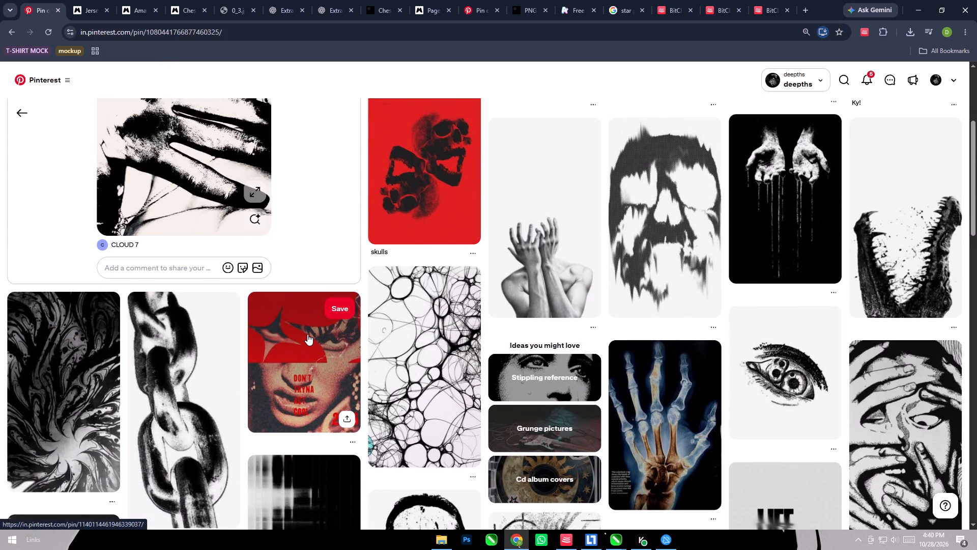
{"action": "scroll", "coordinate": [307, 334], "scroll_direction": "down", "scroll_amount": 4}
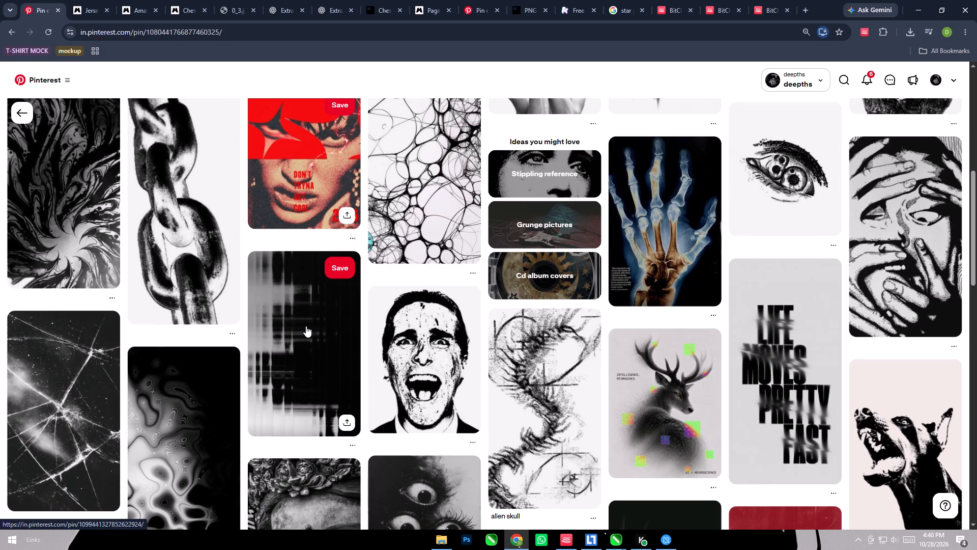
{"action": "scroll", "coordinate": [306, 326], "scroll_direction": "down", "scroll_amount": 13}
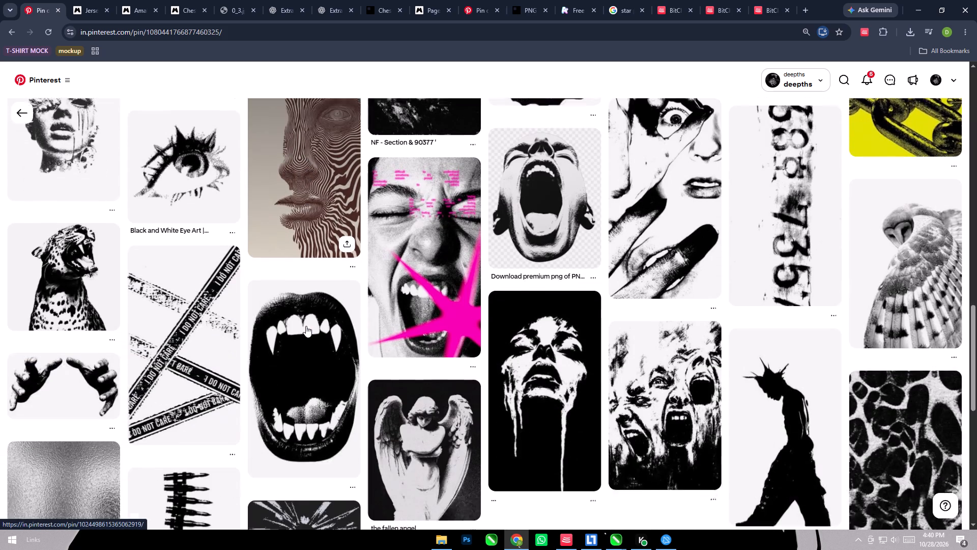
{"action": "scroll", "coordinate": [306, 326], "scroll_direction": "down", "scroll_amount": 3}
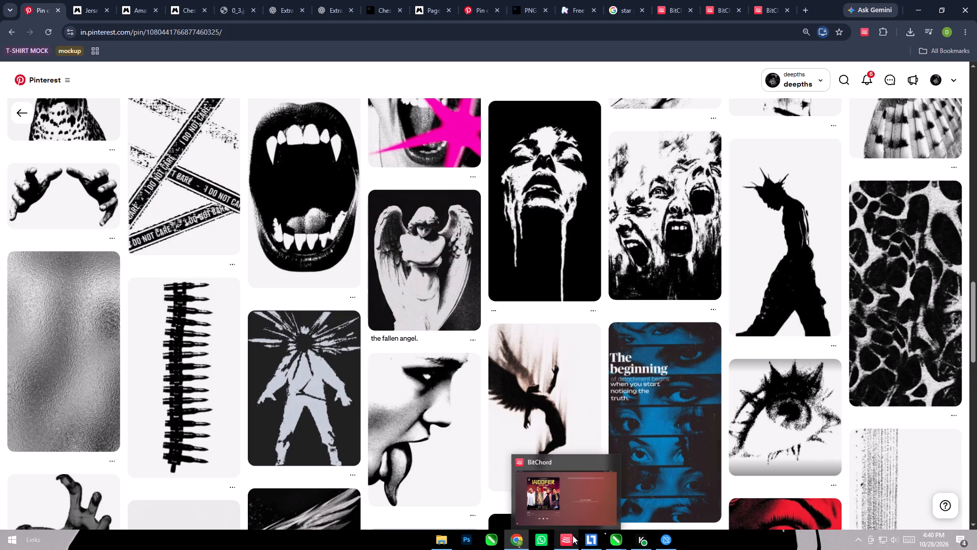
{"action": "scroll", "coordinate": [550, 288], "scroll_direction": "down", "scroll_amount": 9}
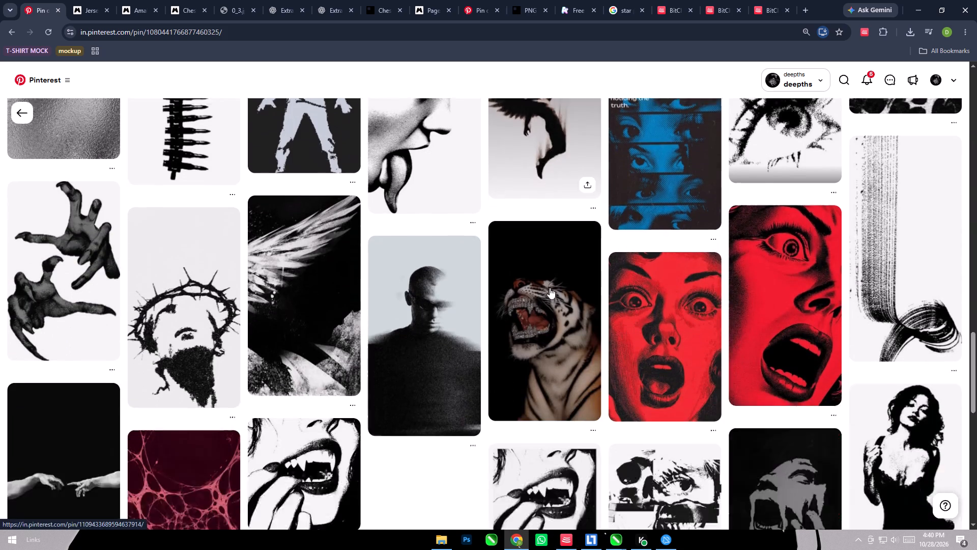
{"action": "scroll", "coordinate": [550, 288], "scroll_direction": "down", "scroll_amount": 5}
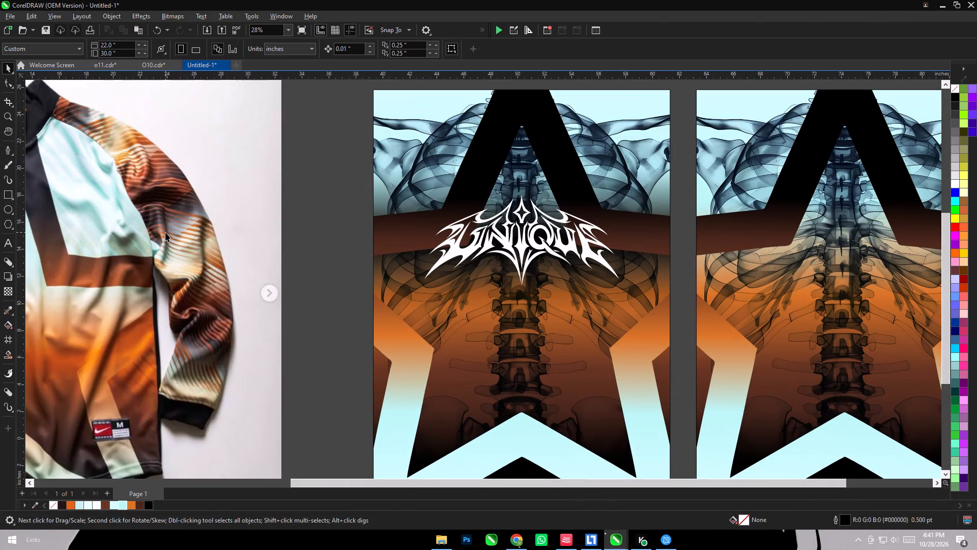
{"action": "scroll", "coordinate": [165, 232], "scroll_direction": "down", "scroll_amount": 9}
{"action": "scroll", "coordinate": [416, 263], "scroll_direction": "up", "scroll_amount": 4}
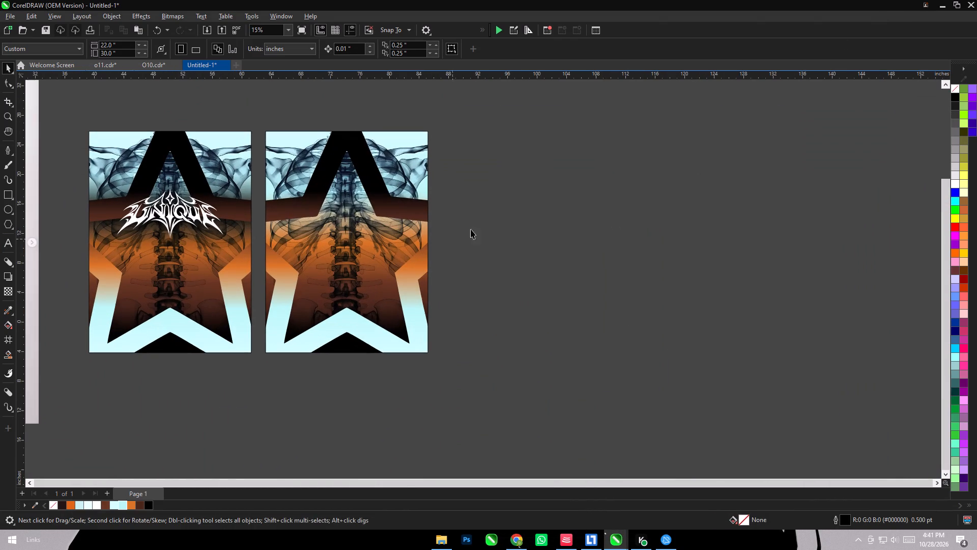
{"action": "right_click", "coordinate": [522, 185]}
{"action": "left_click", "coordinate": [555, 277]}
{"action": "left_click_drag", "start_coordinate": [512, 287], "coordinate": [629, 228]}
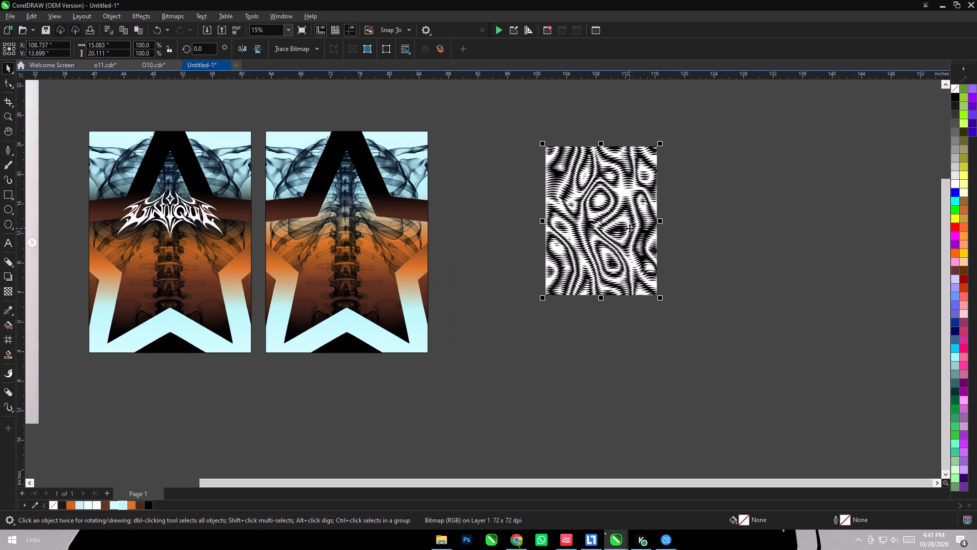
{"action": "key", "text": "ctrl+4"}
{"action": "left_click", "coordinate": [645, 415]}
Start an outline trace of the 22 × 30 inch pattern bitmap with the Clipart image type.
{"action": "left_click", "coordinate": [617, 275]}
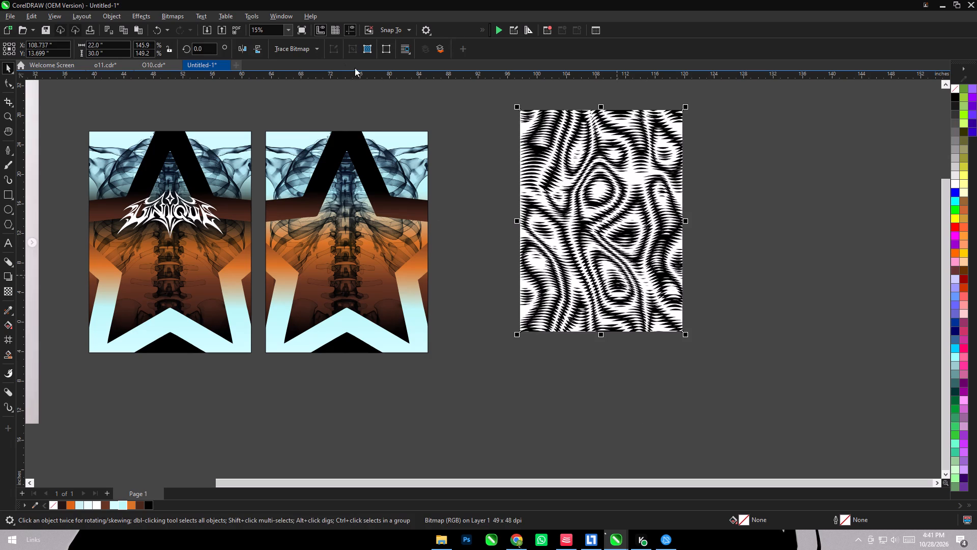
{"action": "left_click", "coordinate": [301, 52]}
{"action": "left_click", "coordinate": [312, 86]}
{"action": "left_click_drag", "start_coordinate": [408, 135], "coordinate": [406, 122]}
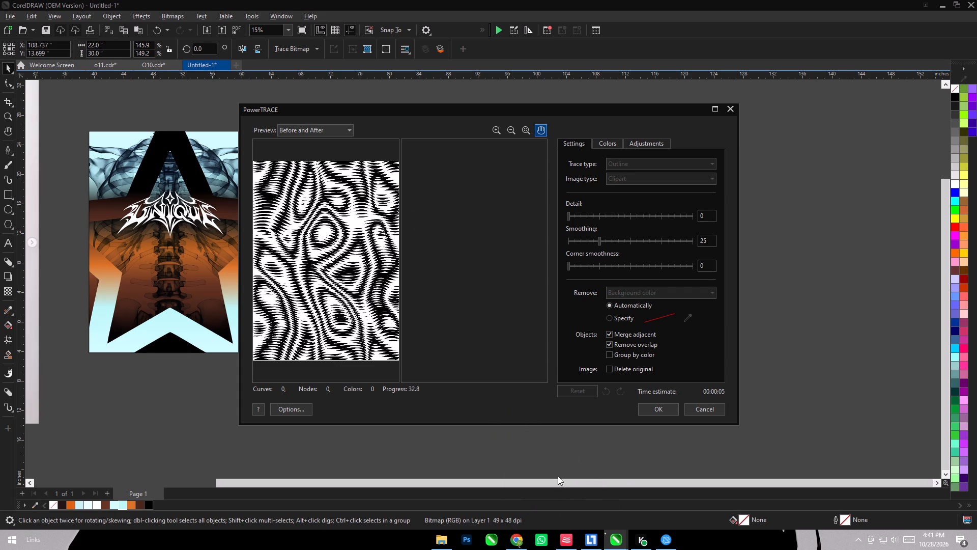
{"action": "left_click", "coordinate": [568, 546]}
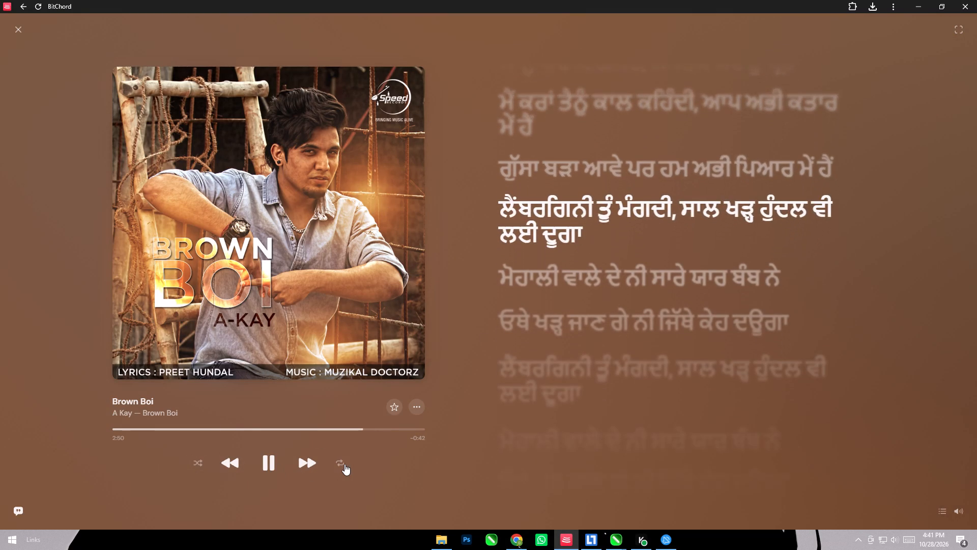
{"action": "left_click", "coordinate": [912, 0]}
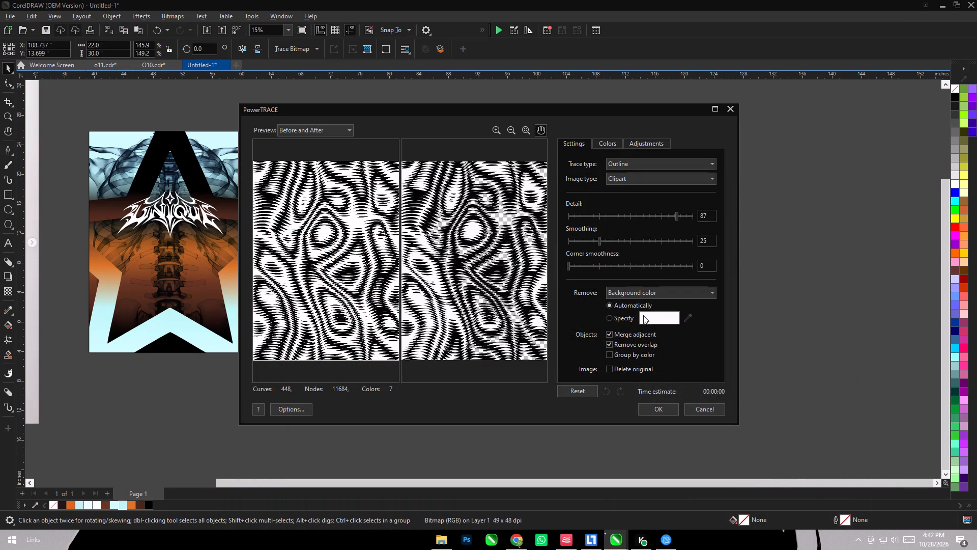
Group the traced objects by color and apply the PowerTRACE result.
{"action": "left_click", "coordinate": [630, 353]}
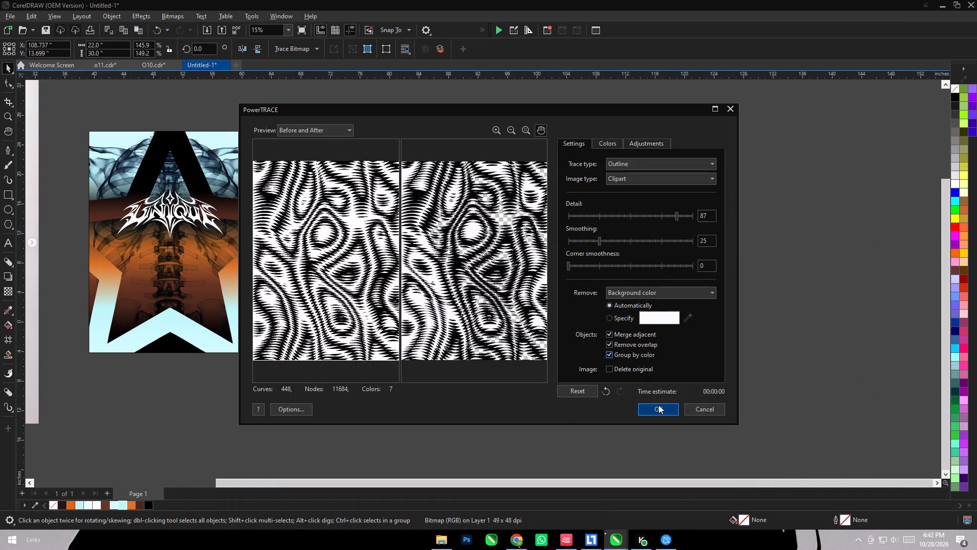
{"action": "left_click", "coordinate": [658, 405]}
Move the traced pattern off the original bitmap, delete the bitmap, and reposition the trace nearer the jersey panels.
{"action": "left_click_drag", "start_coordinate": [593, 282], "coordinate": [733, 365]}
{"action": "left_click", "coordinate": [579, 289]}
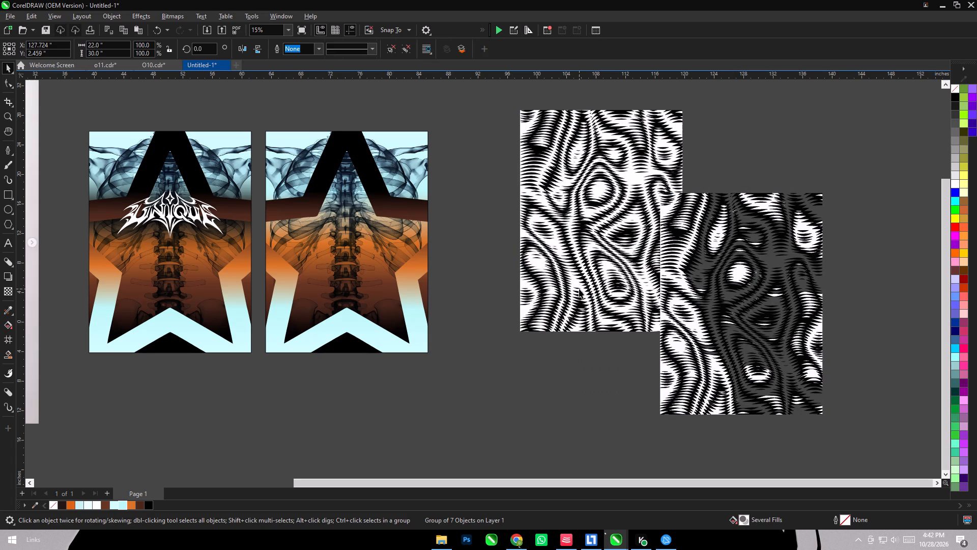
{"action": "key", "text": "Delete"}
{"action": "left_click_drag", "start_coordinate": [715, 315], "coordinate": [619, 289]}
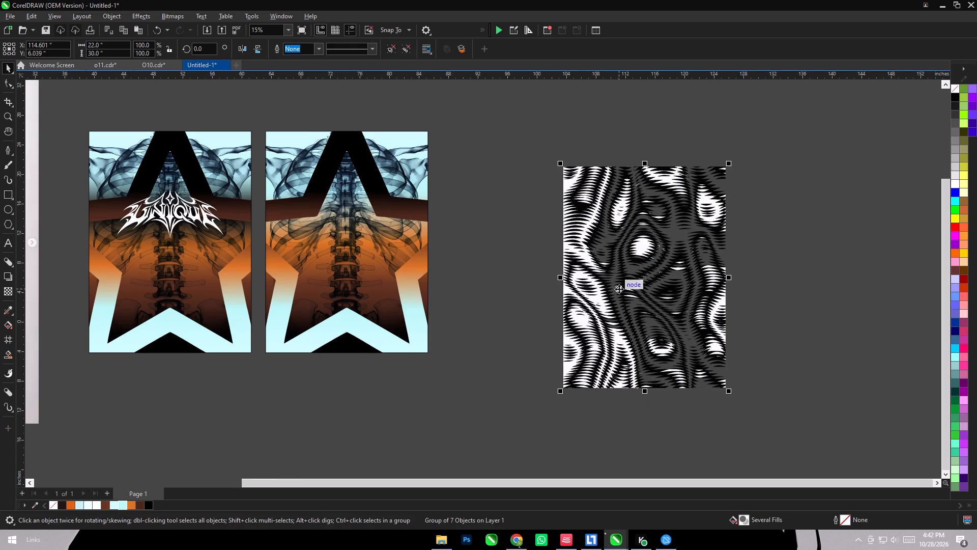
Ungroup the traced pattern and delete its white shapes.
{"action": "key", "text": "ctrl+u"}
{"action": "left_click", "coordinate": [763, 351]}
{"action": "scroll", "coordinate": [739, 327], "scroll_direction": "up", "scroll_amount": 7}
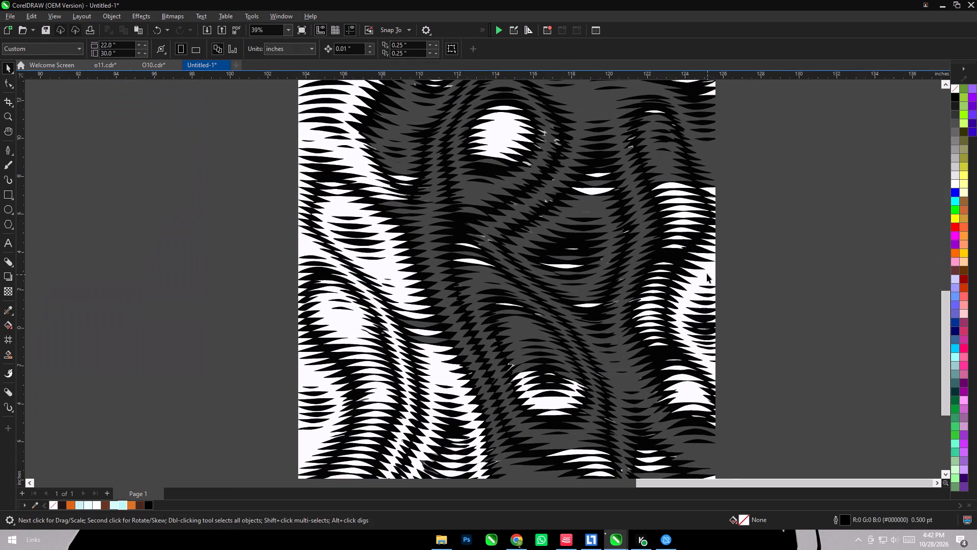
{"action": "left_click", "coordinate": [707, 273]}
{"action": "key", "text": "Delete"}
Delete the light grey fragment groups scattered between the black waves of the pattern.
{"action": "scroll", "coordinate": [688, 289], "scroll_direction": "down", "scroll_amount": 7}
{"action": "scroll", "coordinate": [624, 239], "scroll_direction": "up", "scroll_amount": 13}
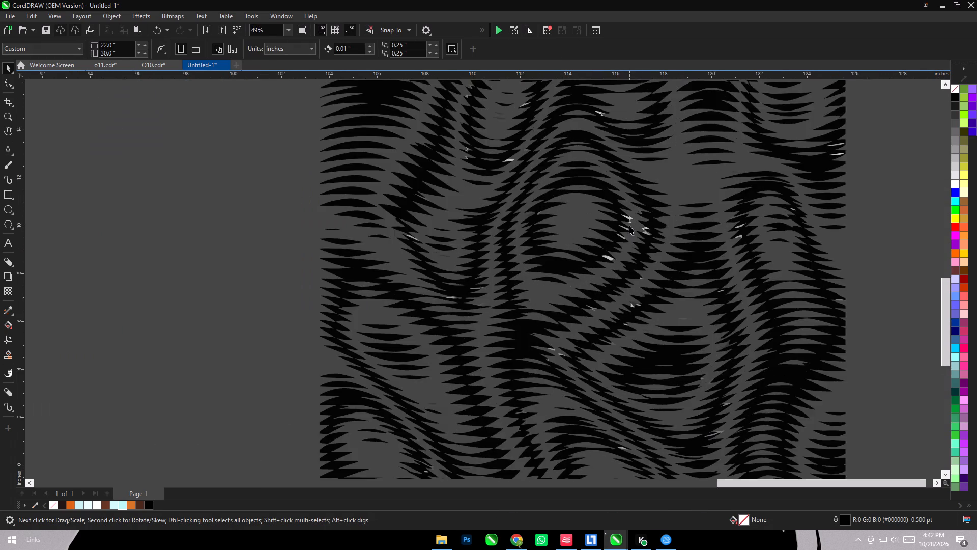
{"action": "scroll", "coordinate": [629, 226], "scroll_direction": "up", "scroll_amount": 5}
{"action": "left_click", "coordinate": [631, 204]}
{"action": "key", "text": "Delete"}
{"action": "scroll", "coordinate": [631, 204], "scroll_direction": "down", "scroll_amount": 6}
{"action": "scroll", "coordinate": [631, 204], "scroll_direction": "up", "scroll_amount": 6}
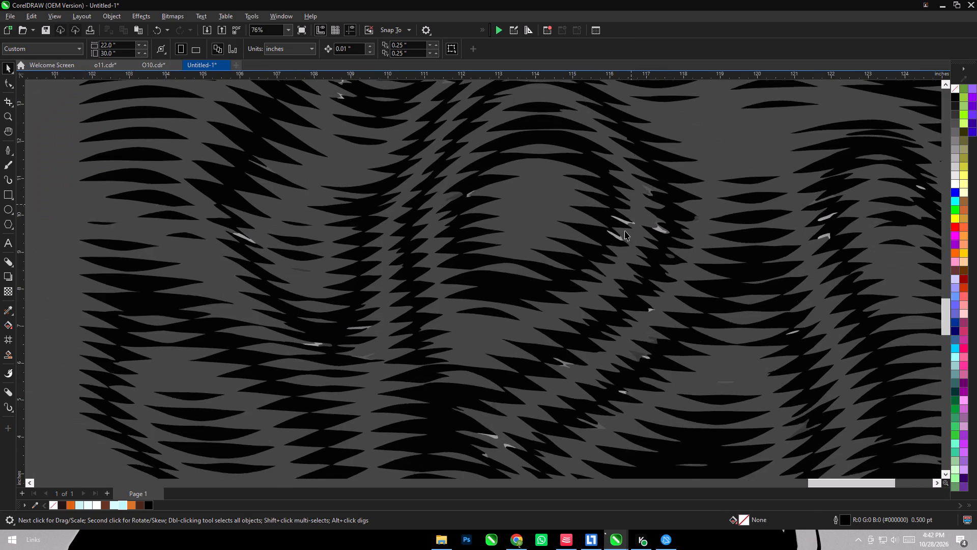
{"action": "scroll", "coordinate": [625, 231], "scroll_direction": "up", "scroll_amount": 6}
{"action": "left_click", "coordinate": [627, 207]}
{"action": "key", "text": "Delete"}
{"action": "scroll", "coordinate": [579, 224], "scroll_direction": "down", "scroll_amount": 14}
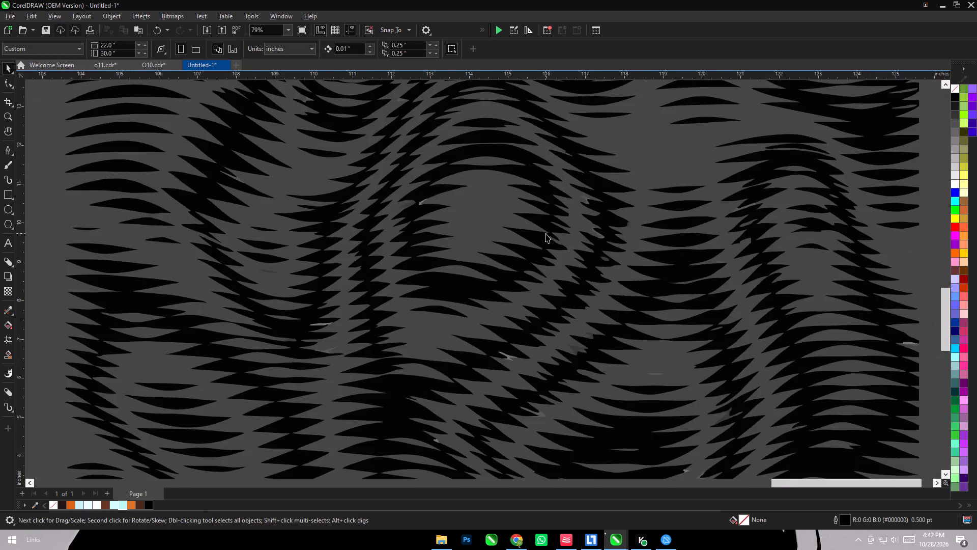
Move the black wave group clear of the leftover specks, delete the specks, and bring the group back toward the jersey panels.
{"action": "scroll", "coordinate": [545, 233], "scroll_direction": "down", "scroll_amount": 14}
{"action": "left_click_drag", "start_coordinate": [552, 272], "coordinate": [784, 285]}
{"action": "left_click", "coordinate": [784, 285]}
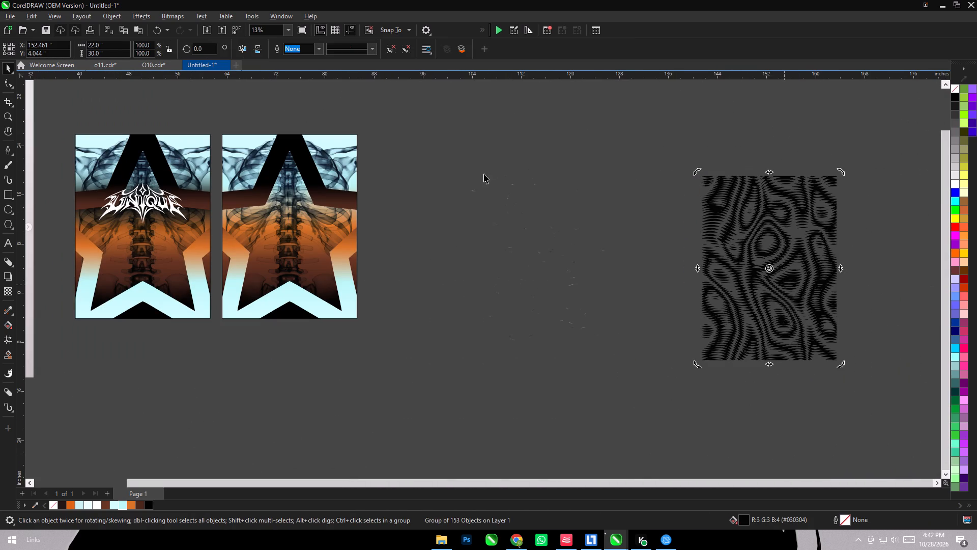
{"action": "left_click_drag", "start_coordinate": [406, 119], "coordinate": [654, 399]}
{"action": "key", "text": "Delete"}
{"action": "left_click_drag", "start_coordinate": [739, 307], "coordinate": [600, 286]}
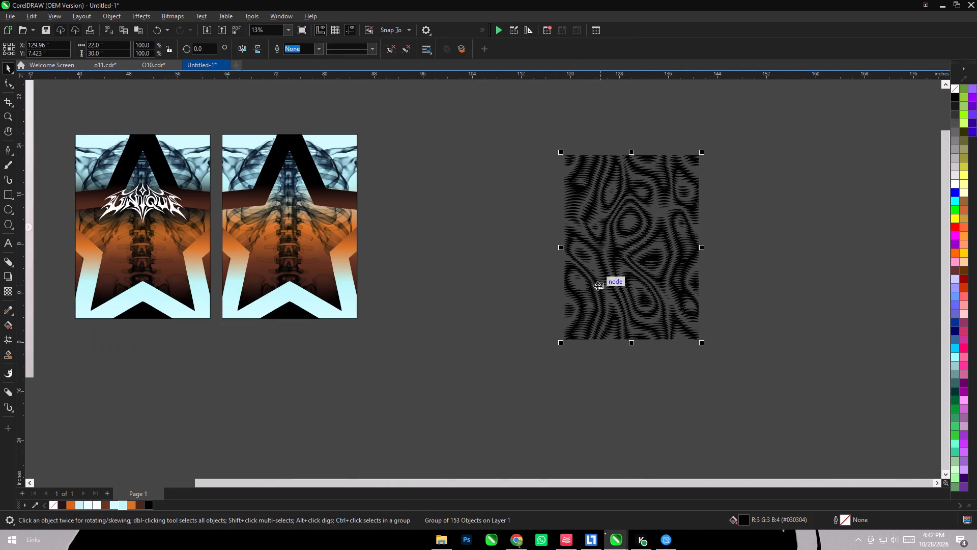
Copy the wide tan rectangle with the brown hem from O10.cdr and paste it beside the jersey panels in Untitled-1.
{"action": "left_click", "coordinate": [99, 68]}
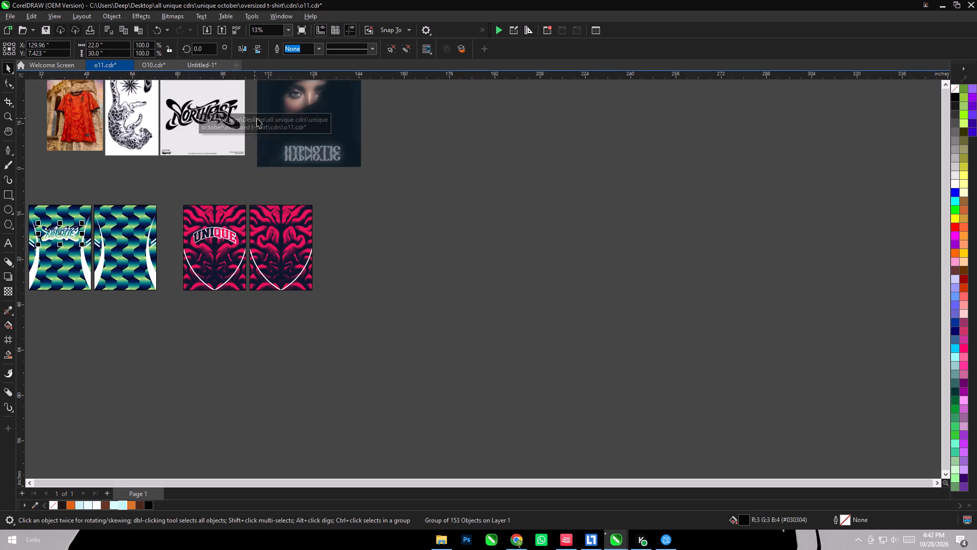
{"action": "left_click", "coordinate": [149, 67]}
{"action": "scroll", "coordinate": [469, 352], "scroll_direction": "down", "scroll_amount": 5}
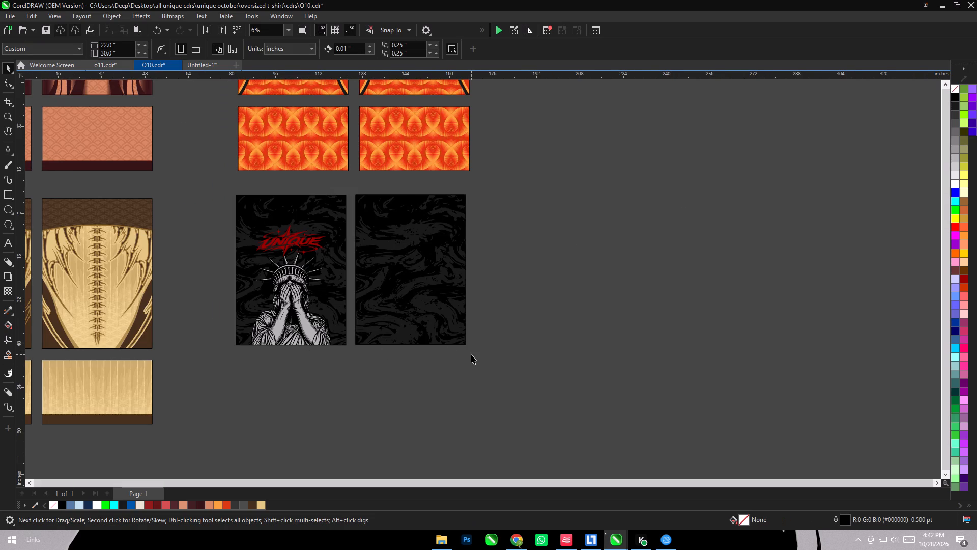
{"action": "left_click", "coordinate": [199, 374]}
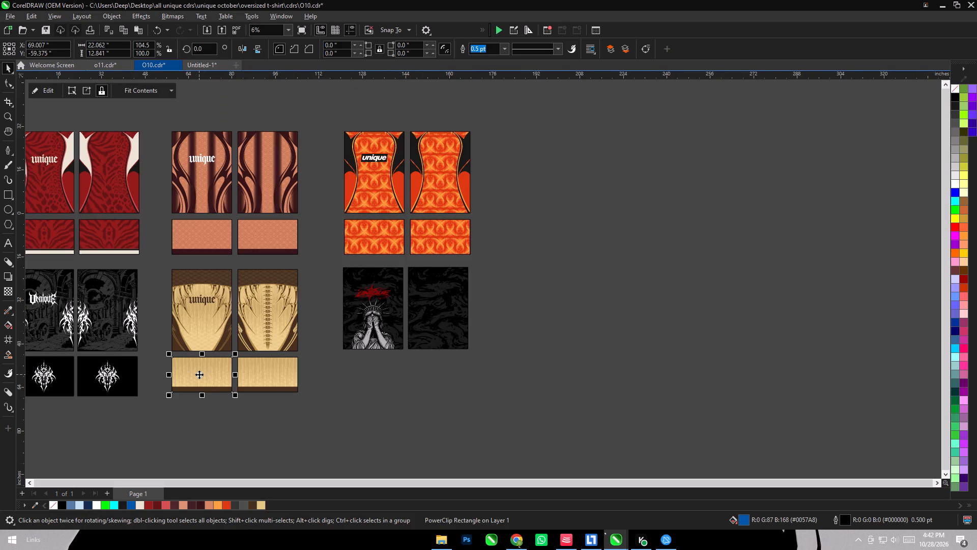
{"action": "key", "text": "ctrl+c"}
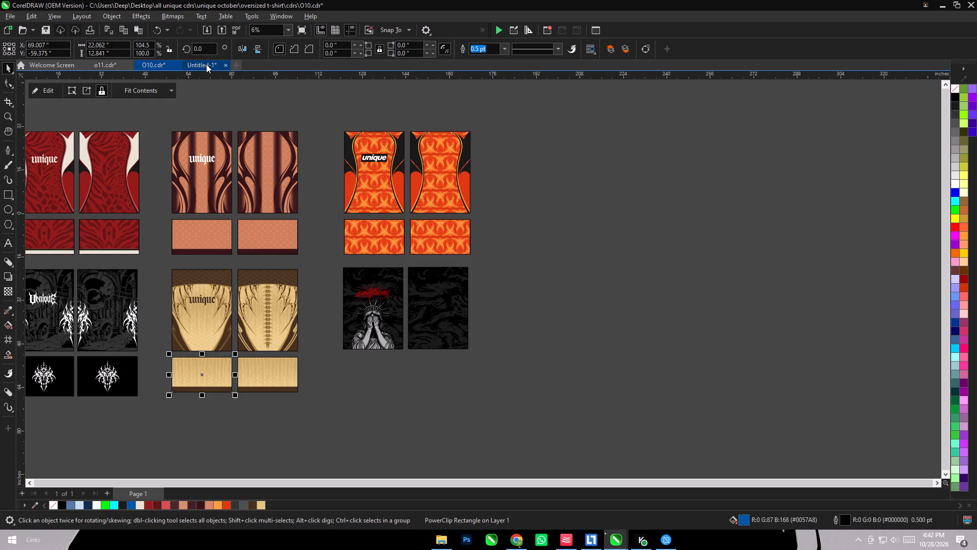
{"action": "left_click", "coordinate": [206, 64]}
{"action": "right_click", "coordinate": [449, 312]}
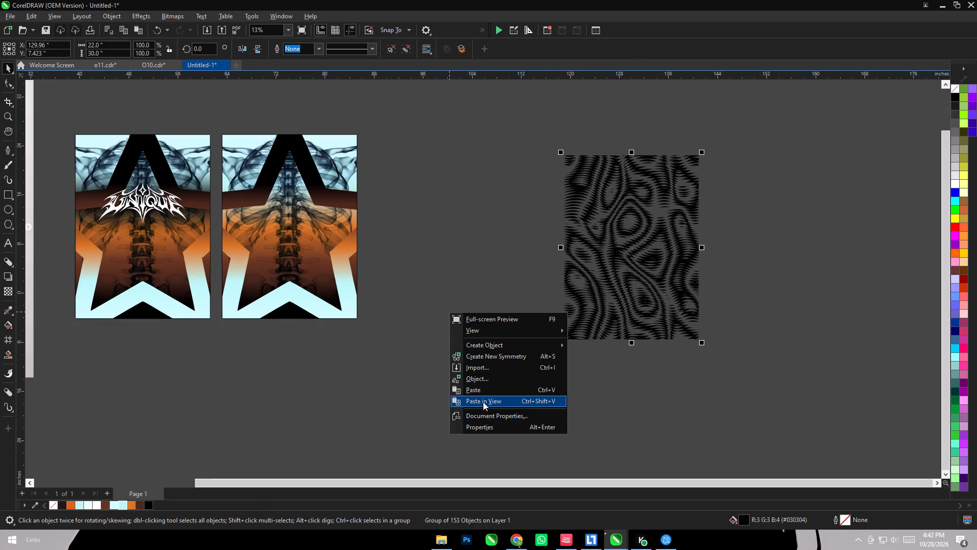
{"action": "left_click", "coordinate": [483, 402]}
{"action": "left_click_drag", "start_coordinate": [520, 338], "coordinate": [420, 238]}
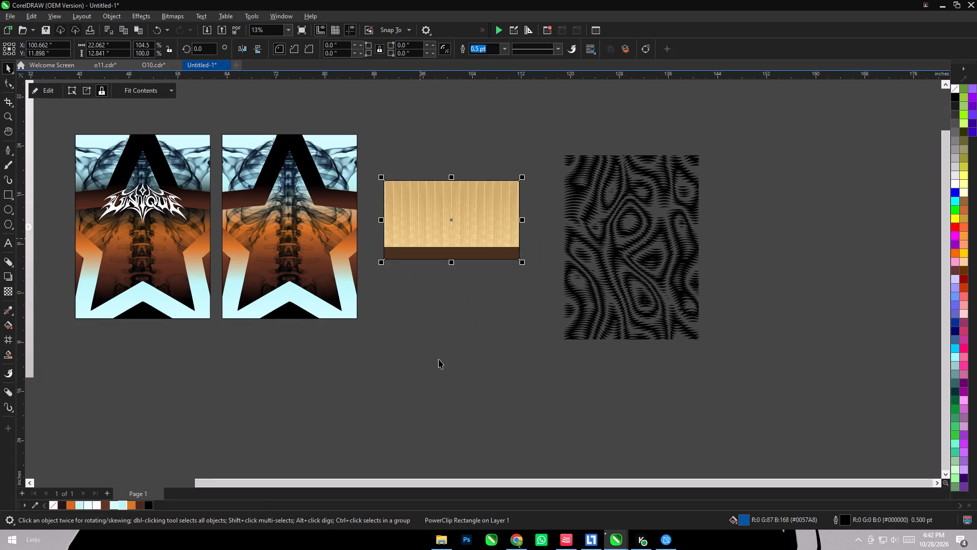
{"action": "left_click", "coordinate": [439, 359]}
{"action": "left_click", "coordinate": [455, 225]}
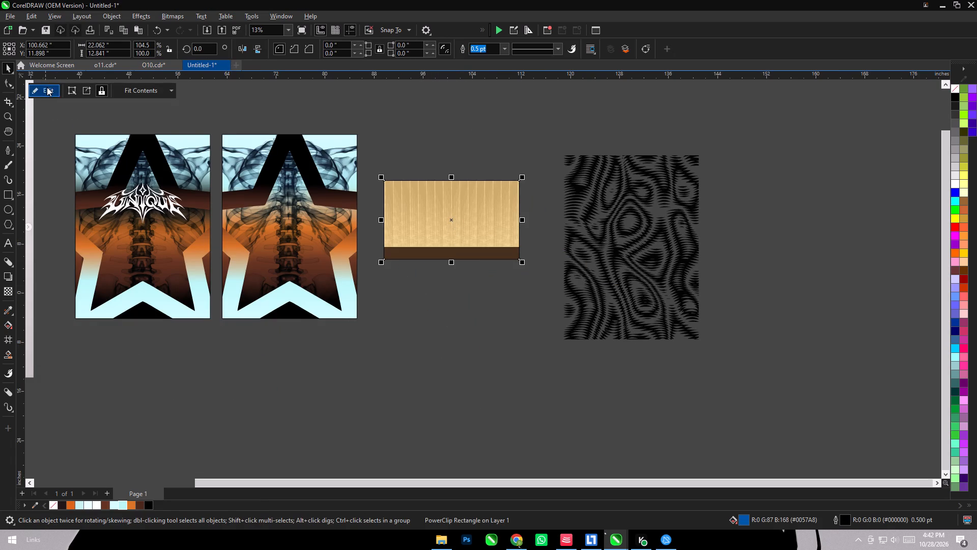
{"action": "left_click", "coordinate": [47, 87]}
{"action": "left_click_drag", "start_coordinate": [359, 90], "coordinate": [526, 385]}
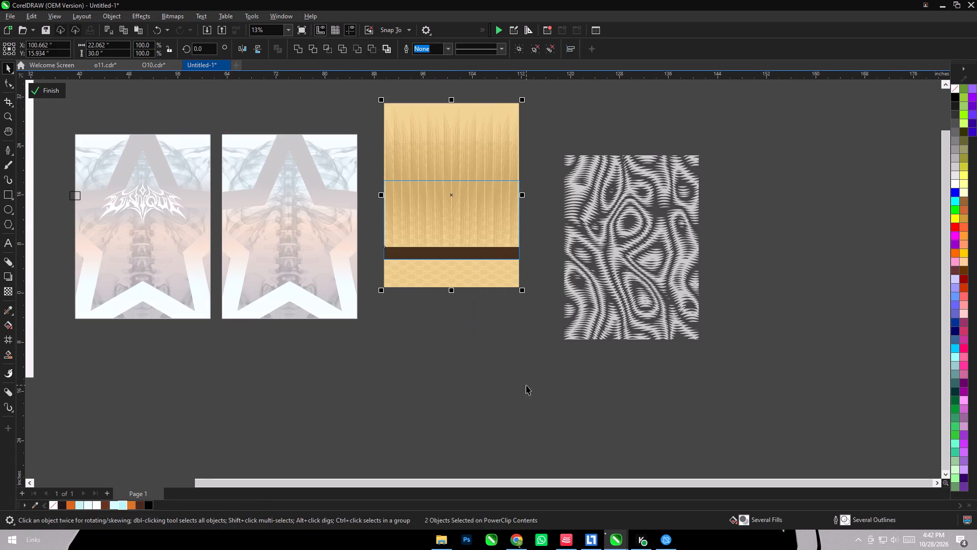
{"action": "key", "text": "Delete"}
{"action": "left_click", "coordinate": [526, 385]}
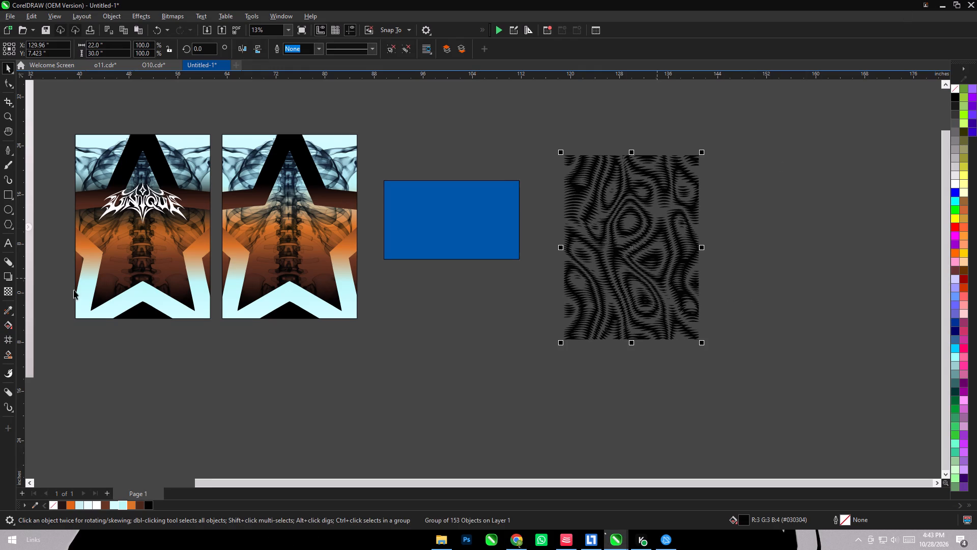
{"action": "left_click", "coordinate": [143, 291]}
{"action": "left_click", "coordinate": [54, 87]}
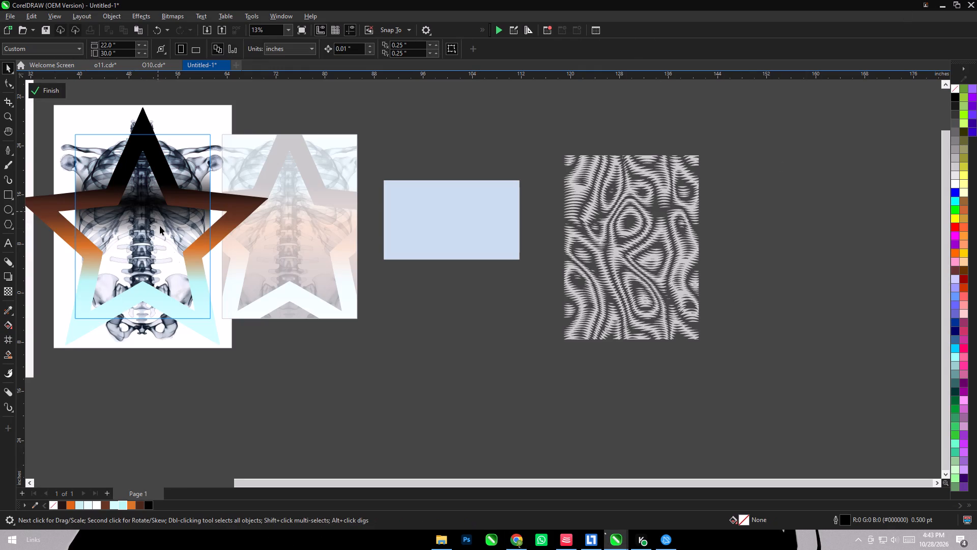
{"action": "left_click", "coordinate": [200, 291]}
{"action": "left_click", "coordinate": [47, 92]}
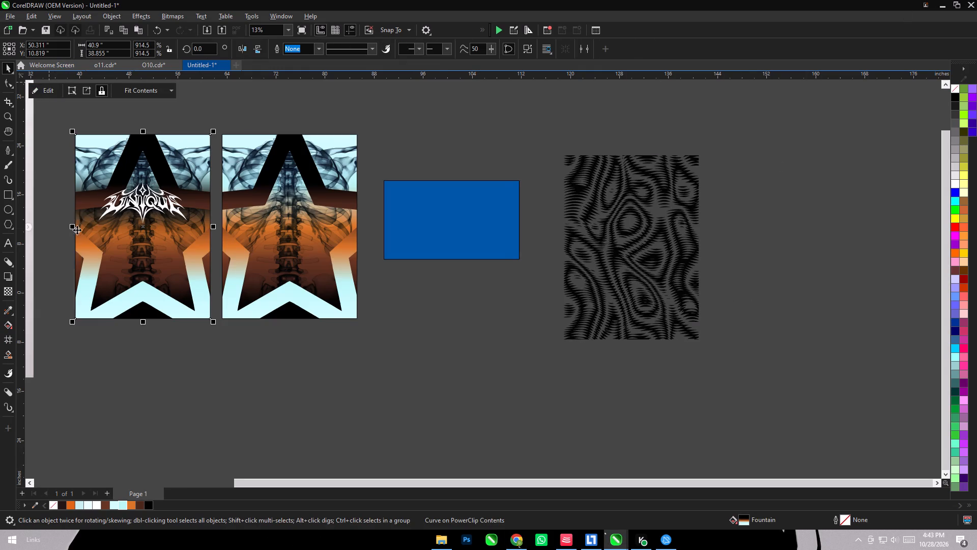
Copy the light blue, orange, brown and black gradient fill from the UNIQUE jersey panel onto the wide blue rectangle.
{"action": "left_click", "coordinate": [9, 308]}
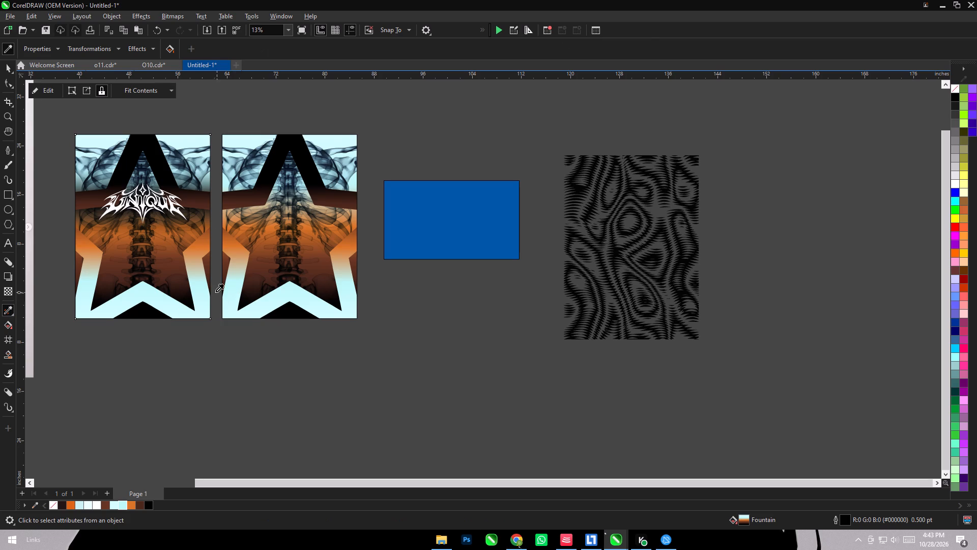
{"action": "left_click", "coordinate": [209, 290]}
{"action": "left_click", "coordinate": [611, 285]}
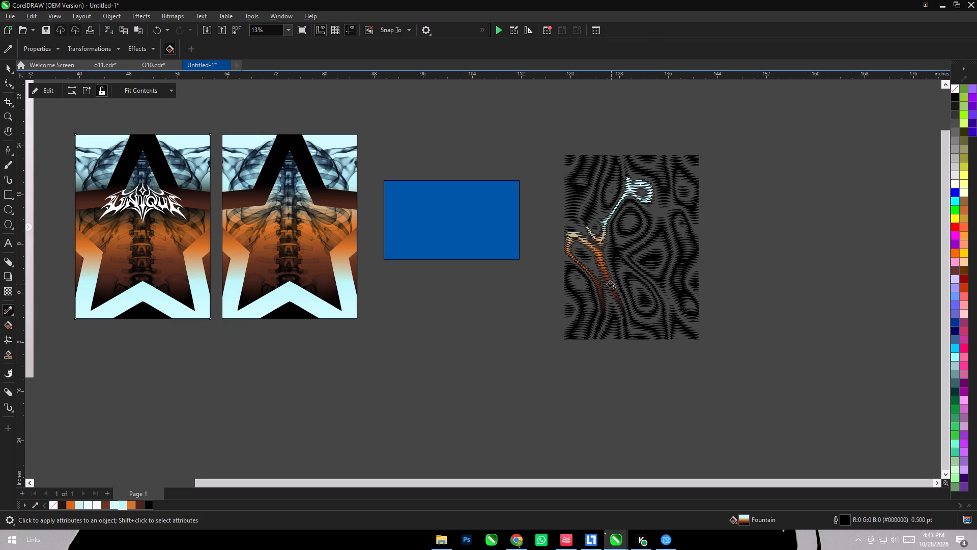
{"action": "key", "text": "ctrl+z"}
{"action": "left_click", "coordinate": [440, 237]}
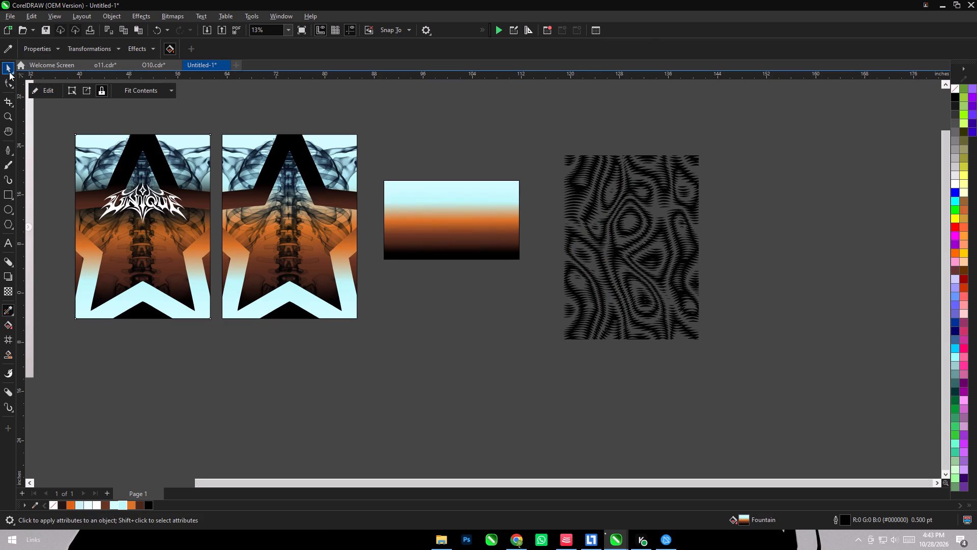
{"action": "left_click", "coordinate": [9, 72]}
Ungroup the black wave pattern with no outline and weld its shapes into a single curve.
{"action": "left_click_drag", "start_coordinate": [547, 135], "coordinate": [737, 407]}
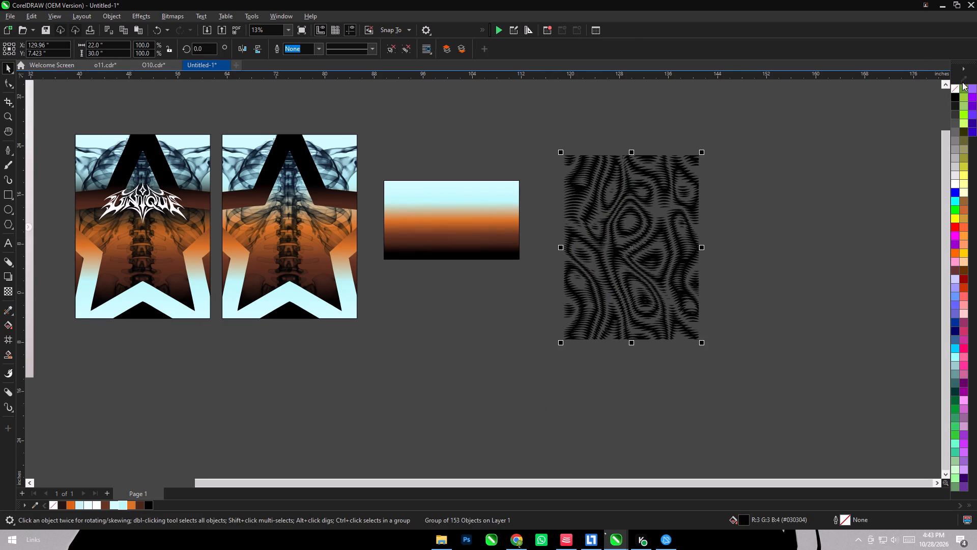
{"action": "right_click", "coordinate": [958, 85]}
{"action": "right_click", "coordinate": [952, 83]}
{"action": "key", "text": "ctrl+u"}
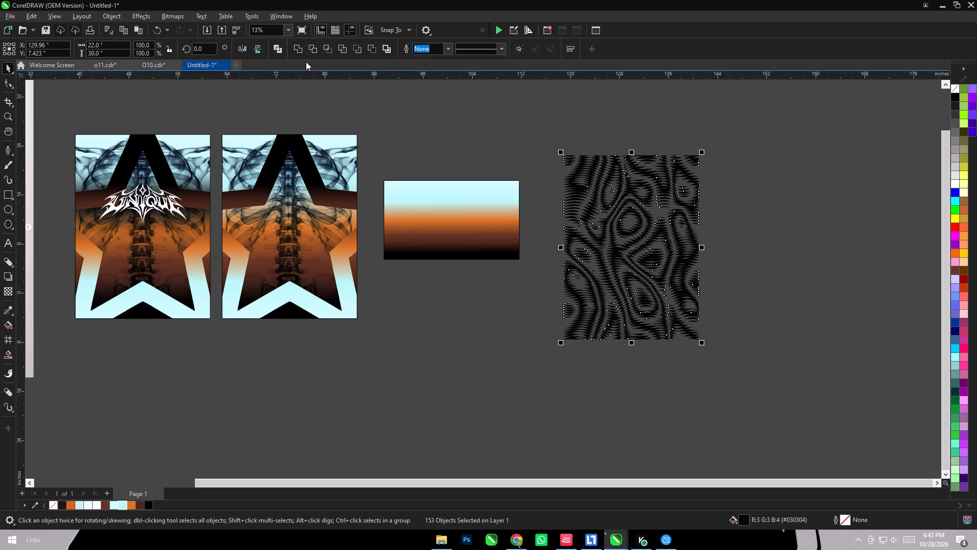
{"action": "left_click", "coordinate": [301, 48]}
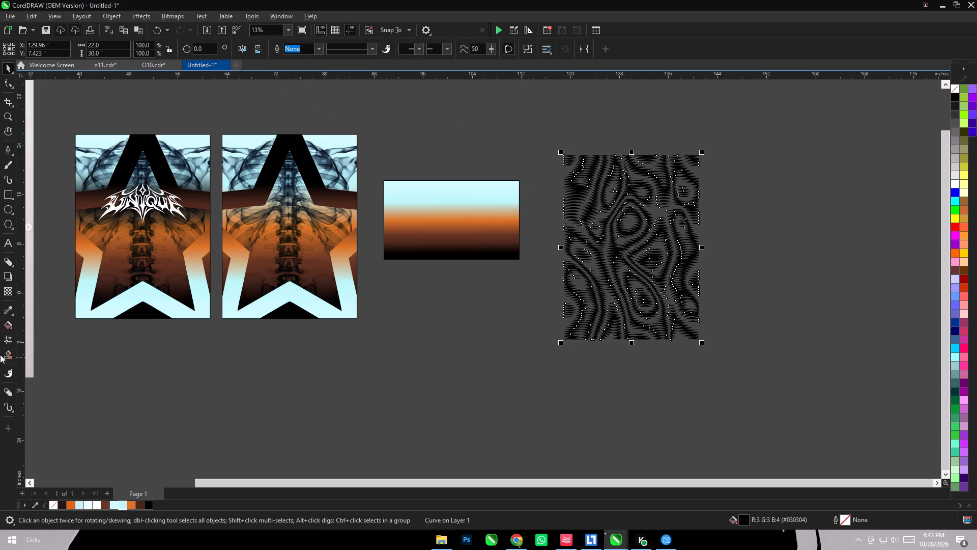
Copy the UNIQUE jersey panel's gradient fill onto the welded wave pattern and remove its outline.
{"action": "left_click", "coordinate": [5, 308]}
{"action": "left_click", "coordinate": [118, 290]}
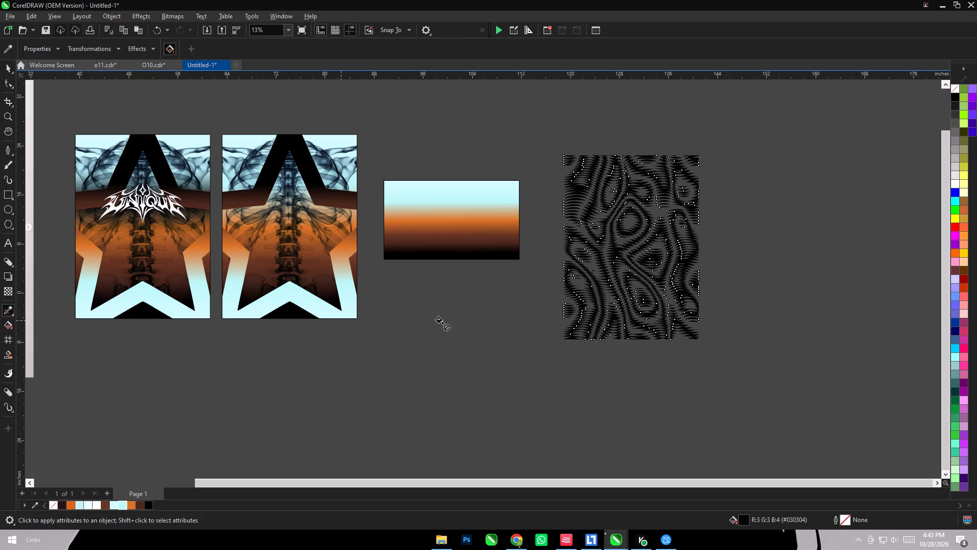
{"action": "left_click", "coordinate": [623, 272]}
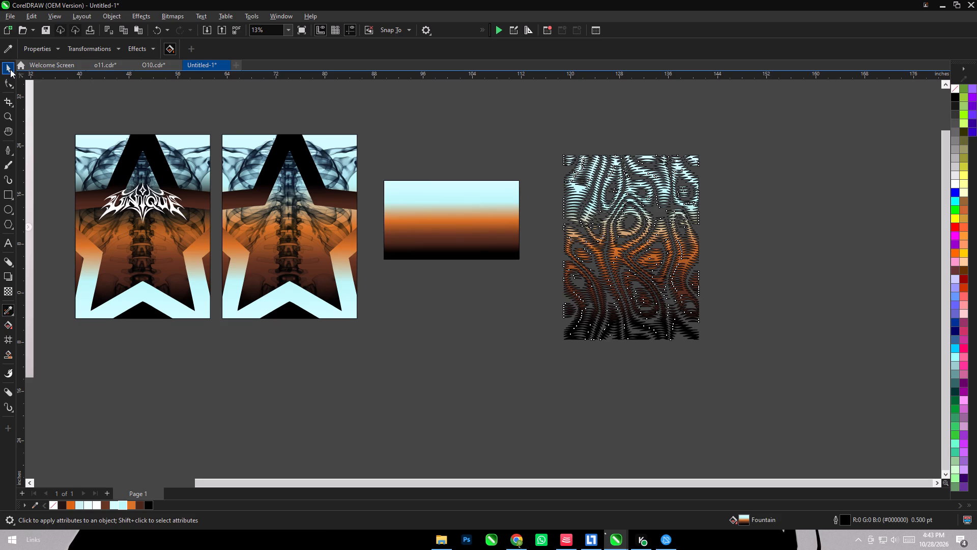
{"action": "right_click", "coordinate": [958, 92]}
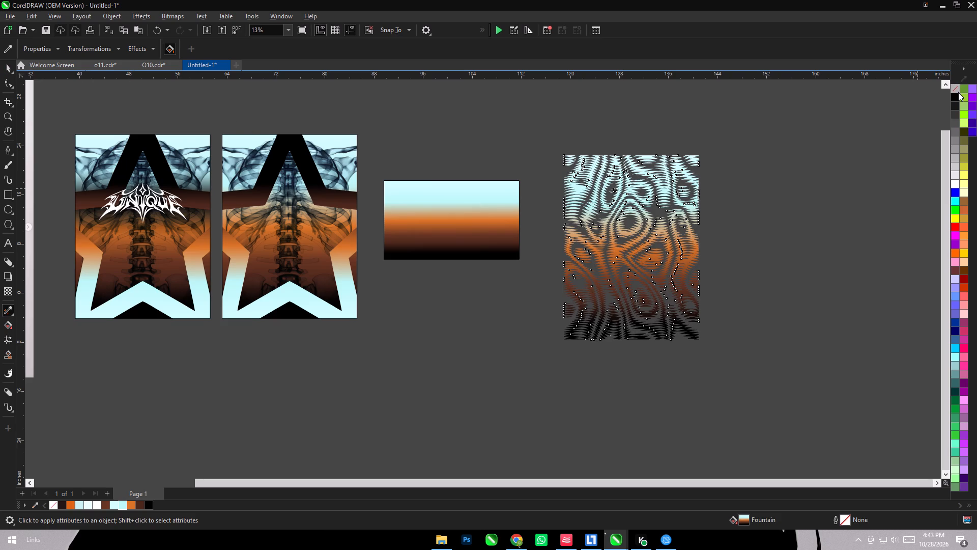
Reverse the wave pattern's gradient to run from black at the top to light blue at the bottom, with the inner light-blue stop at 18%.
{"action": "left_click", "coordinate": [8, 327]}
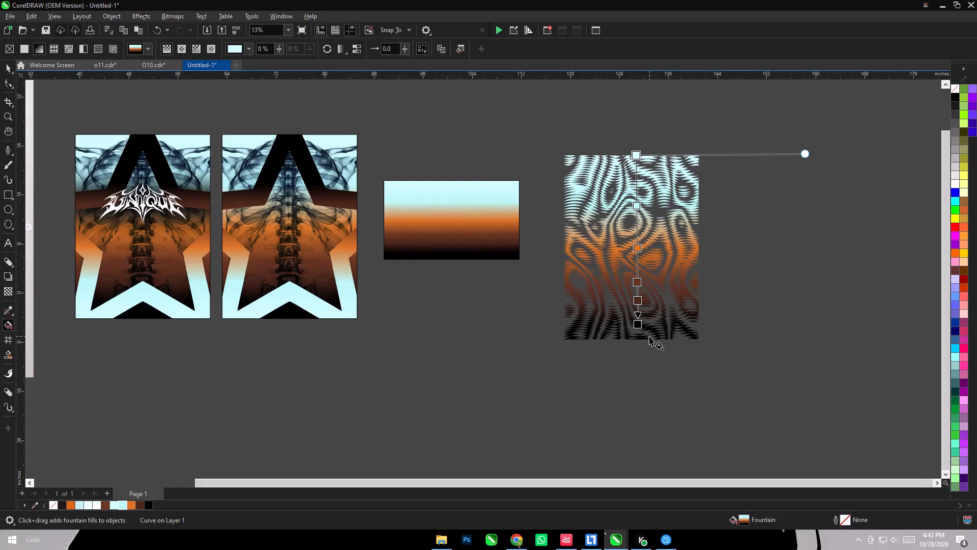
{"action": "left_click_drag", "start_coordinate": [649, 338], "coordinate": [645, 176], "text": "shift"}
{"action": "left_click_drag", "start_coordinate": [645, 176], "coordinate": [645, 162], "text": "shift"}
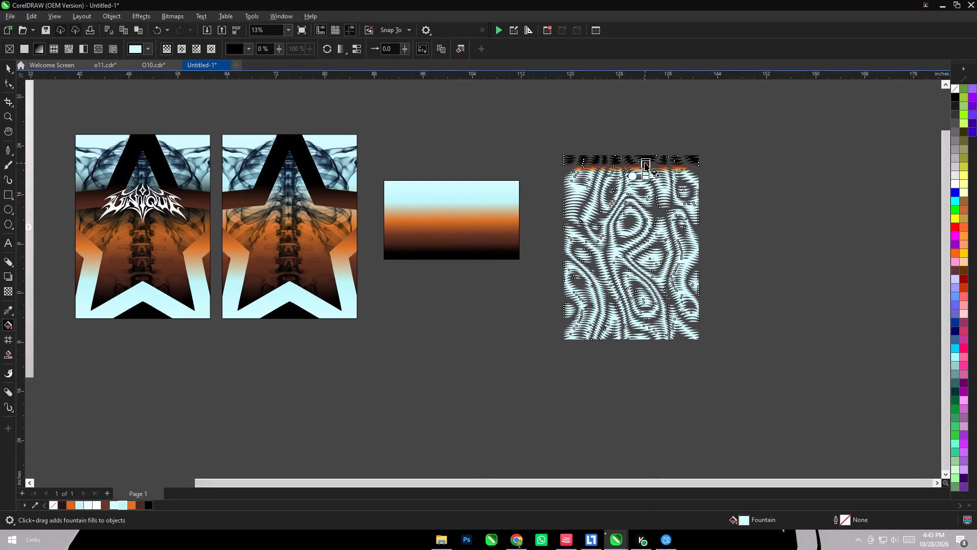
{"action": "left_click_drag", "start_coordinate": [645, 162], "coordinate": [641, 311], "text": "shift"}
{"action": "left_click_drag", "start_coordinate": [645, 338], "coordinate": [634, 223], "text": "shift"}
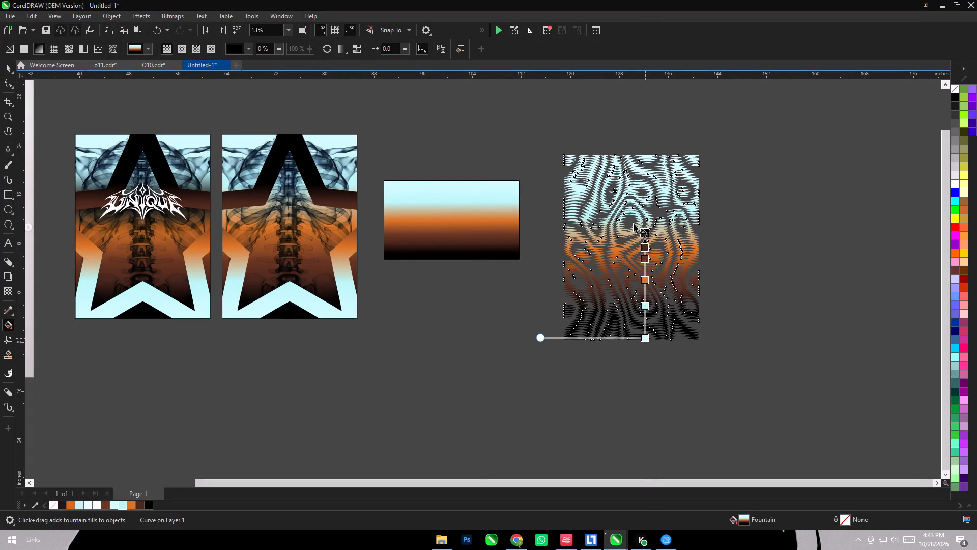
{"action": "left_click_drag", "start_coordinate": [634, 223], "coordinate": [636, 185], "text": "shift"}
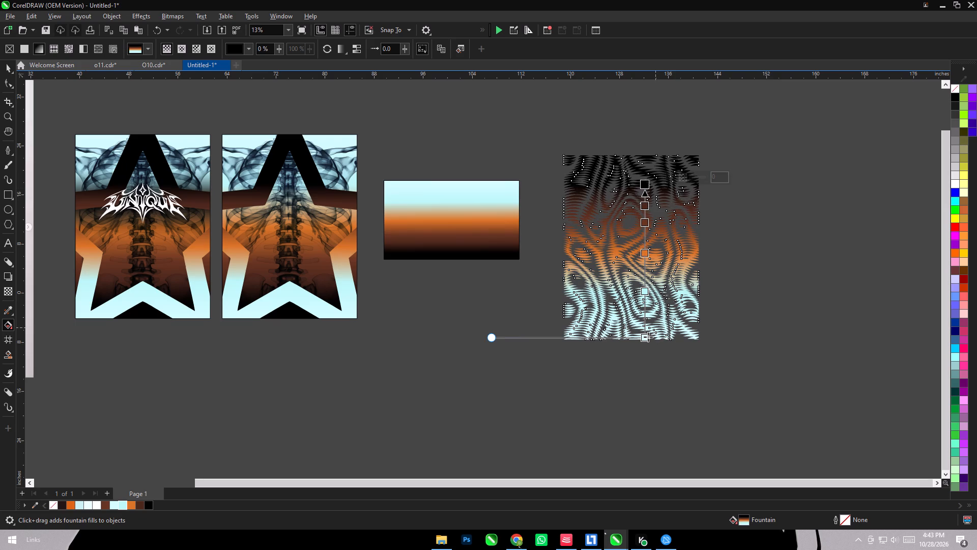
{"action": "left_click_drag", "start_coordinate": [648, 337], "coordinate": [646, 329]}
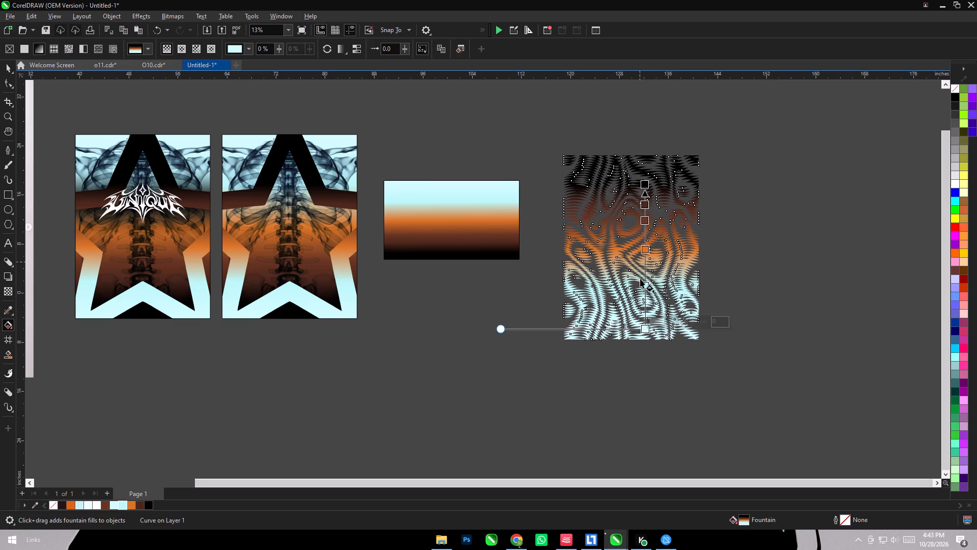
{"action": "left_click_drag", "start_coordinate": [645, 284], "coordinate": [648, 303]}
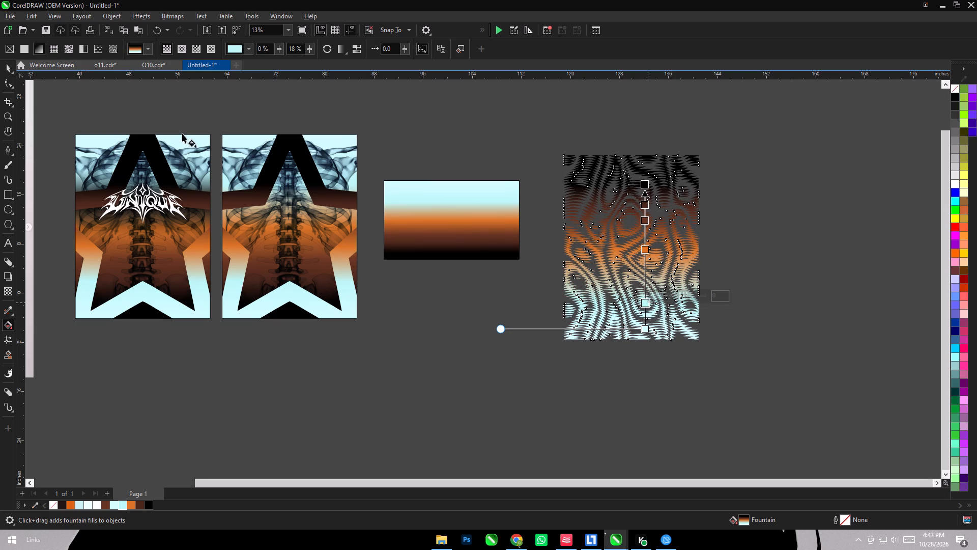
{"action": "left_click", "coordinate": [13, 68]}
{"action": "left_click", "coordinate": [555, 372]}
{"action": "left_click_drag", "start_coordinate": [522, 383], "coordinate": [715, 165]}
{"action": "left_click", "coordinate": [755, 96]}
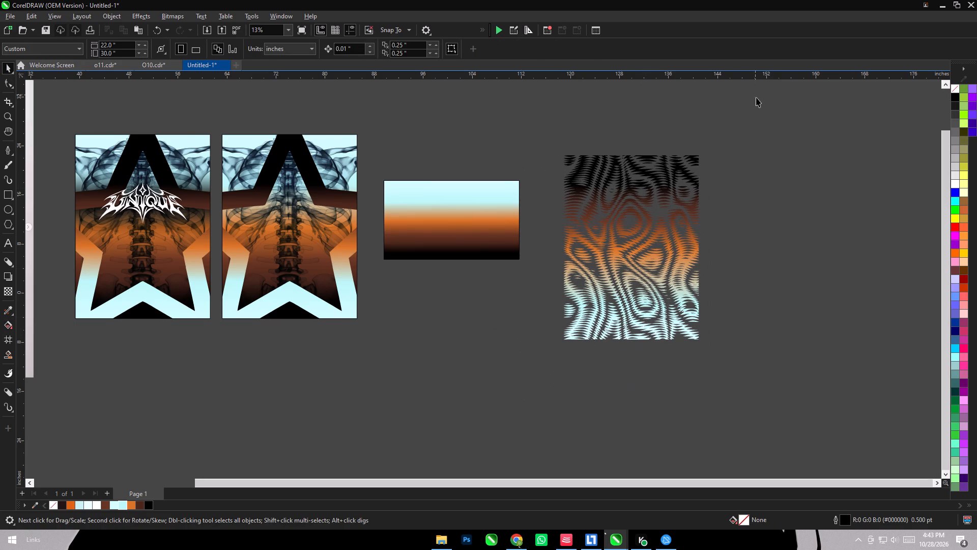
Squash the gradient wave pattern vertically to about 16.6 inches high, keeping its 22-inch width.
{"action": "left_click", "coordinate": [684, 305]}
{"action": "left_click_drag", "start_coordinate": [628, 346], "coordinate": [628, 309], "text": "shift"}
{"action": "left_click_drag", "start_coordinate": [634, 346], "coordinate": [636, 305], "text": "shift"}
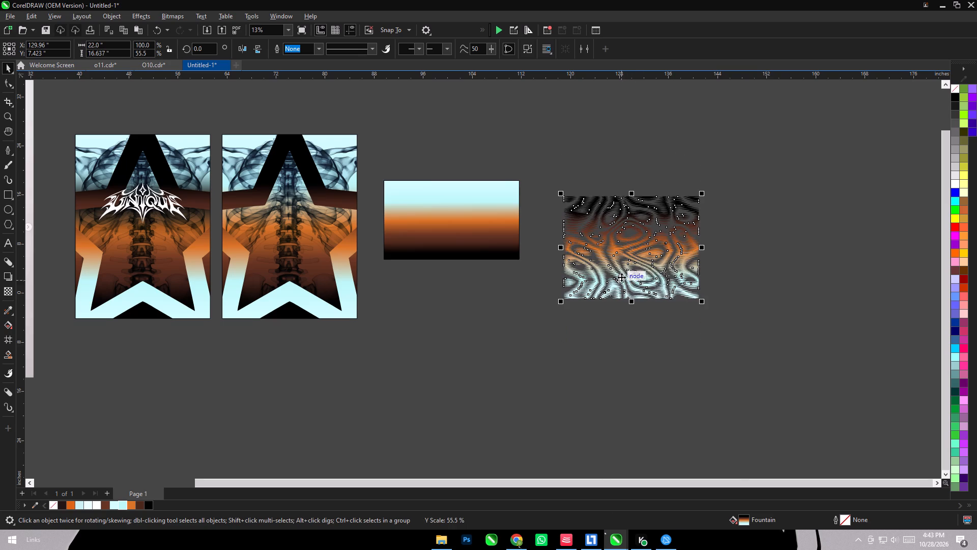
PowerClip the squashed wave pattern inside the wide gradient rectangle.
{"action": "right_click", "coordinate": [621, 277]}
{"action": "left_click", "coordinate": [678, 349]}
{"action": "left_click", "coordinate": [463, 241]}
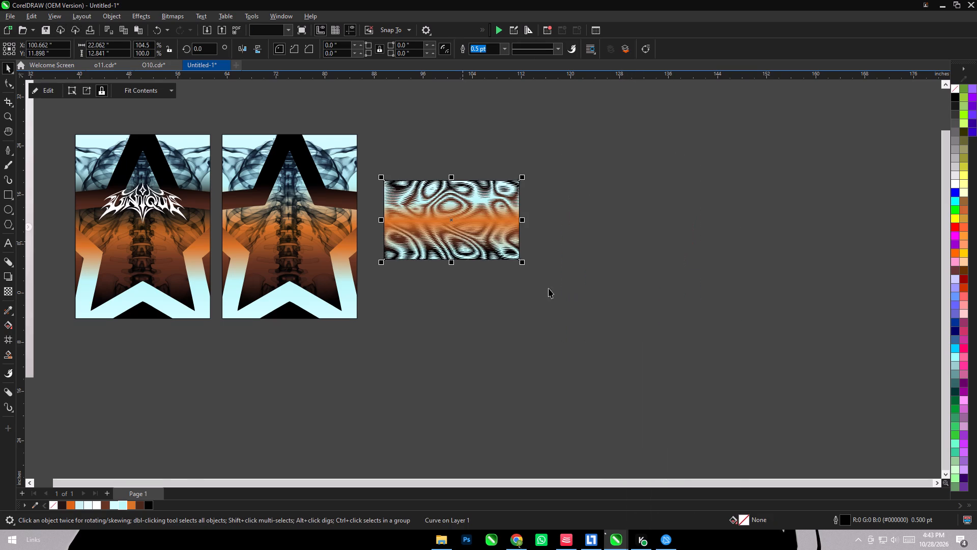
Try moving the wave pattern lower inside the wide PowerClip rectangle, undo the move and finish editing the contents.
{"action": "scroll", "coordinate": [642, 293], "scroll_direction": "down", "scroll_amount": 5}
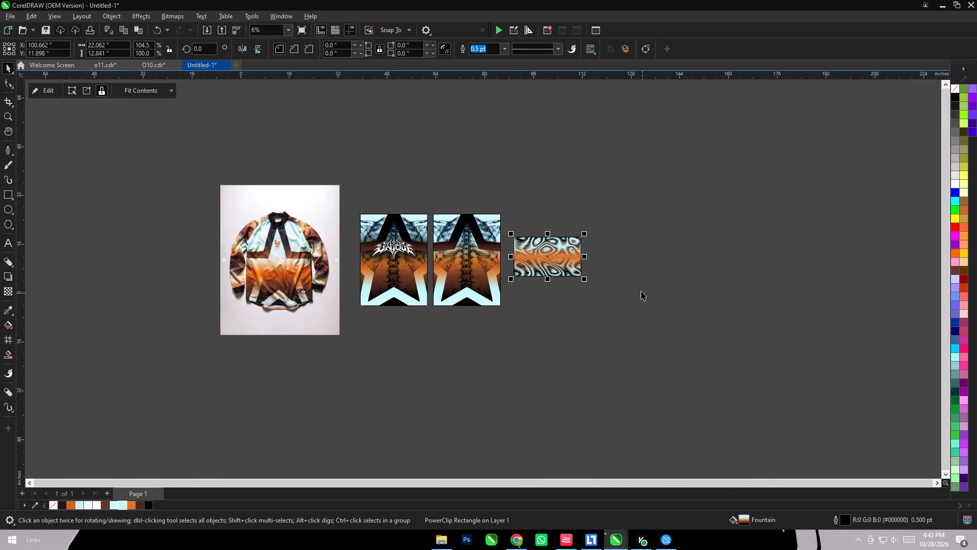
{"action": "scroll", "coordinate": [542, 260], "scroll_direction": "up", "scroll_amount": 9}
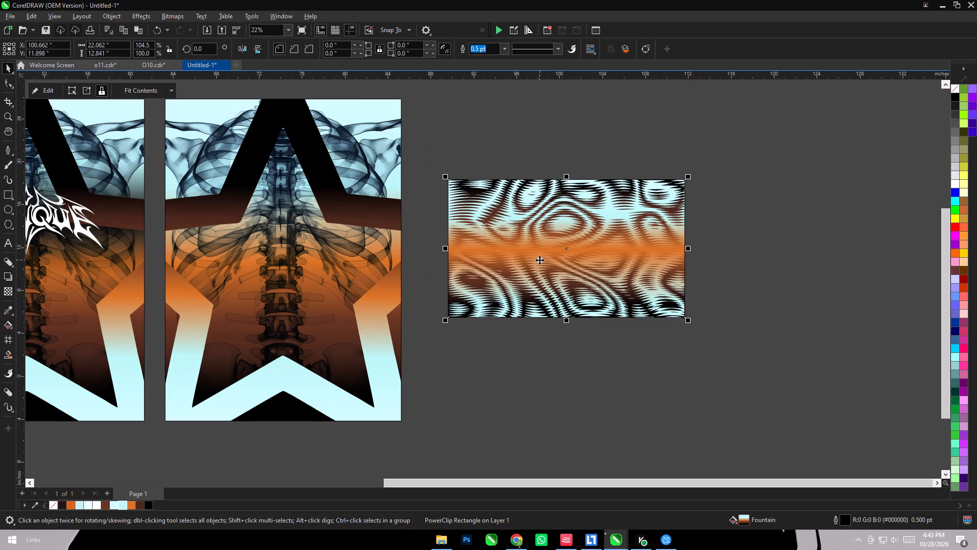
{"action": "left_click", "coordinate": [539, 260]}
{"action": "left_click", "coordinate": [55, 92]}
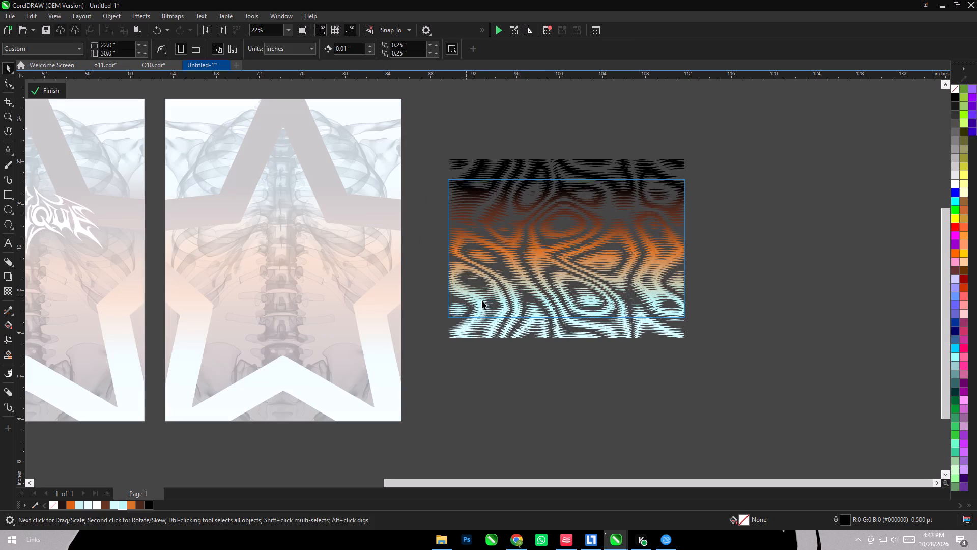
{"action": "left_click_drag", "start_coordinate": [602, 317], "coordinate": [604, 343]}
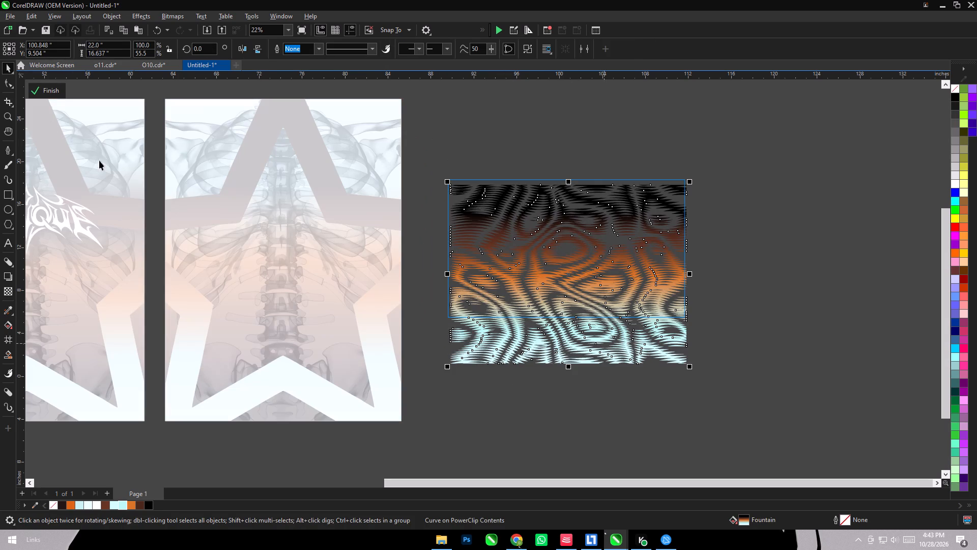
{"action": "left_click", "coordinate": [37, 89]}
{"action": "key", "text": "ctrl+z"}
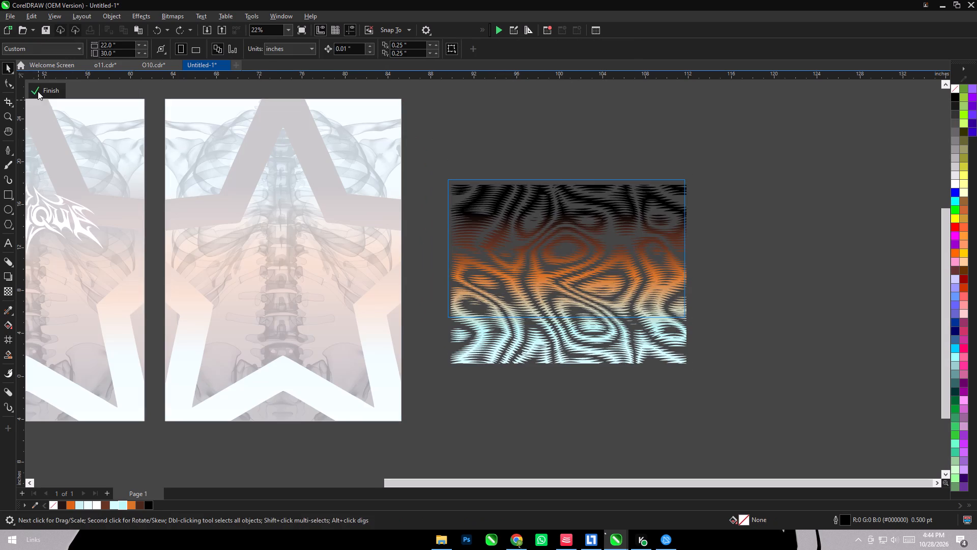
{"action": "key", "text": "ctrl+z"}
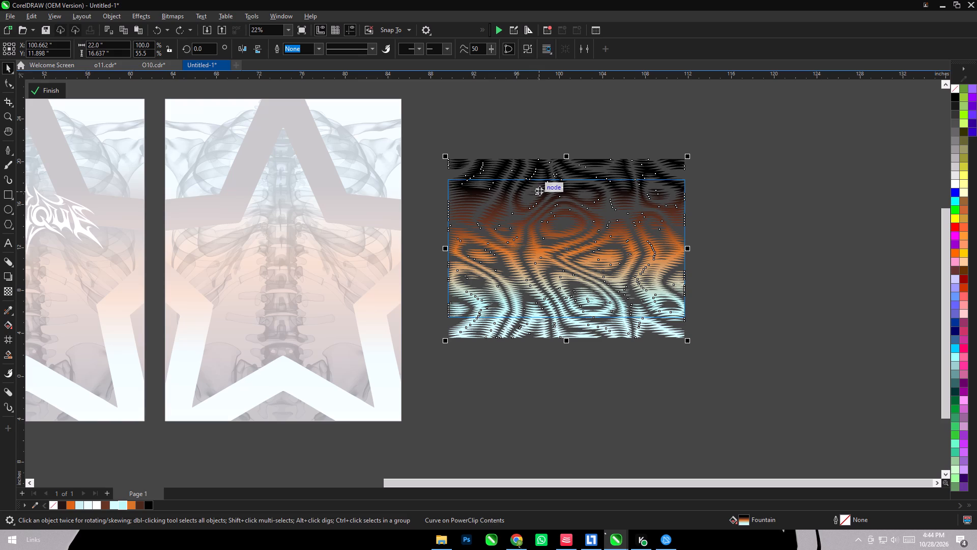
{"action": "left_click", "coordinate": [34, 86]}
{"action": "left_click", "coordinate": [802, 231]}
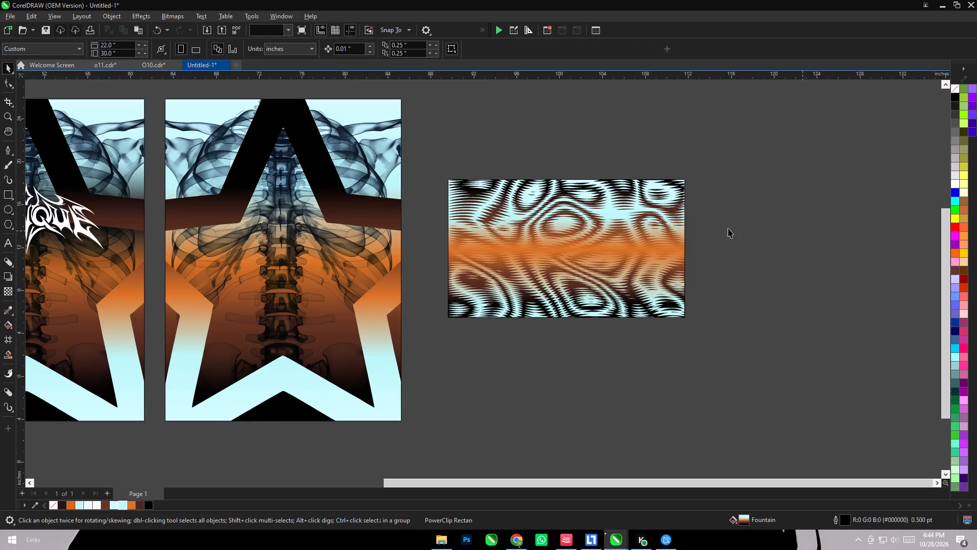
Examine the wave pattern's fit in the wide rectangle, both clipped and with its full contents shown, beside the jersey panels.
{"action": "scroll", "coordinate": [684, 228], "scroll_direction": "down", "scroll_amount": 5}
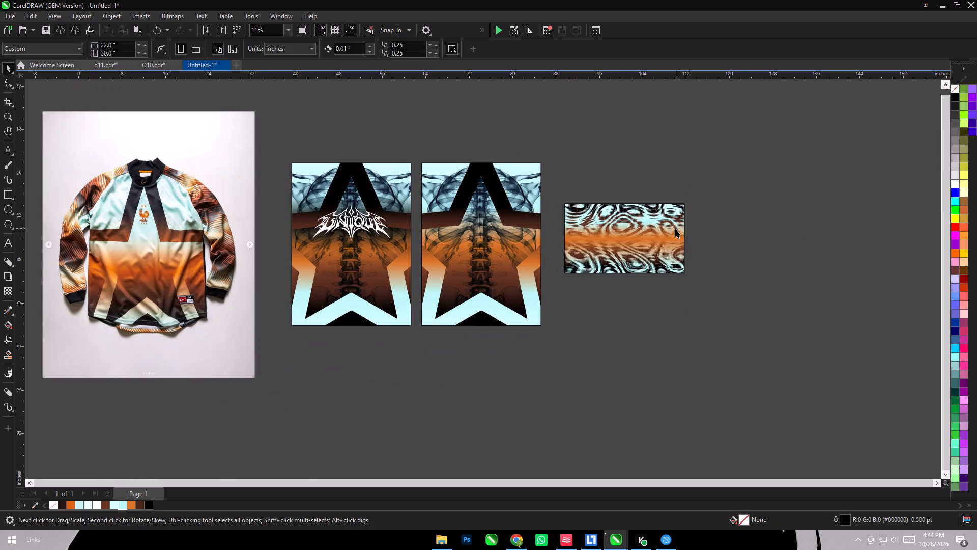
{"action": "scroll", "coordinate": [669, 230], "scroll_direction": "up", "scroll_amount": 11}
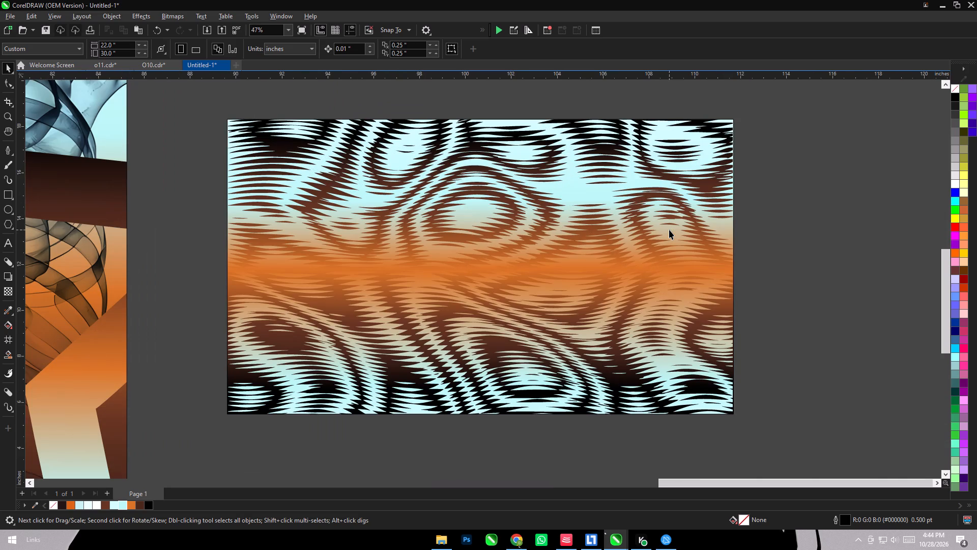
{"action": "scroll", "coordinate": [669, 230], "scroll_direction": "down", "scroll_amount": 9}
{"action": "left_click", "coordinate": [669, 230]}
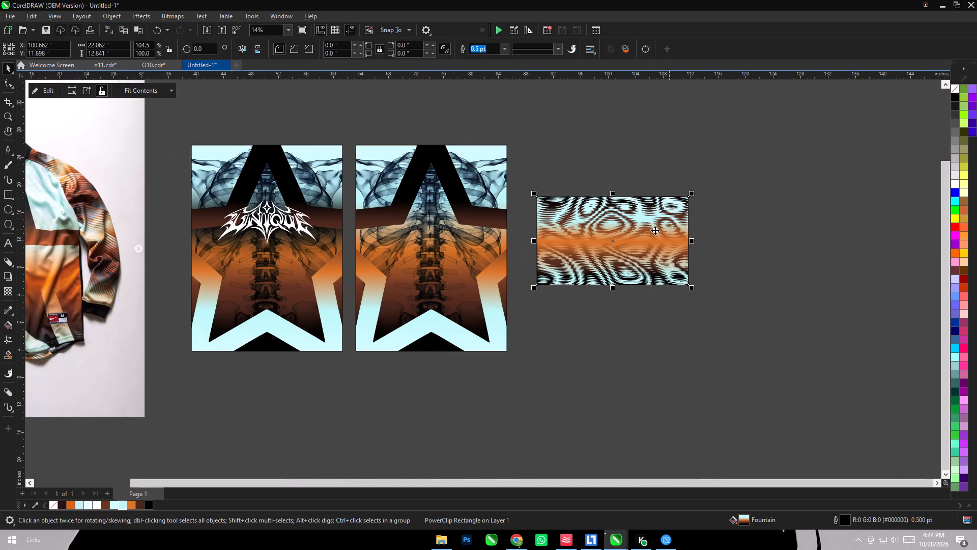
{"action": "left_click", "coordinate": [62, 92]}
{"action": "left_click", "coordinate": [56, 92]}
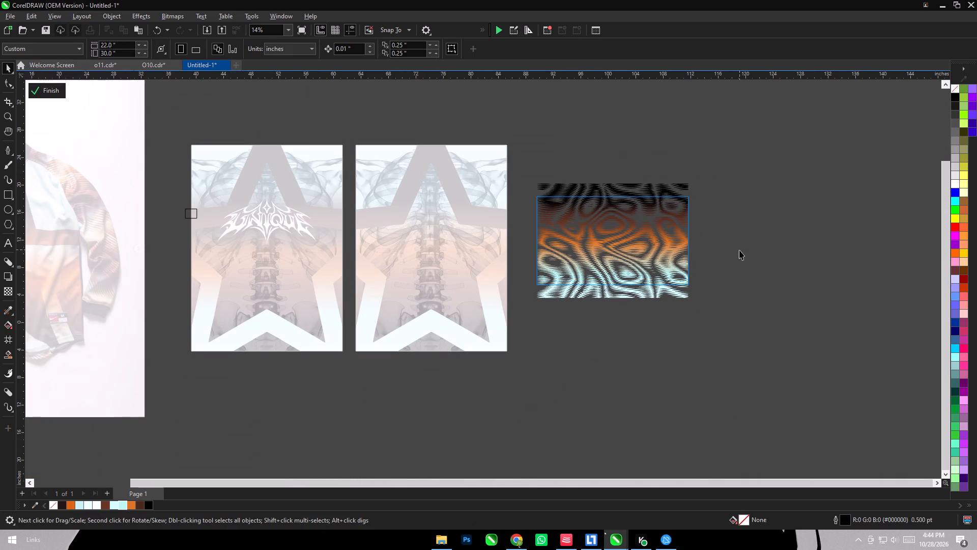
{"action": "left_click", "coordinate": [58, 95]}
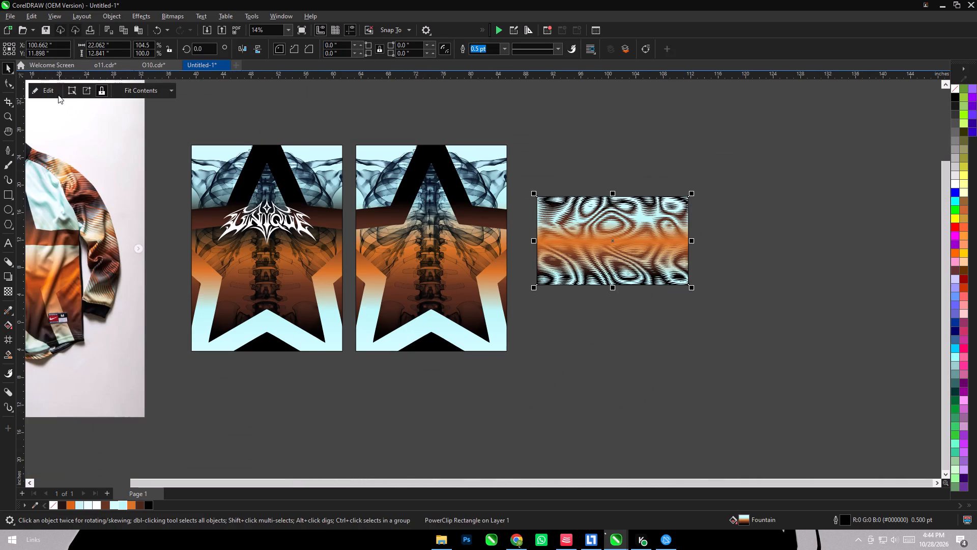
{"action": "left_click", "coordinate": [58, 95]}
{"action": "scroll", "coordinate": [729, 311], "scroll_direction": "up", "scroll_amount": 8}
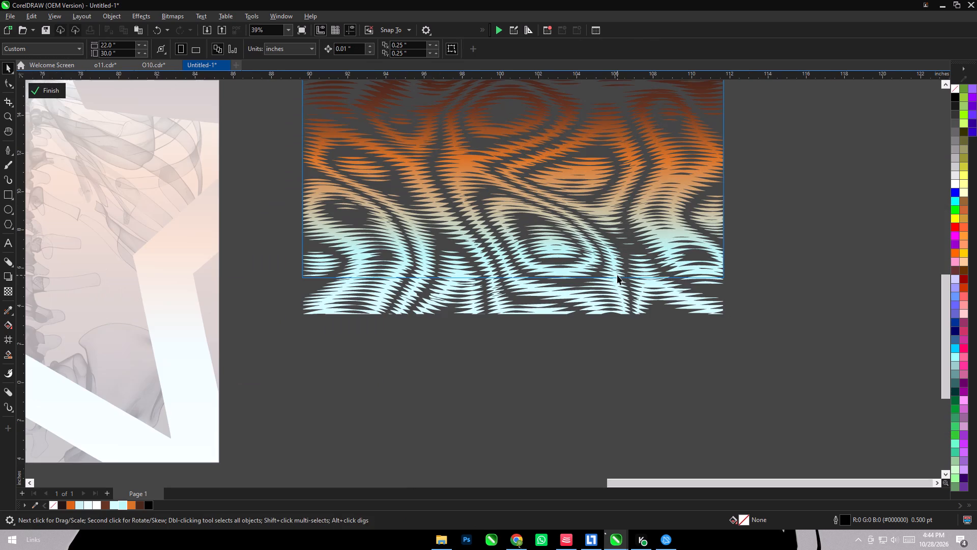
{"action": "left_click", "coordinate": [617, 275]}
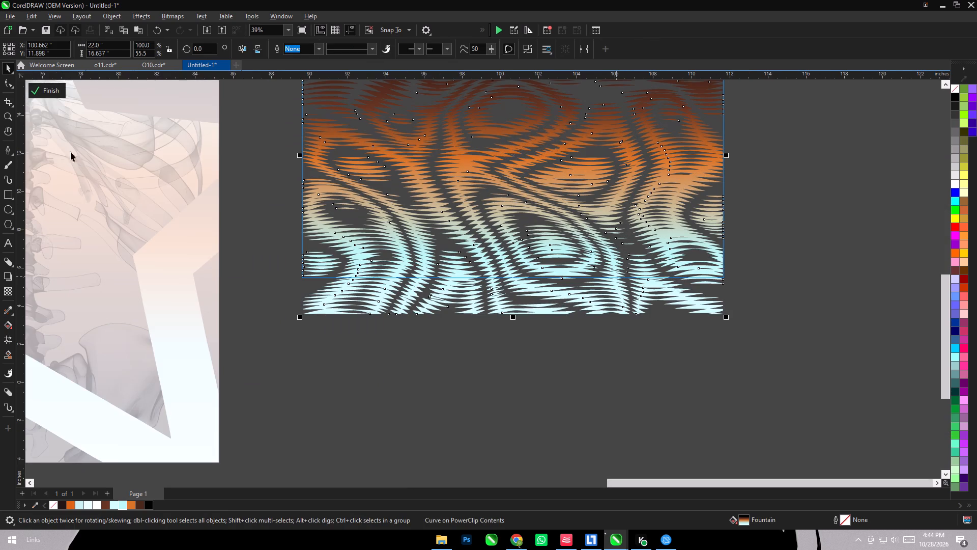
{"action": "left_click", "coordinate": [54, 89]}
{"action": "scroll", "coordinate": [672, 256], "scroll_direction": "up", "scroll_amount": 6}
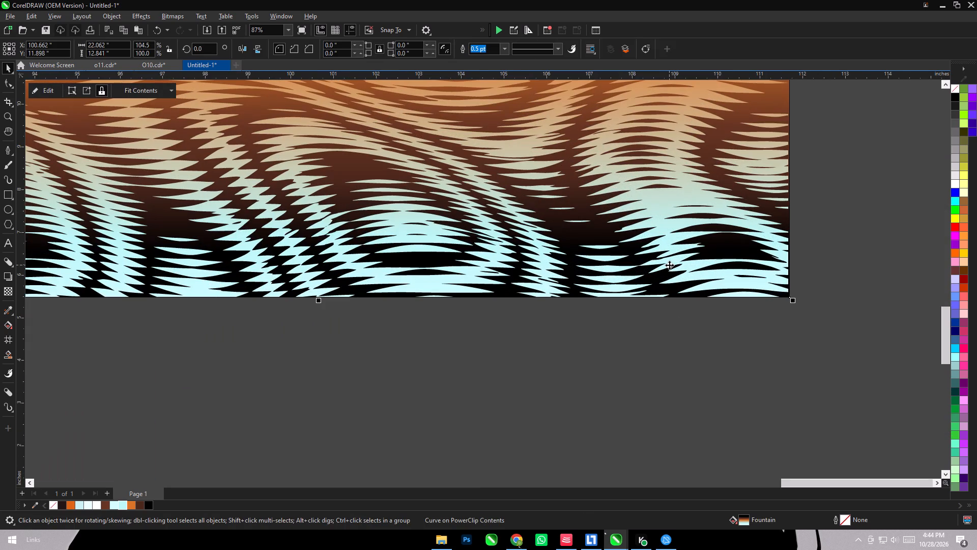
{"action": "scroll", "coordinate": [669, 265], "scroll_direction": "down", "scroll_amount": 11}
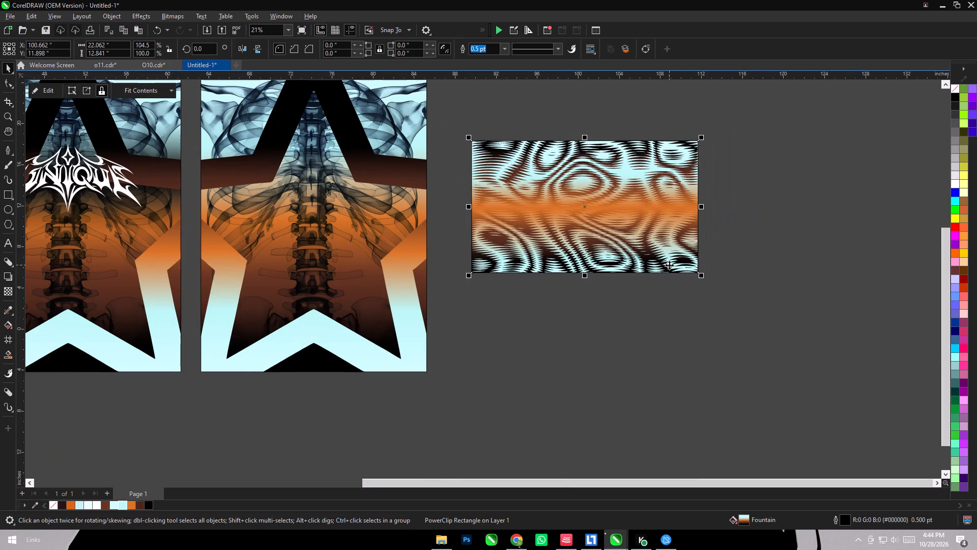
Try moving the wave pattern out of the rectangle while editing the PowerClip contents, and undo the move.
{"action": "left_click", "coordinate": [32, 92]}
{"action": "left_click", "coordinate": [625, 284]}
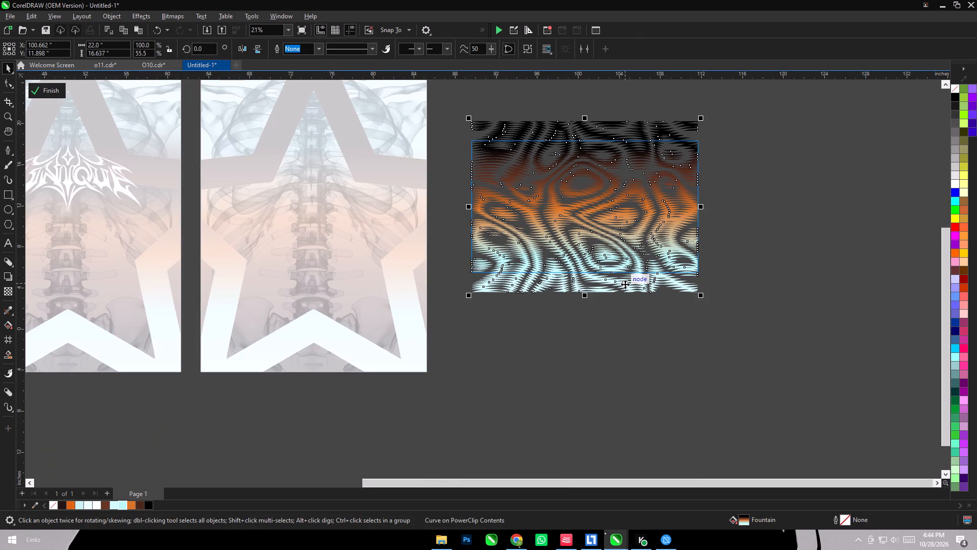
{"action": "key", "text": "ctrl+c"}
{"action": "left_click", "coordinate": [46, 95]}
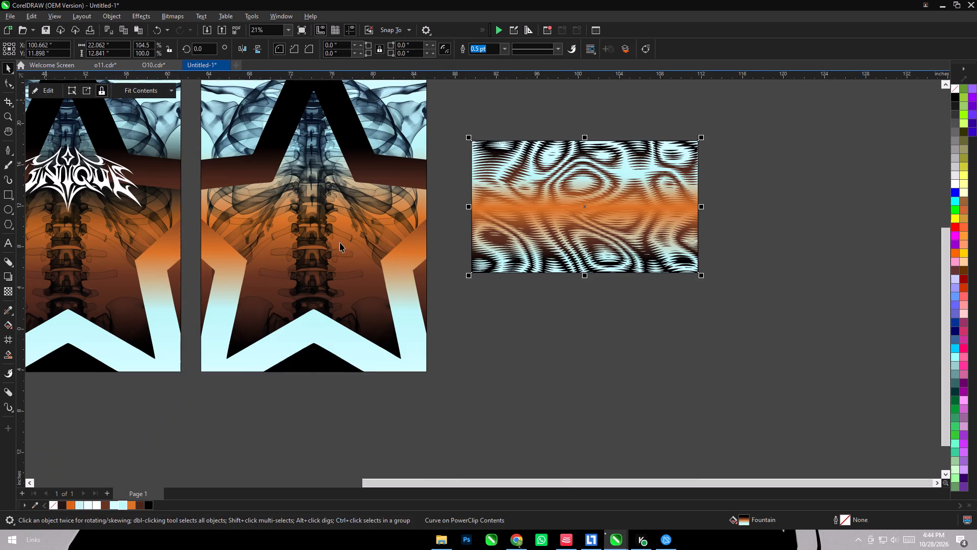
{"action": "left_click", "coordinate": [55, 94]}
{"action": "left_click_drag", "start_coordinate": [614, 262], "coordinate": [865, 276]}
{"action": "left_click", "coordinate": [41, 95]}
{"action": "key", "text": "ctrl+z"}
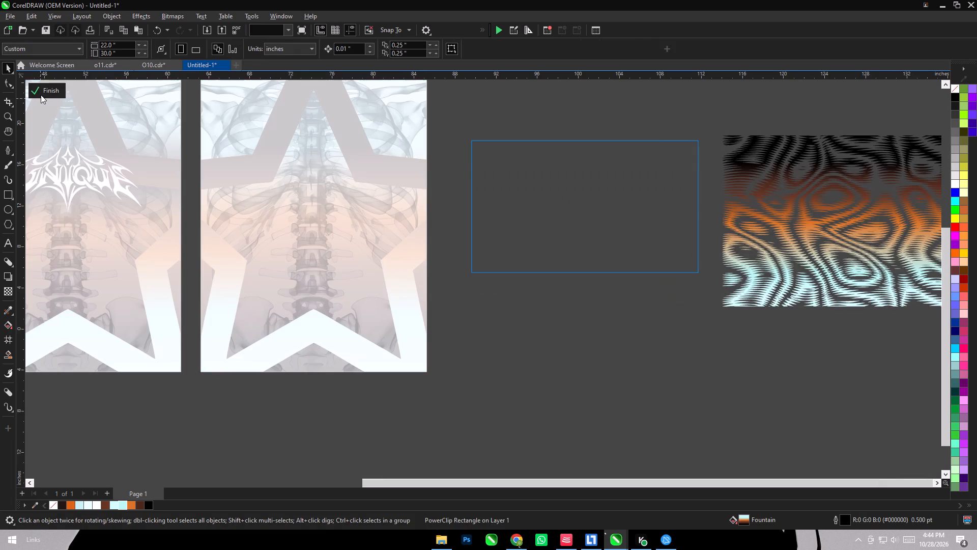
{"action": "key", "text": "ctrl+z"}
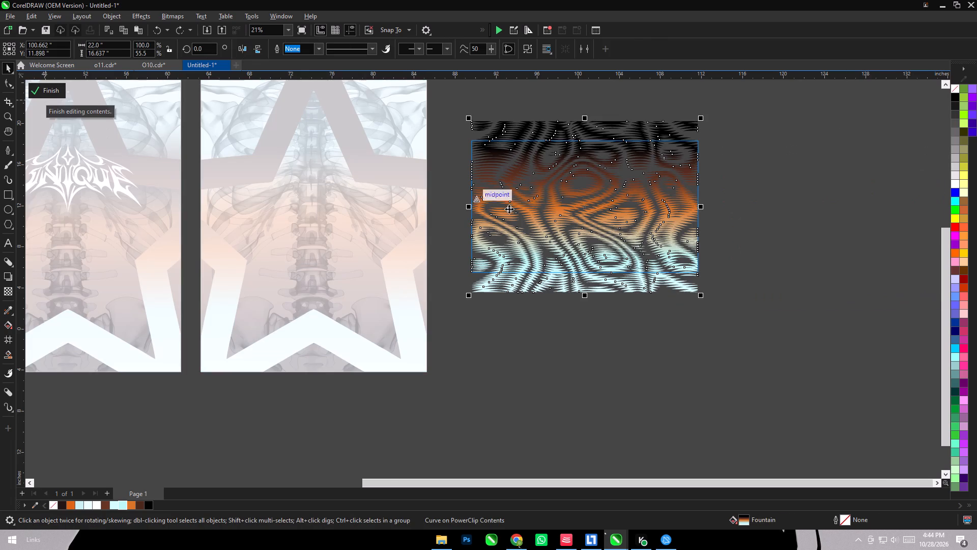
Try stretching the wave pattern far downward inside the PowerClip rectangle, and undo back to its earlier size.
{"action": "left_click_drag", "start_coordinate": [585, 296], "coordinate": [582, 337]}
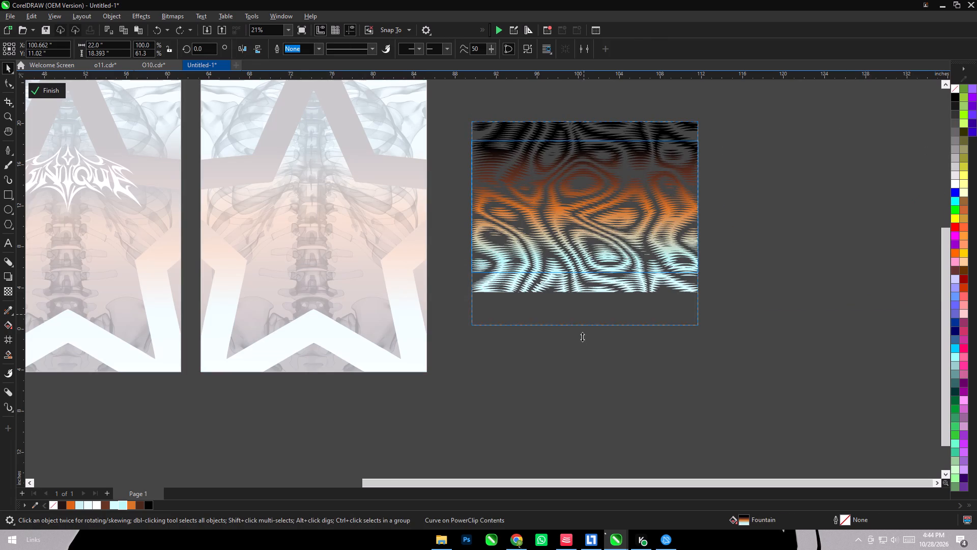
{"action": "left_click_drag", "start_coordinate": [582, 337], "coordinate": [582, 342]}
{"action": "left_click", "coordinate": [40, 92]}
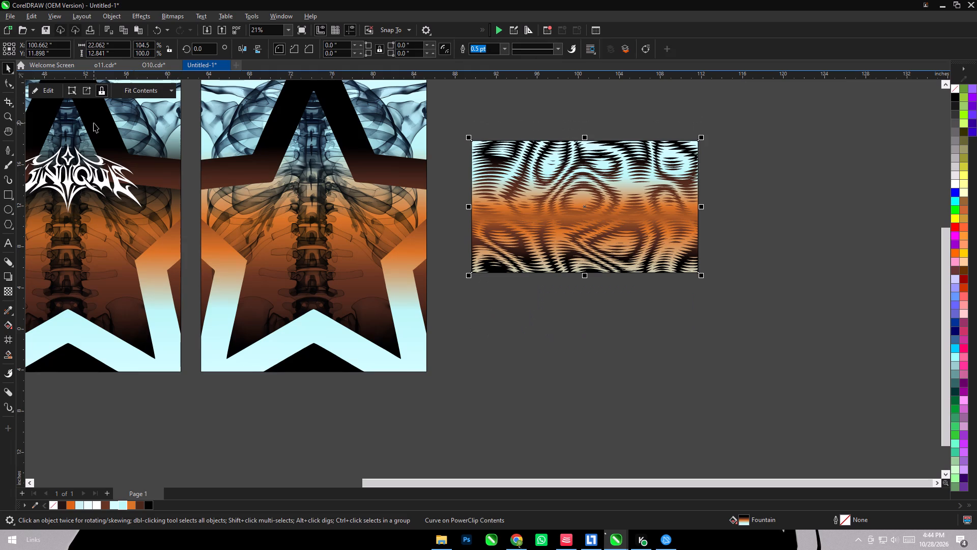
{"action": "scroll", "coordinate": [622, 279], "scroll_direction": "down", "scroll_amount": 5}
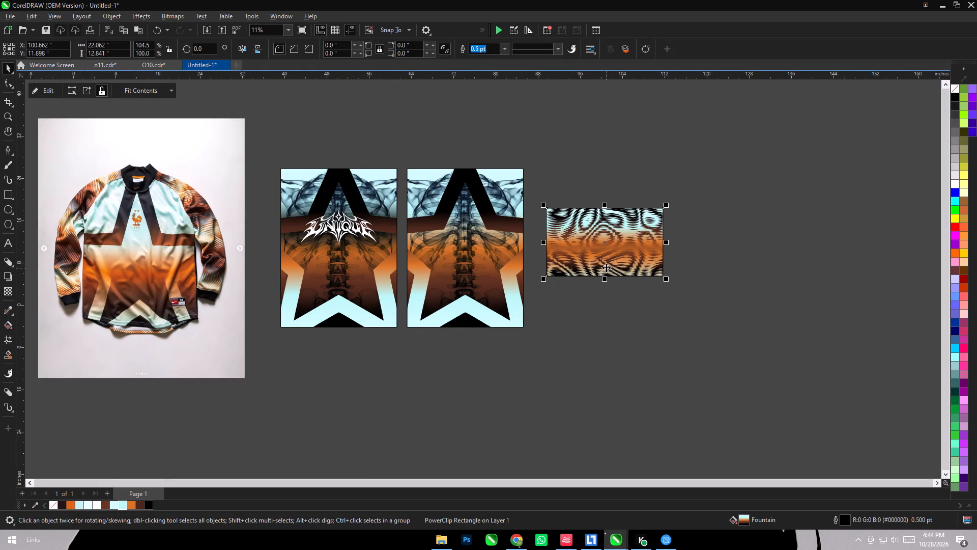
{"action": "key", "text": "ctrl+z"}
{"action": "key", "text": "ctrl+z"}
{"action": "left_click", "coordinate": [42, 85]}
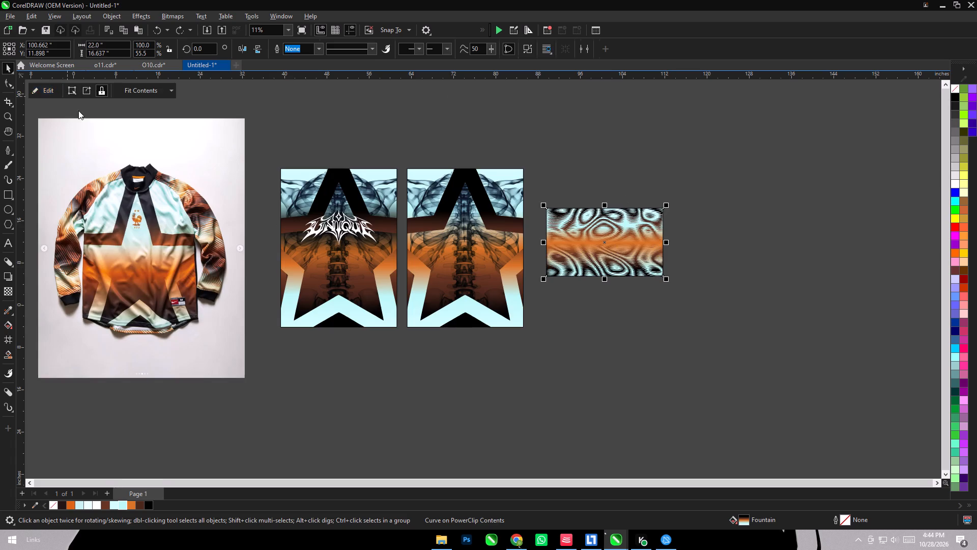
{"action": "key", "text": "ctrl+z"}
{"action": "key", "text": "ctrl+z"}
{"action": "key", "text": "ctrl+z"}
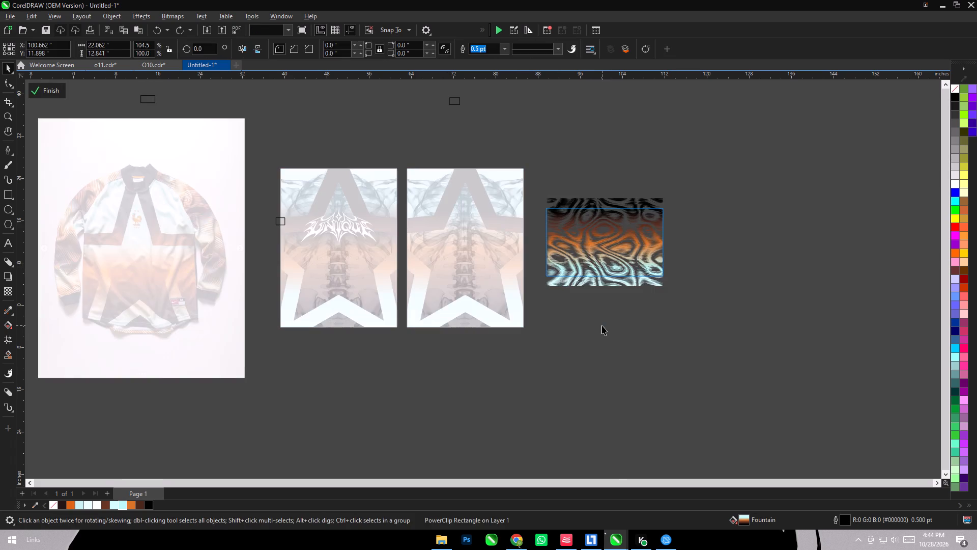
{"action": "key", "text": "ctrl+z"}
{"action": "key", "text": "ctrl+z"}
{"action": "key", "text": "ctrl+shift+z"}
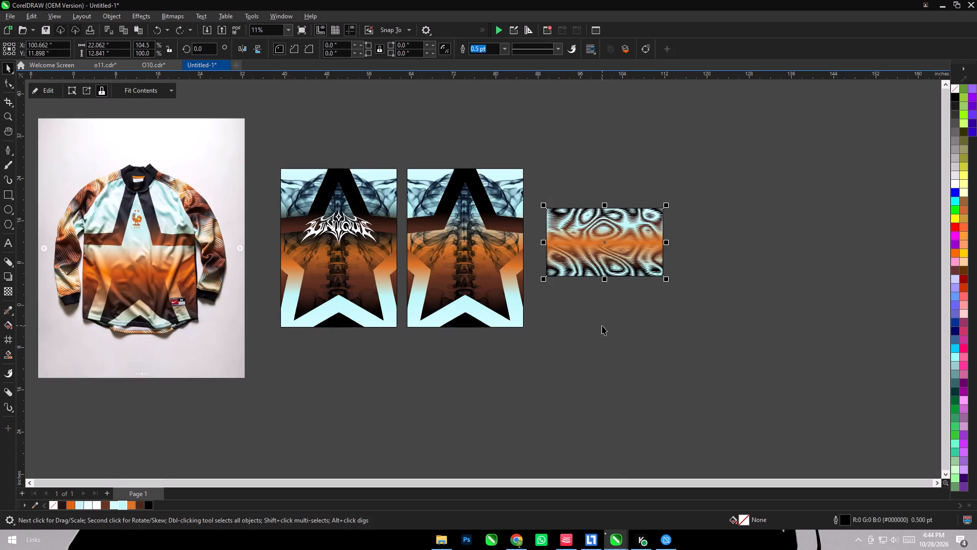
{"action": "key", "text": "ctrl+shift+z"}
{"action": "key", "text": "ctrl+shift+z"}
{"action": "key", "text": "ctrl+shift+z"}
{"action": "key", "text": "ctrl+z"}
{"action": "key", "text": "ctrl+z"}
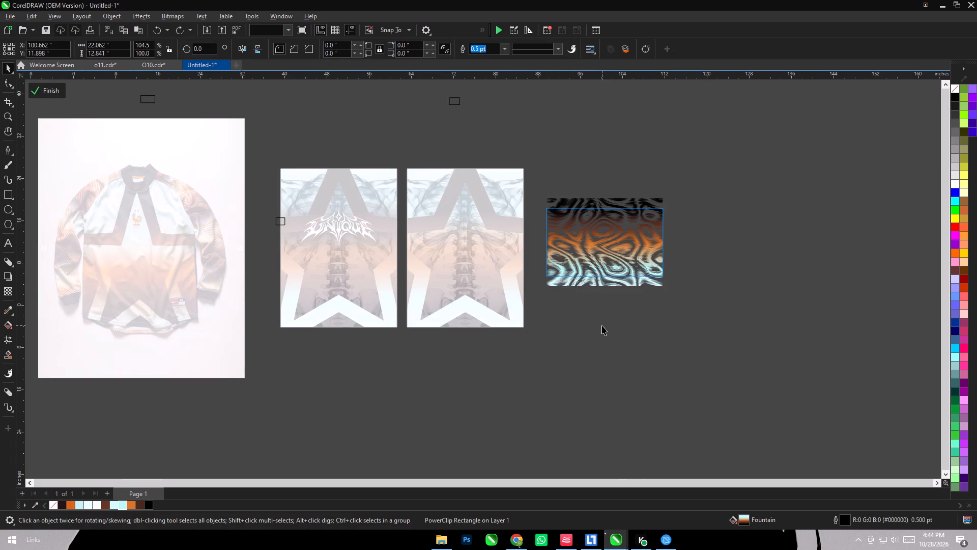
Stretch the wave pattern slightly downward inside the PowerClip rectangle, keeping its top edge in place, and finish editing the contents.
{"action": "left_click", "coordinate": [604, 286]}
{"action": "left_click_drag", "start_coordinate": [604, 292], "coordinate": [605, 303]}
{"action": "left_click", "coordinate": [605, 319]}
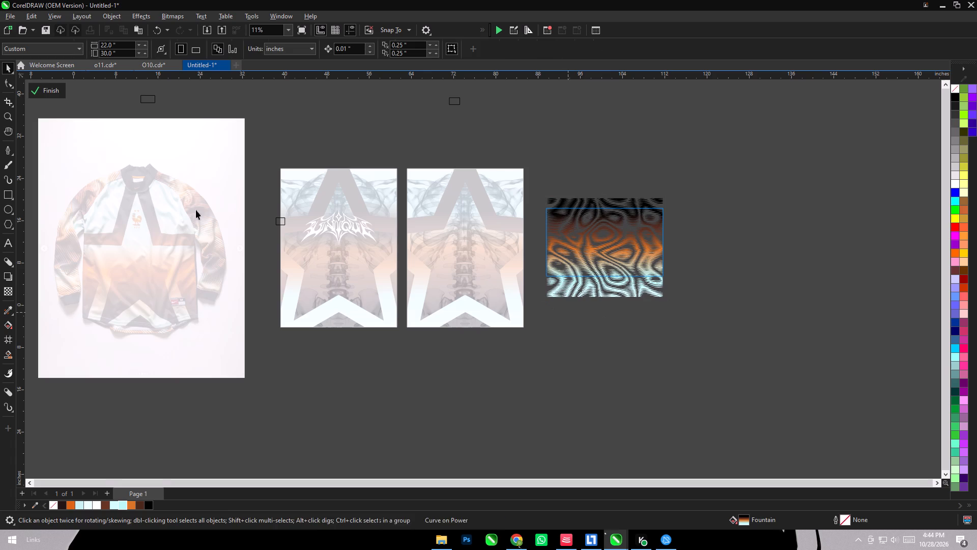
{"action": "left_click", "coordinate": [47, 86]}
{"action": "left_click", "coordinate": [614, 370]}
Move the wave-patterned rectangle just below the jersey panel without lettering and centre it on that panel's width.
{"action": "left_click_drag", "start_coordinate": [600, 253], "coordinate": [597, 229]}
{"action": "left_click_drag", "start_coordinate": [597, 228], "coordinate": [330, 378]}
{"action": "left_click_drag", "start_coordinate": [335, 376], "coordinate": [340, 378]}
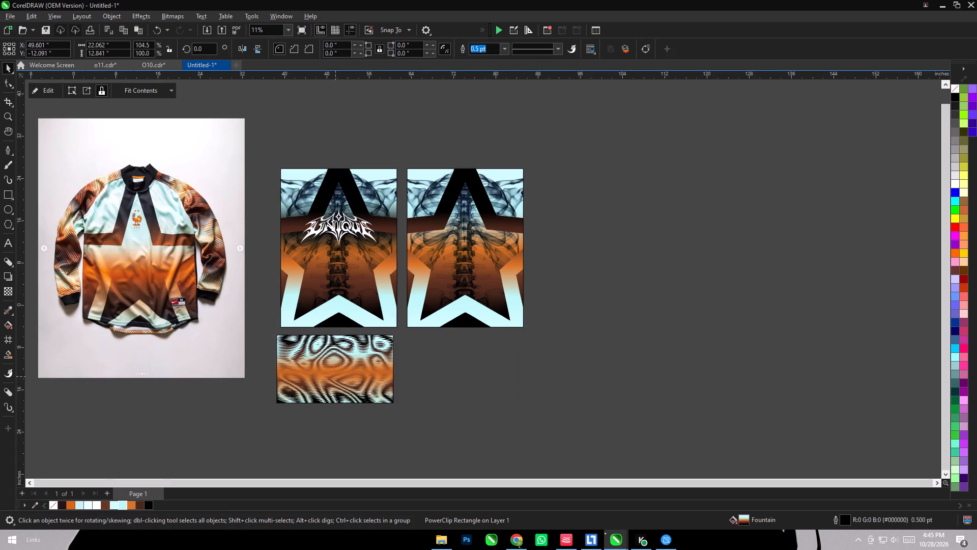
{"action": "left_click_drag", "start_coordinate": [340, 378], "coordinate": [465, 379]}
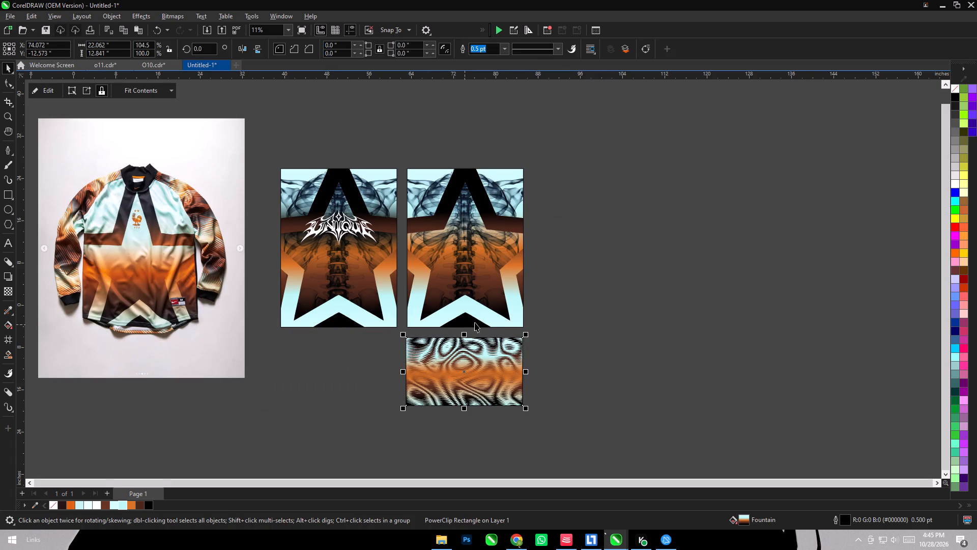
{"action": "left_click", "coordinate": [475, 317], "text": "shift"}
{"action": "key", "text": "c"}
Place a copy of the wave-patterned rectangle just below the UNIQUE jersey panel and centre it on that panel's width.
{"action": "left_click", "coordinate": [587, 368]}
{"action": "left_click_drag", "start_coordinate": [493, 373], "coordinate": [380, 368]}
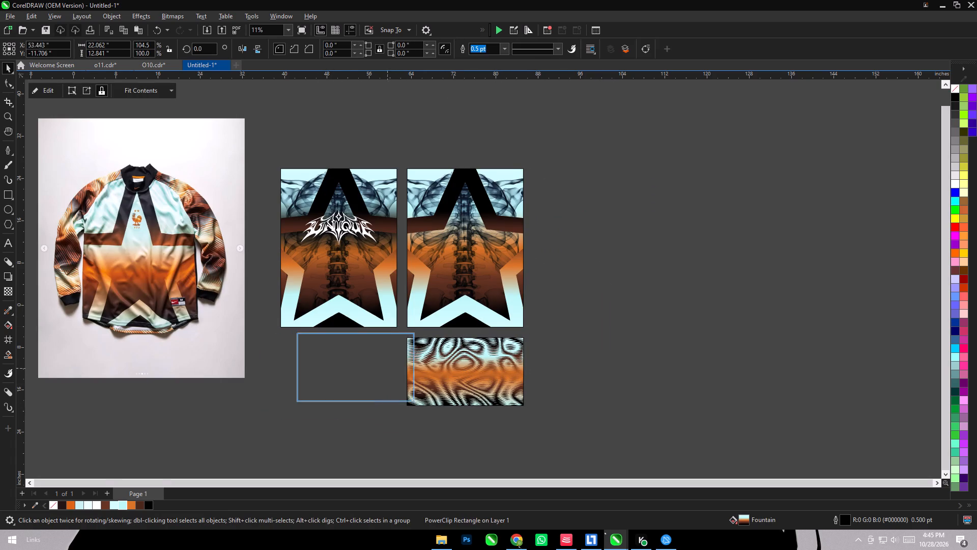
{"action": "left_click_drag", "start_coordinate": [380, 368], "coordinate": [363, 371]}
{"action": "right_click", "coordinate": [363, 371]}
{"action": "left_click", "coordinate": [368, 312], "text": "shift"}
{"action": "key", "text": "c"}
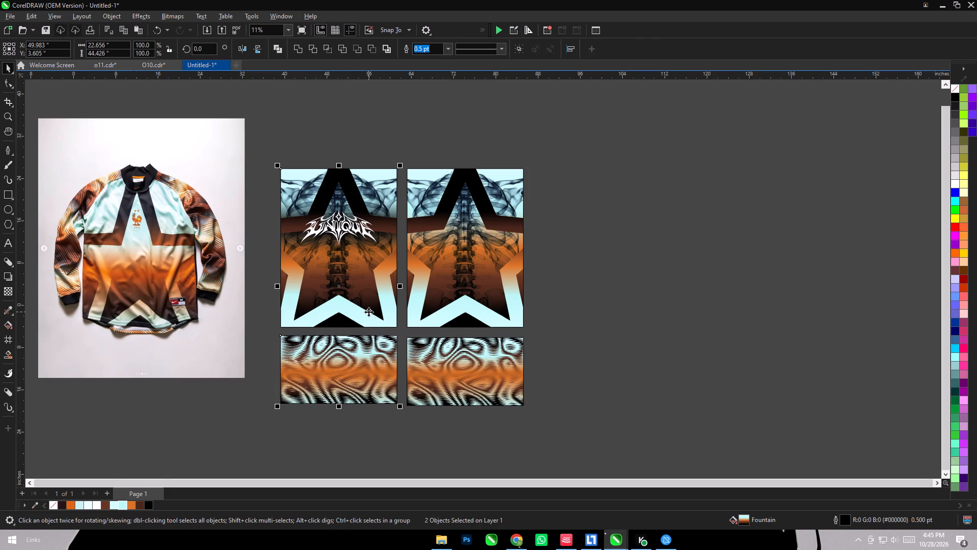
Align the two wave-patterned rectangles on a common horizontal centre line.
{"action": "left_click", "coordinate": [573, 374]}
{"action": "left_click", "coordinate": [472, 366]}
{"action": "left_click", "coordinate": [390, 364], "text": "shift"}
{"action": "key", "text": "e"}
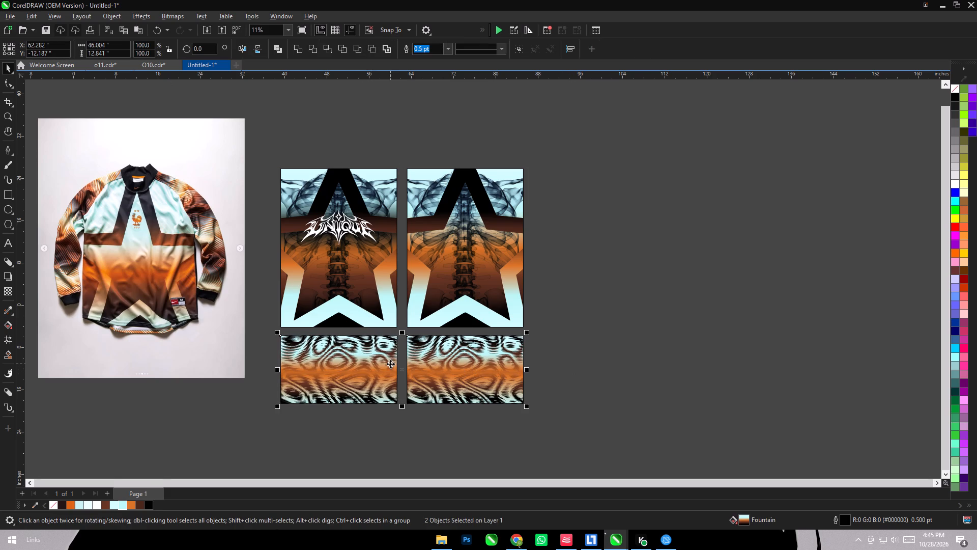
Copy the two star jersey panels with their wave-patterned rectangles from the untitled drawing and paste them into O10.cdr.
{"action": "left_click_drag", "start_coordinate": [653, 417], "coordinate": [640, 416]}
{"action": "scroll", "coordinate": [557, 191], "scroll_direction": "down", "scroll_amount": 4}
{"action": "left_click_drag", "start_coordinate": [574, 130], "coordinate": [390, 333]}
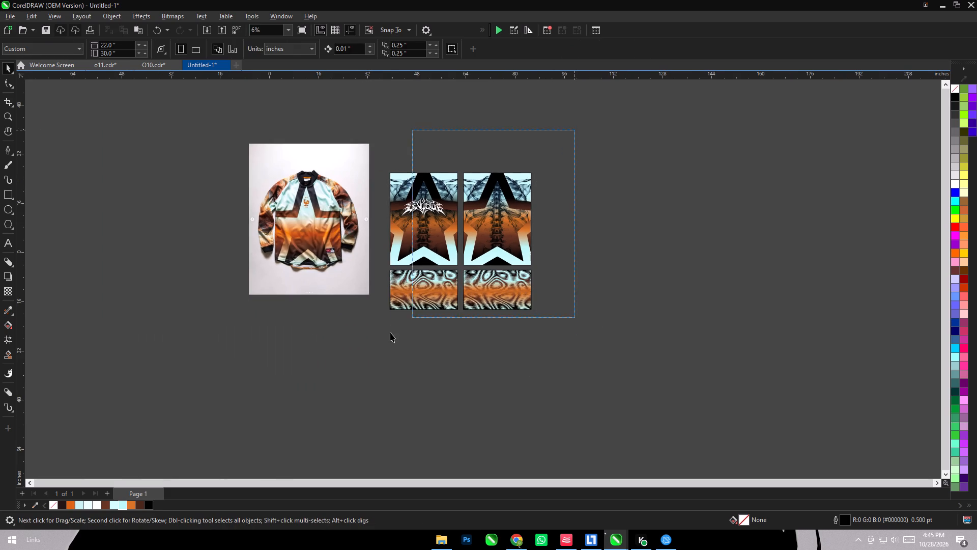
{"action": "left_click_drag", "start_coordinate": [390, 333], "coordinate": [365, 349]}
{"action": "key", "text": "ctrl+c"}
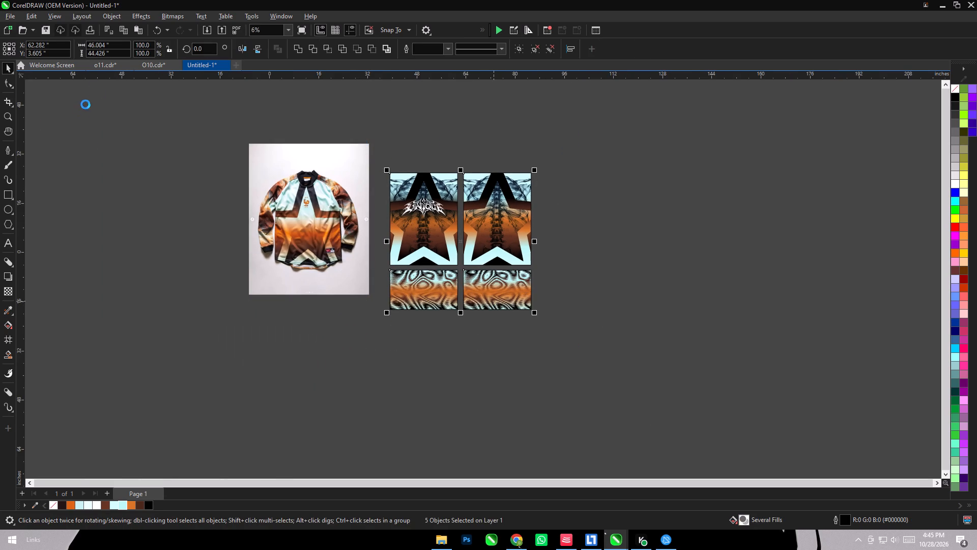
{"action": "left_click", "coordinate": [160, 61]}
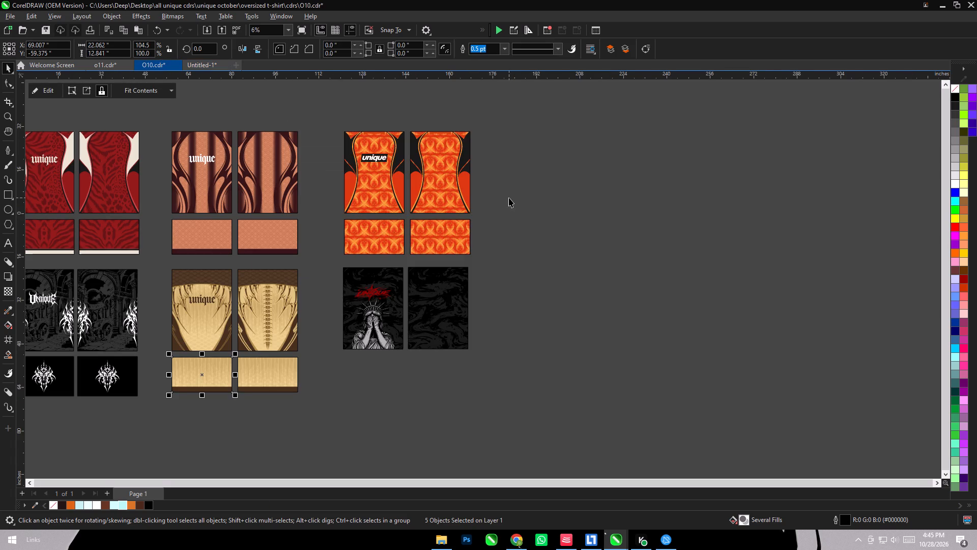
{"action": "scroll", "coordinate": [484, 251], "scroll_direction": "down", "scroll_amount": 5}
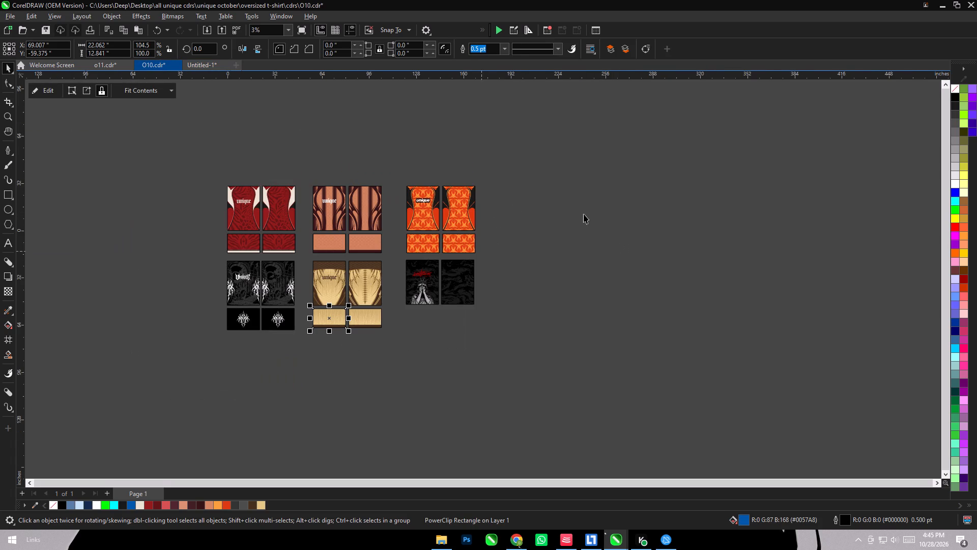
{"action": "right_click", "coordinate": [584, 214]}
{"action": "left_click", "coordinate": [648, 305]}
Move the pasted star jersey set beside the orange unique set, level with the upper row of designs.
{"action": "scroll", "coordinate": [500, 295], "scroll_direction": "up", "scroll_amount": 3}
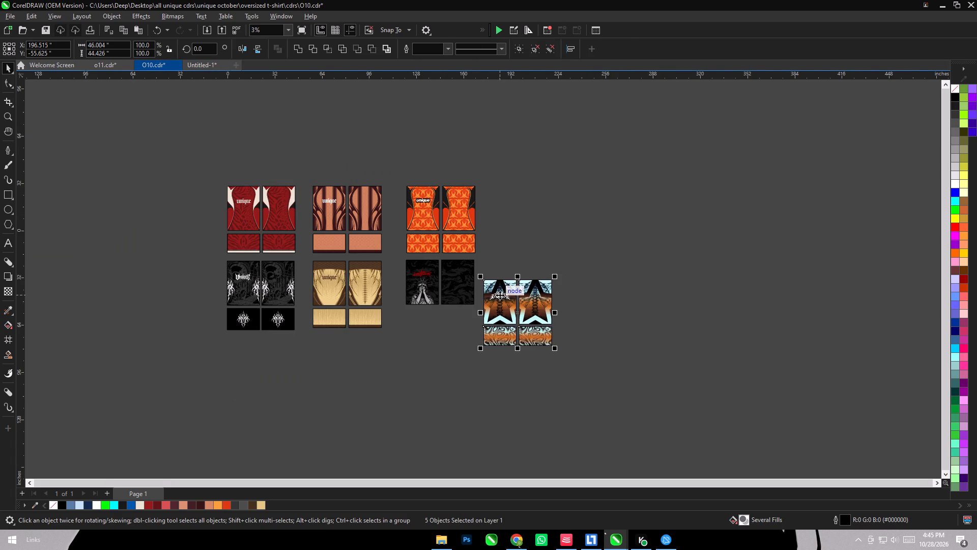
{"action": "scroll", "coordinate": [500, 295], "scroll_direction": "up", "scroll_amount": 3}
{"action": "left_click_drag", "start_coordinate": [500, 296], "coordinate": [519, 99]}
{"action": "left_click", "coordinate": [514, 99]}
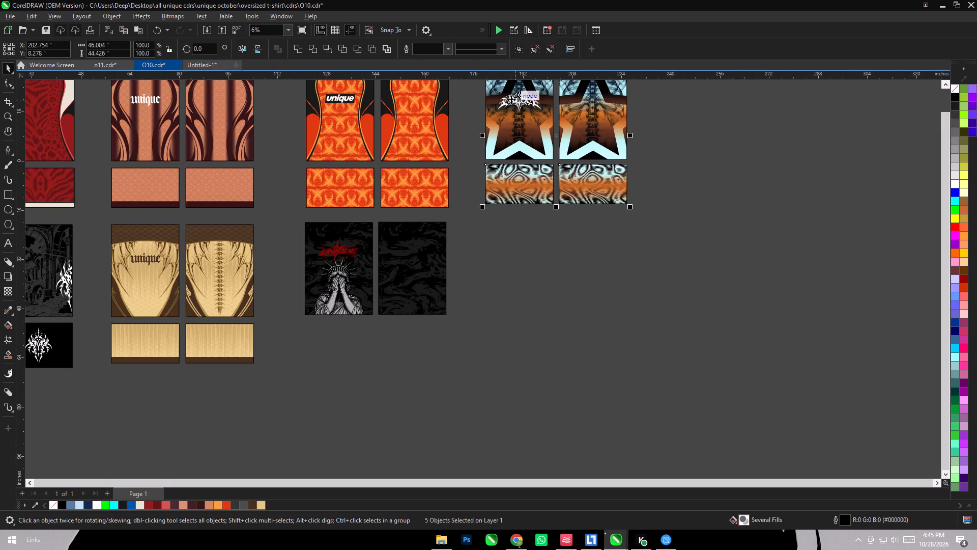
{"action": "left_click", "coordinate": [508, 99]}
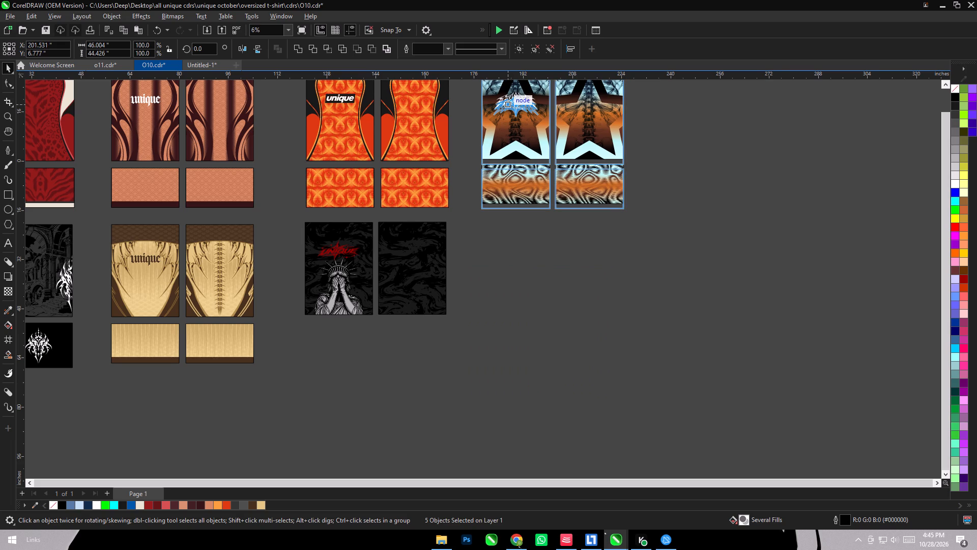
{"action": "left_click", "coordinate": [669, 326]}
Save the O10.cdr document.
{"action": "scroll", "coordinate": [493, 321], "scroll_direction": "down", "scroll_amount": 5}
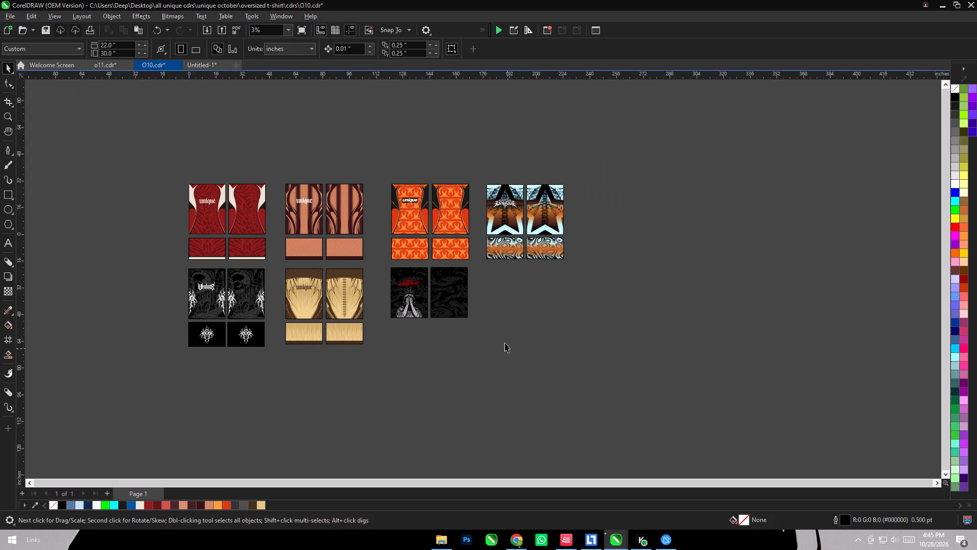
{"action": "left_click", "coordinate": [505, 345]}
{"action": "key", "text": "ctrl+s"}
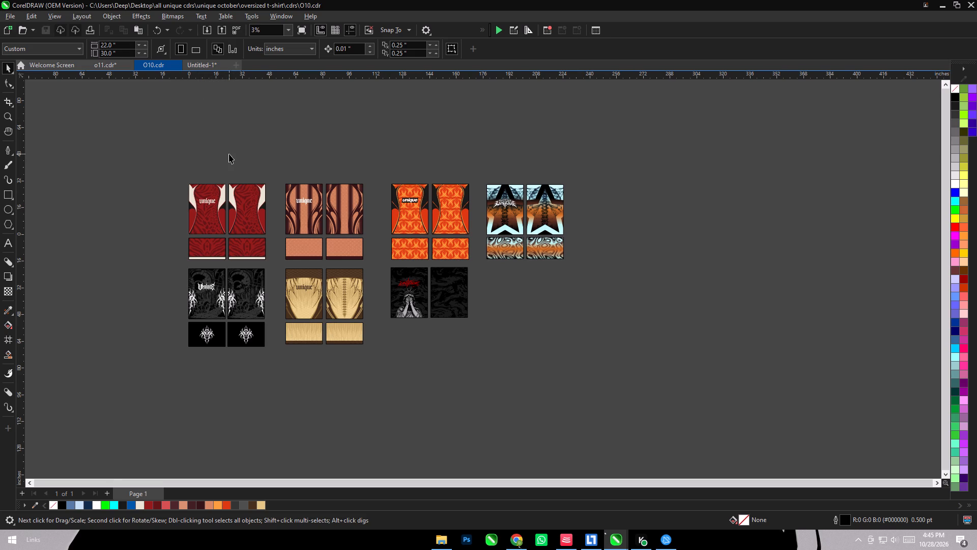
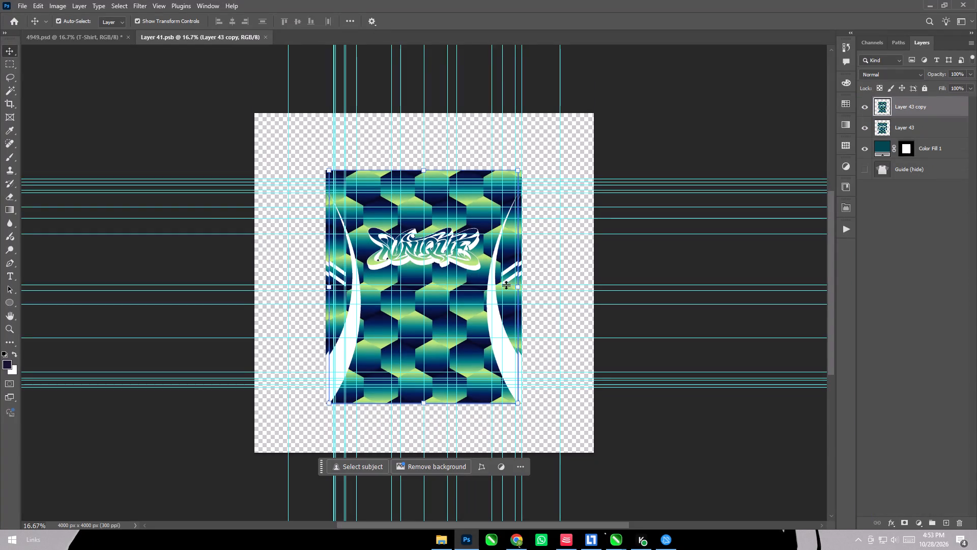
{"action": "left_click_drag", "start_coordinate": [523, 288], "coordinate": [513, 288], "text": "shift"}
{"action": "left_click", "coordinate": [505, 20]}
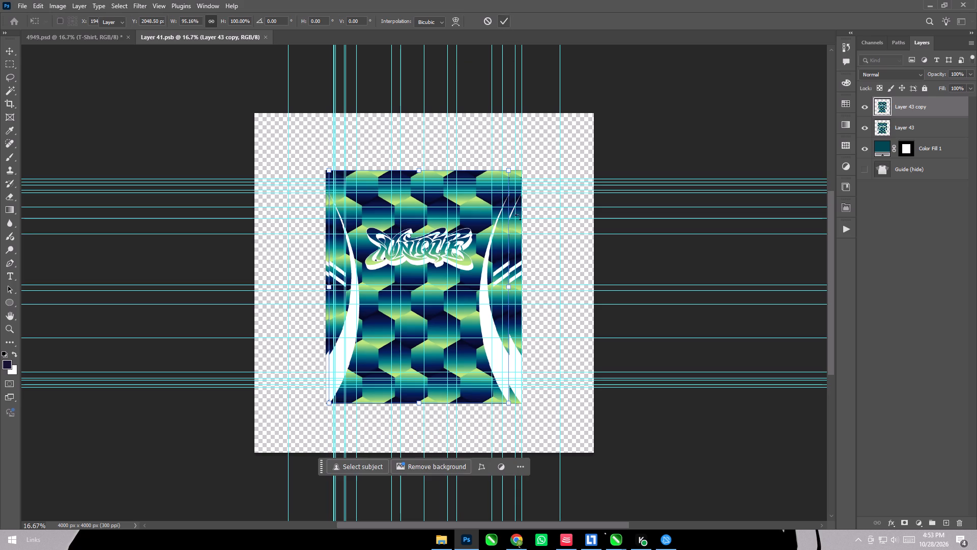
Centre Layer 43 copy and Layer 43 horizontally on each other, save Layer 41.psb and return to the 4949.psd mockup.
{"action": "left_click", "coordinate": [903, 129], "text": "shift"}
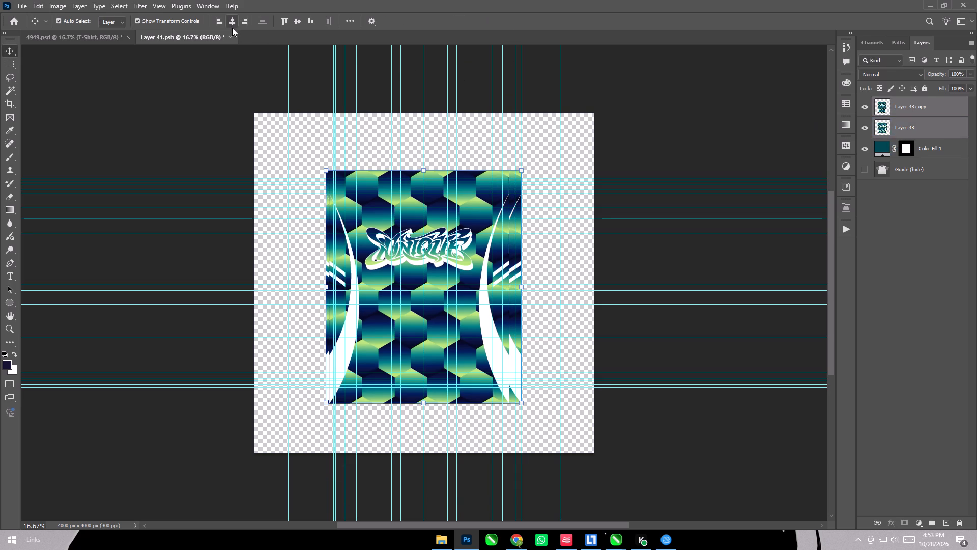
{"action": "left_click", "coordinate": [232, 28]}
{"action": "left_click", "coordinate": [156, 159]}
{"action": "key", "text": "ctrl+s"}
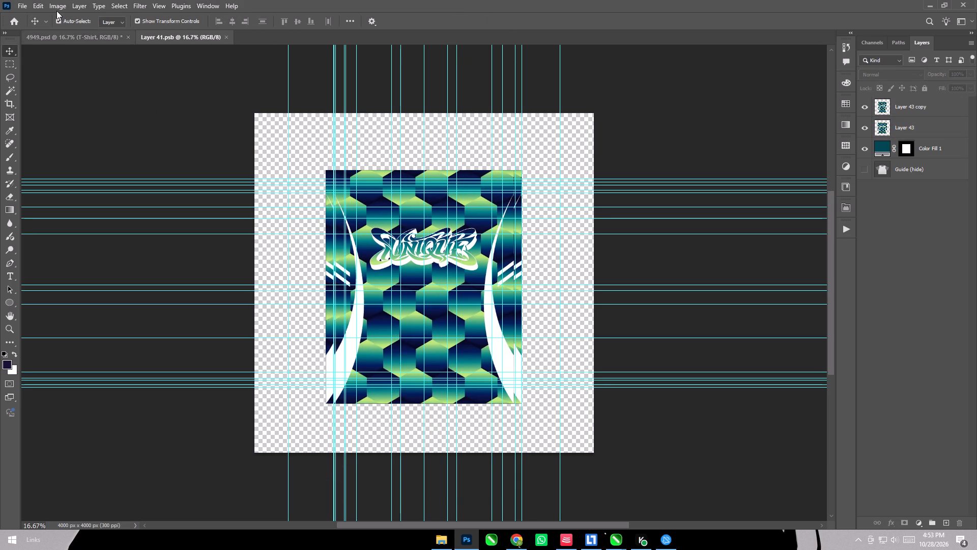
{"action": "left_click", "coordinate": [62, 37]}
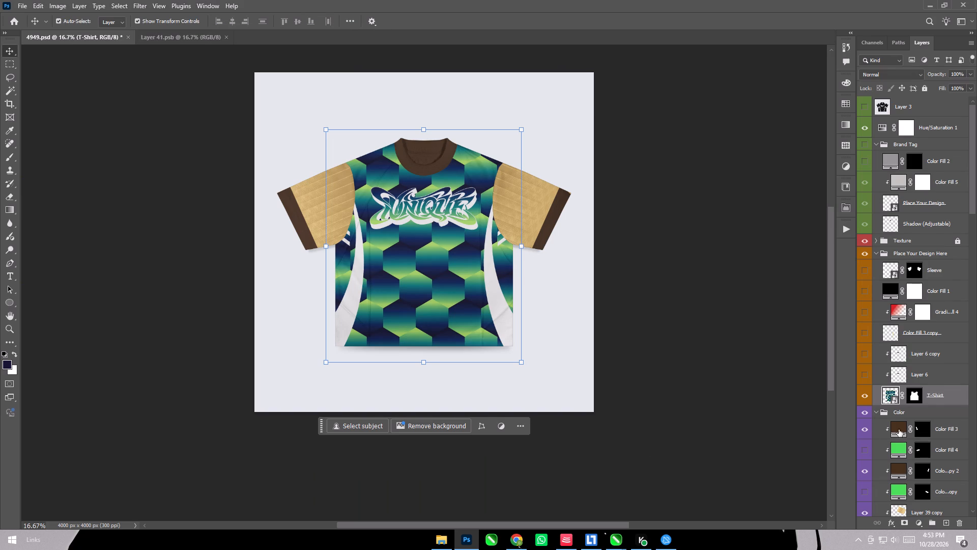
Delete the old sleeve artwork layers from Layer 38 copy down through Layer 28 in the Color group.
{"action": "scroll", "coordinate": [907, 428], "scroll_direction": "down", "scroll_amount": 5}
{"action": "scroll", "coordinate": [923, 190], "scroll_direction": "down", "scroll_amount": 7}
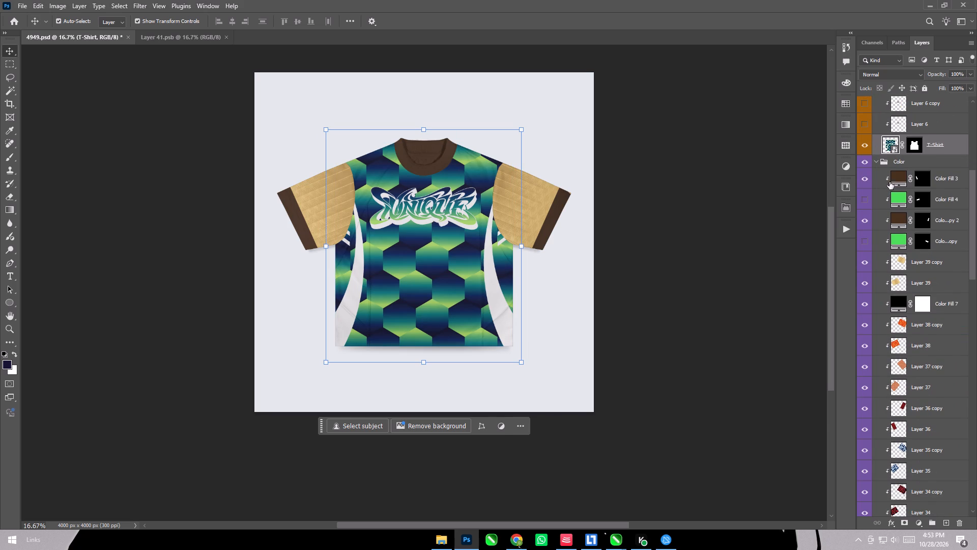
{"action": "scroll", "coordinate": [903, 248], "scroll_direction": "down", "scroll_amount": 6}
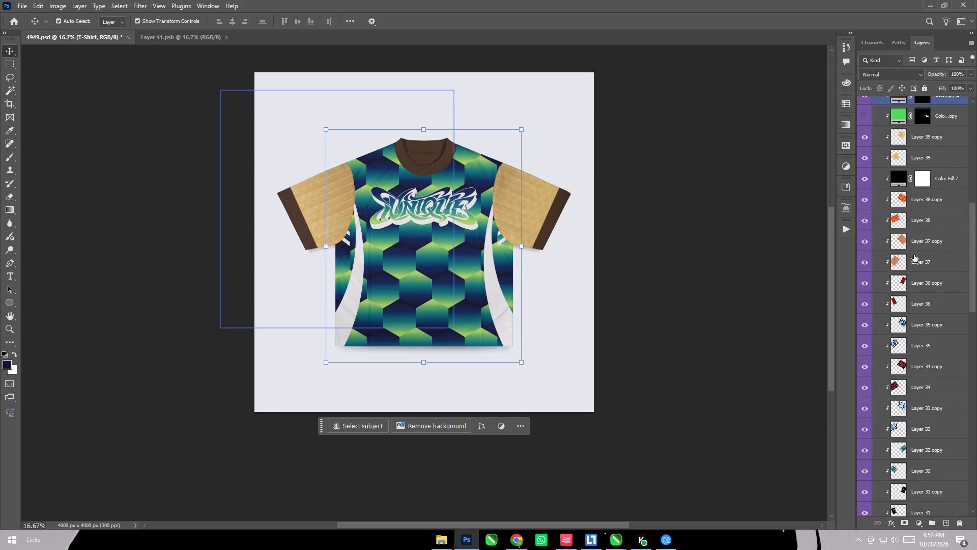
{"action": "left_click", "coordinate": [949, 207]}
{"action": "scroll", "coordinate": [945, 363], "scroll_direction": "down", "scroll_amount": 8}
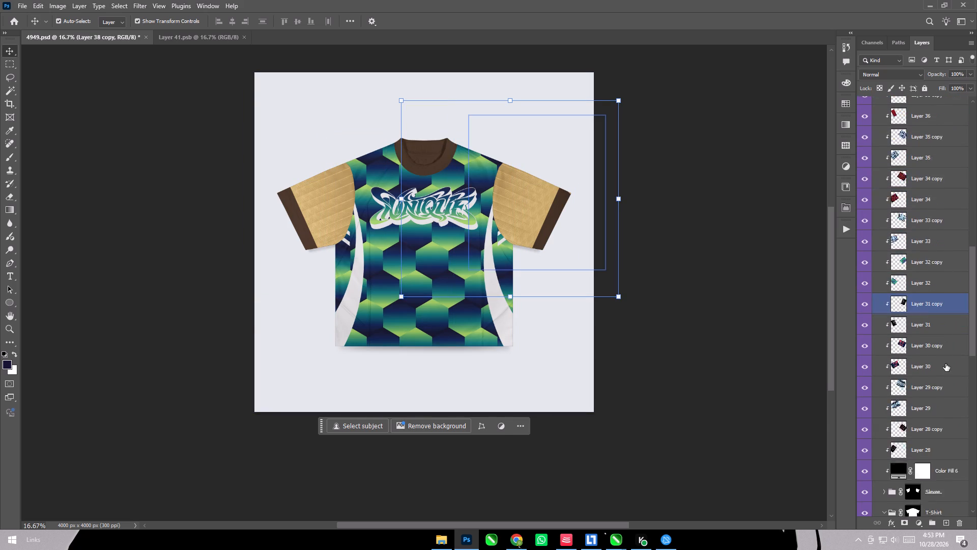
{"action": "scroll", "coordinate": [945, 364], "scroll_direction": "down", "scroll_amount": 4}
{"action": "left_click", "coordinate": [945, 389], "text": "shift"}
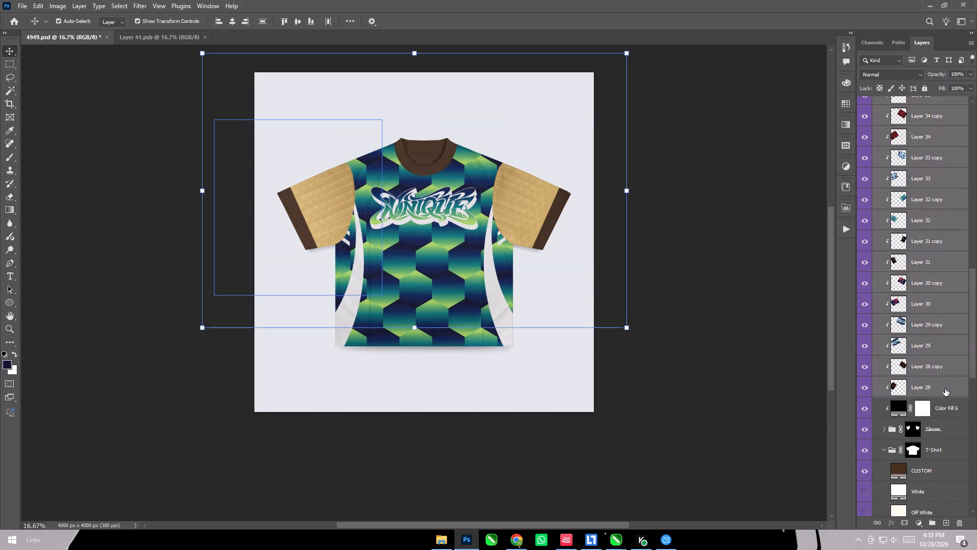
{"action": "key", "text": "Delete"}
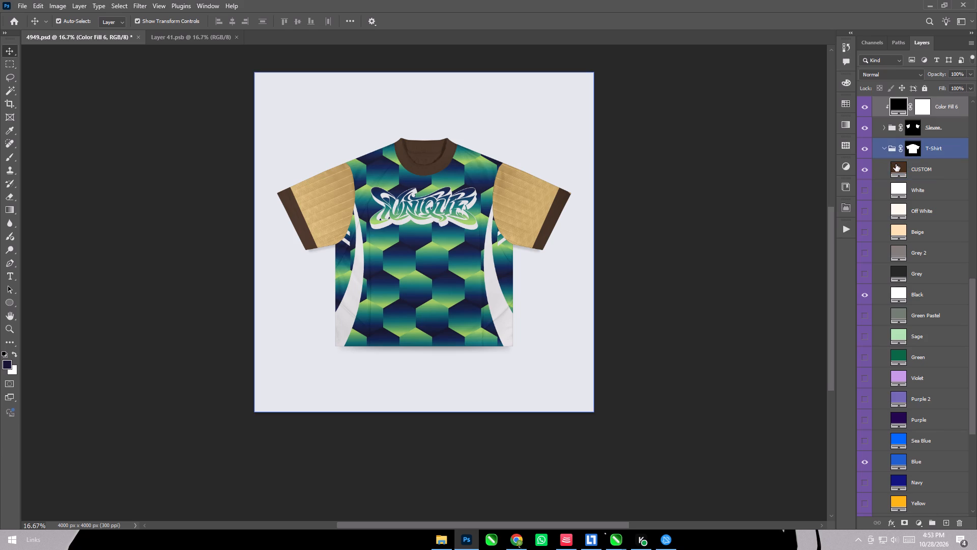
Set the CUSTOM fill colour in the T-Shirt colour group to 090c2f.
{"action": "double_click", "coordinate": [896, 164]}
{"action": "key", "text": "ctrl+v"}
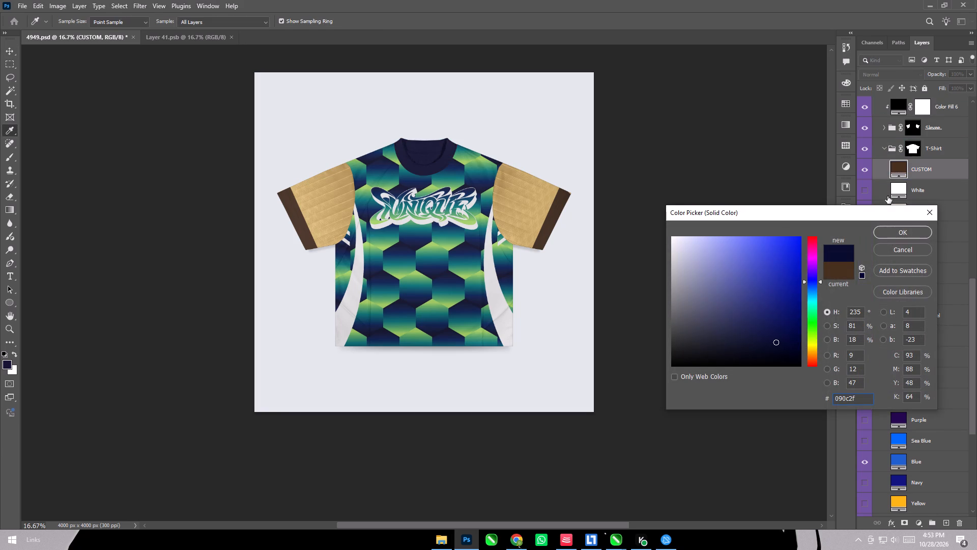
{"action": "left_click", "coordinate": [897, 227]}
Delete the preset colour fills from White through Maroon in the T-Shirt group, keeping only CUSTOM.
{"action": "left_click", "coordinate": [925, 190]}
{"action": "scroll", "coordinate": [921, 223], "scroll_direction": "down", "scroll_amount": 11}
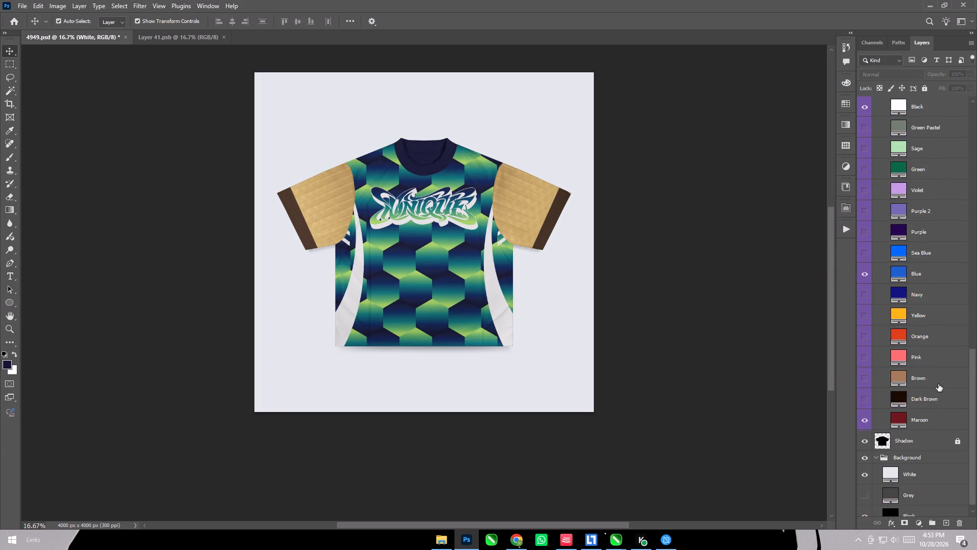
{"action": "left_click", "coordinate": [938, 400], "text": "shift"}
{"action": "key", "text": "Delete"}
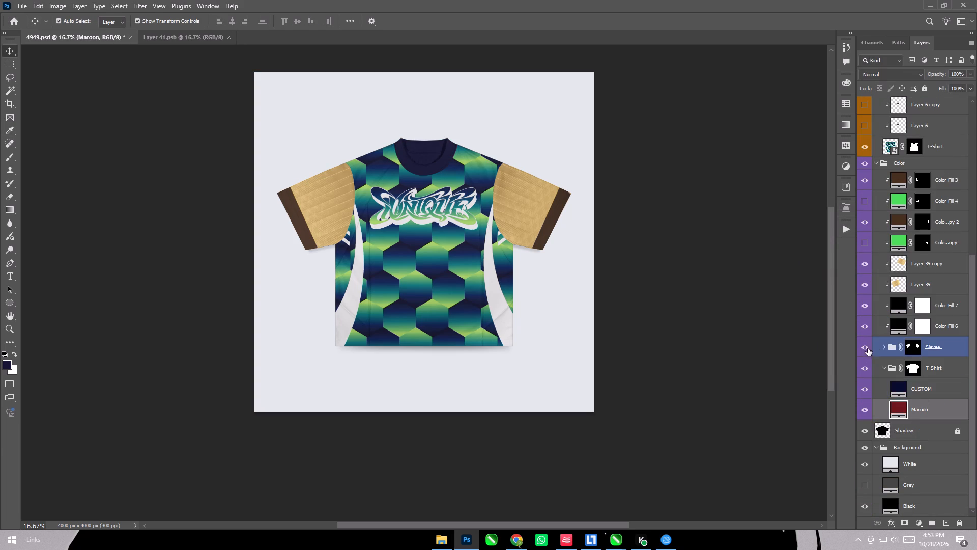
{"action": "left_click", "coordinate": [915, 411]}
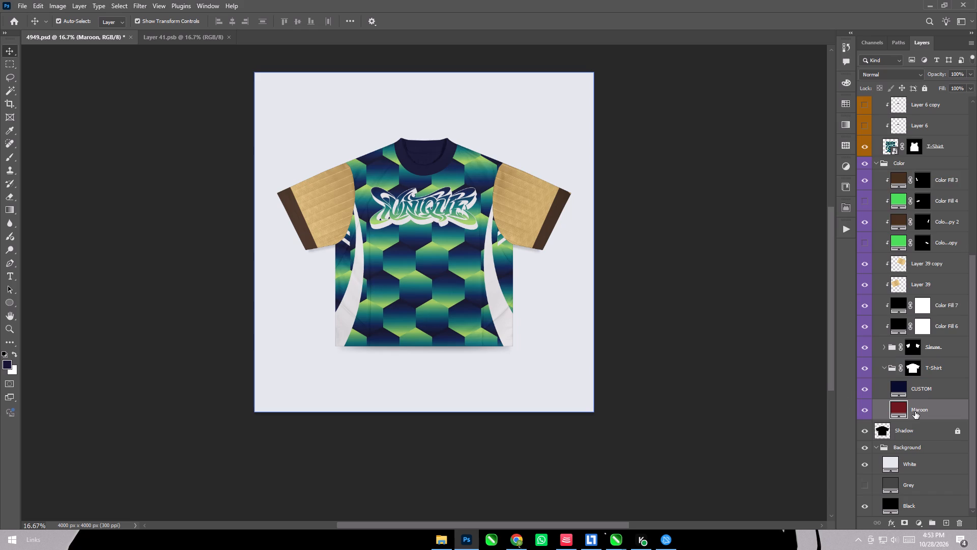
{"action": "key", "text": "Delete"}
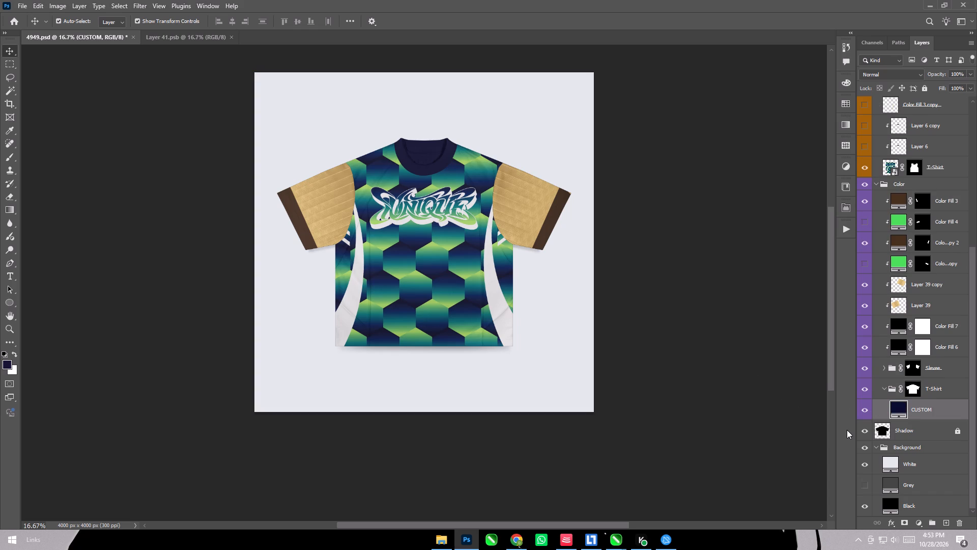
Check the CUSTOM and Color Fill 7 layers by toggling their visibility, and delete Color Fill 7 and Color Fill 6.
{"action": "left_click", "coordinate": [860, 412]}
{"action": "left_click", "coordinate": [860, 412]}
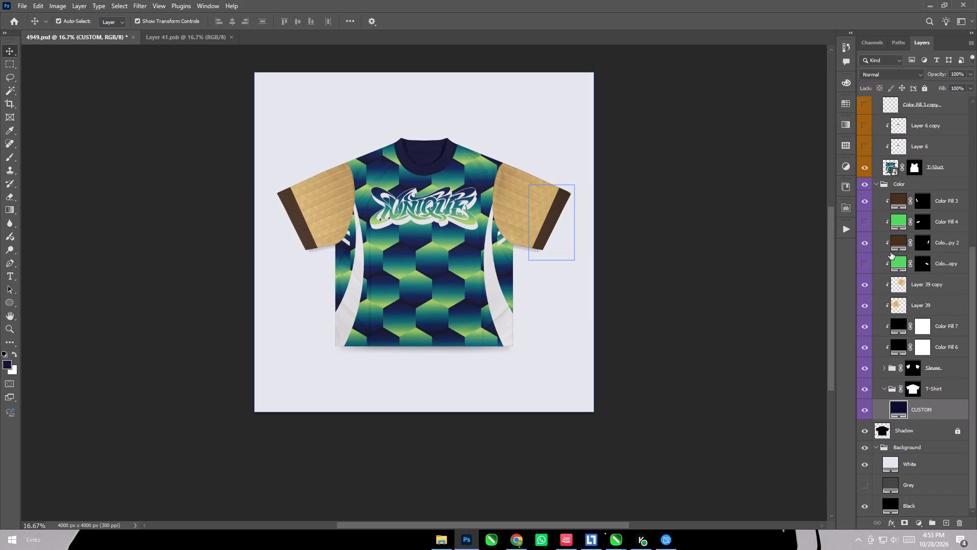
{"action": "left_click", "coordinate": [863, 325]}
{"action": "left_click", "coordinate": [863, 325]}
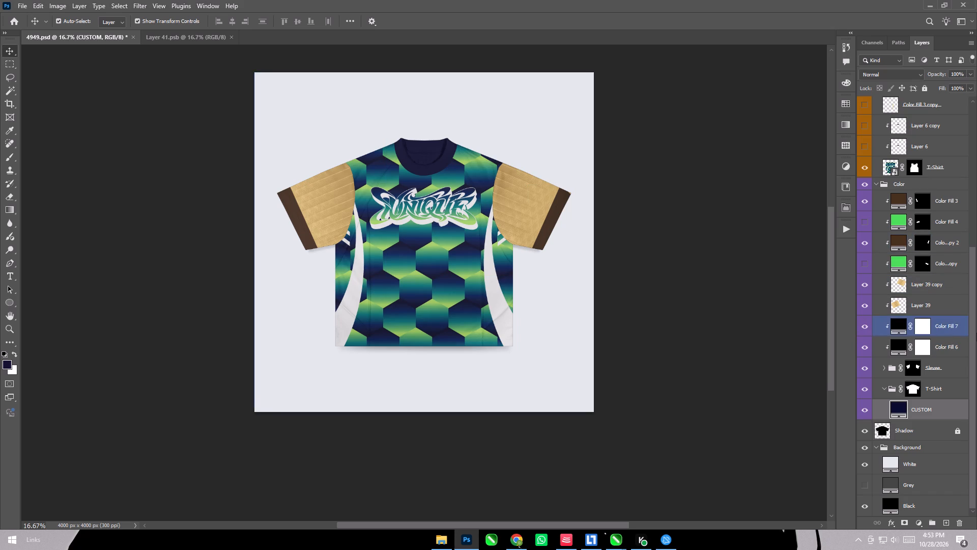
{"action": "left_click", "coordinate": [954, 327], "text": "shift"}
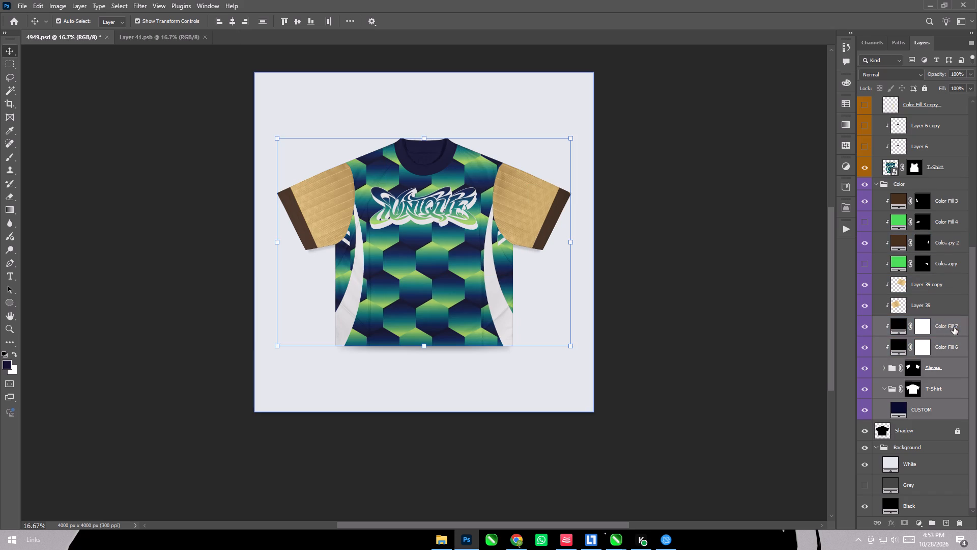
{"action": "left_click", "coordinate": [776, 313]}
{"action": "left_click", "coordinate": [958, 327]}
{"action": "left_click", "coordinate": [955, 340], "text": "shift"}
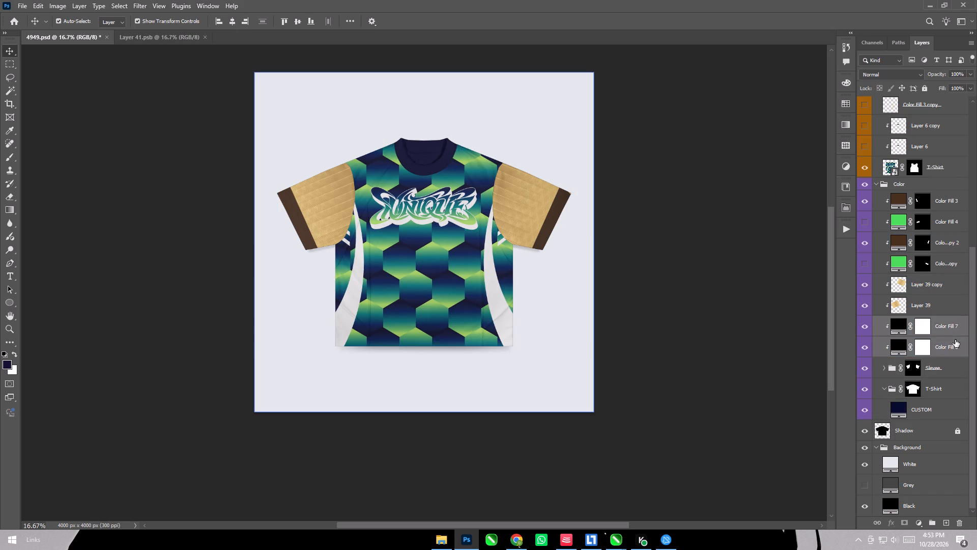
{"action": "key", "text": "Delete"}
{"action": "left_click", "coordinate": [712, 255]}
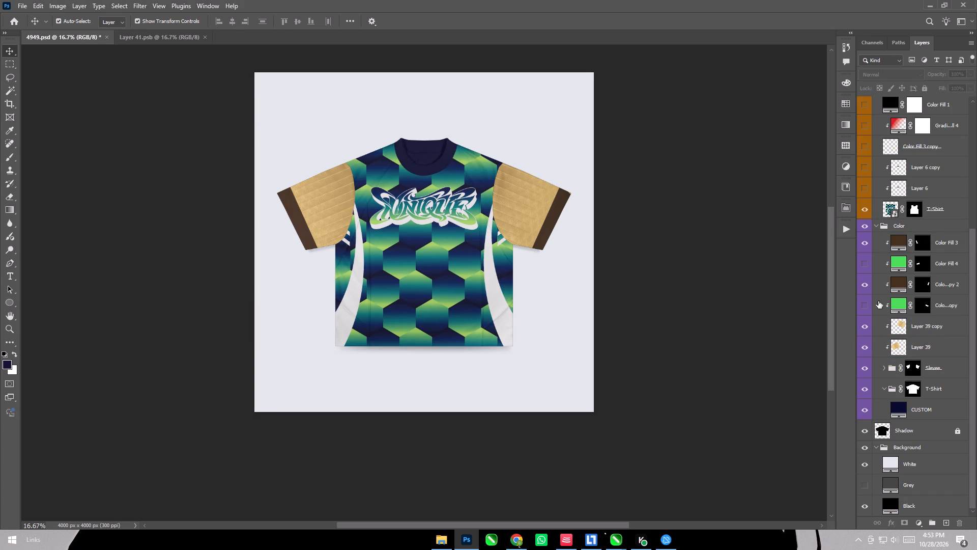
Hide the two brown sleeve-cuff fills, Color Fill 3 and its copy 2.
{"action": "left_click", "coordinate": [865, 286]}
{"action": "left_click", "coordinate": [865, 241]}
{"action": "left_click", "coordinate": [715, 317]}
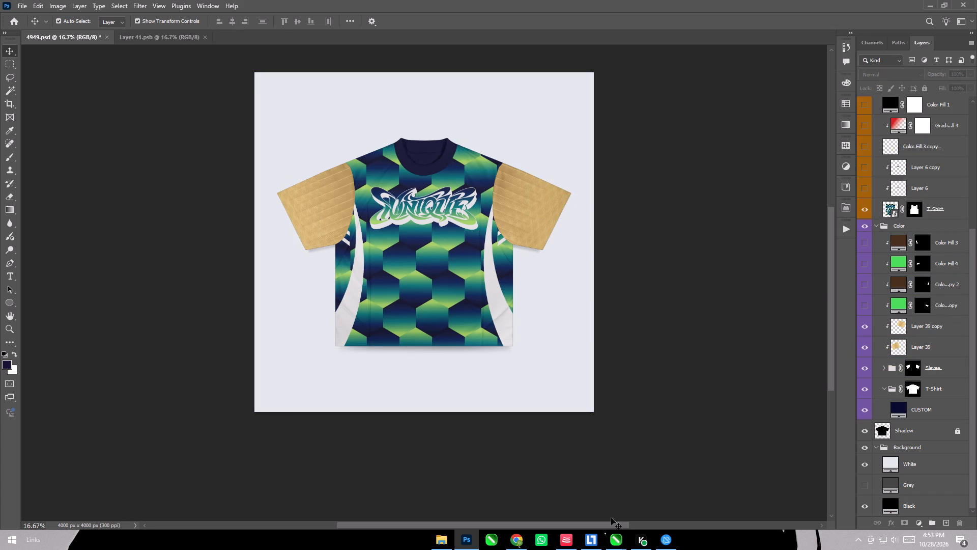
Switch to o11.cdr in CorelDRAW and place a duplicate of the green-blue back panel in the empty space beside the designs.
{"action": "left_click", "coordinate": [615, 545]}
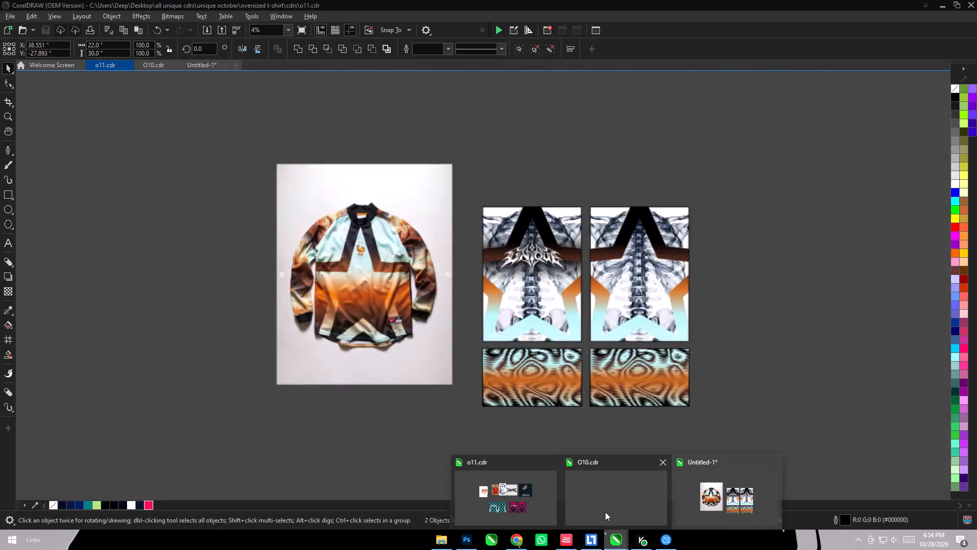
{"action": "left_click", "coordinate": [541, 498]}
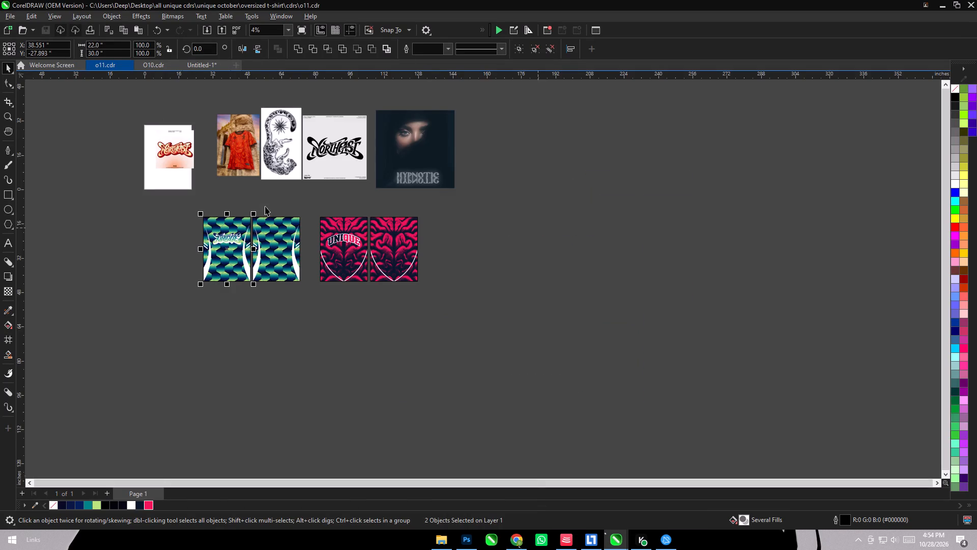
{"action": "left_click", "coordinate": [262, 200]}
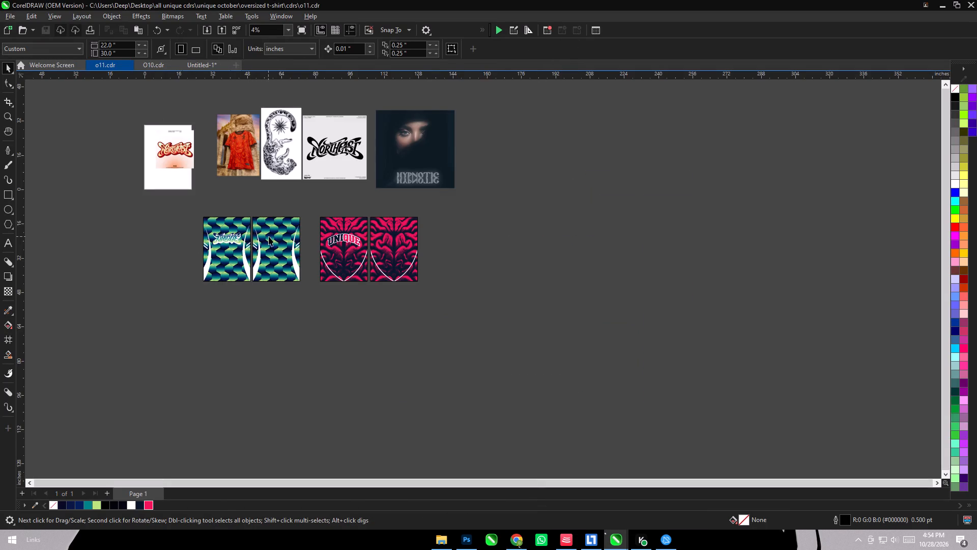
{"action": "left_click_drag", "start_coordinate": [276, 236], "coordinate": [568, 285]}
{"action": "right_click", "coordinate": [568, 285]}
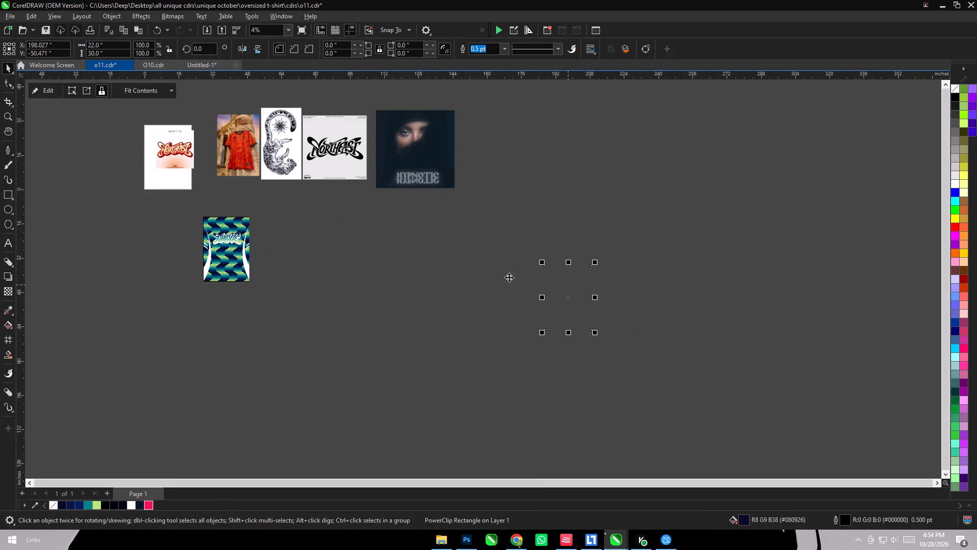
Edit the duplicate panel's PowerClip contents and delete the white side curves and stripes, leaving only the geometric pattern.
{"action": "left_click", "coordinate": [59, 92]}
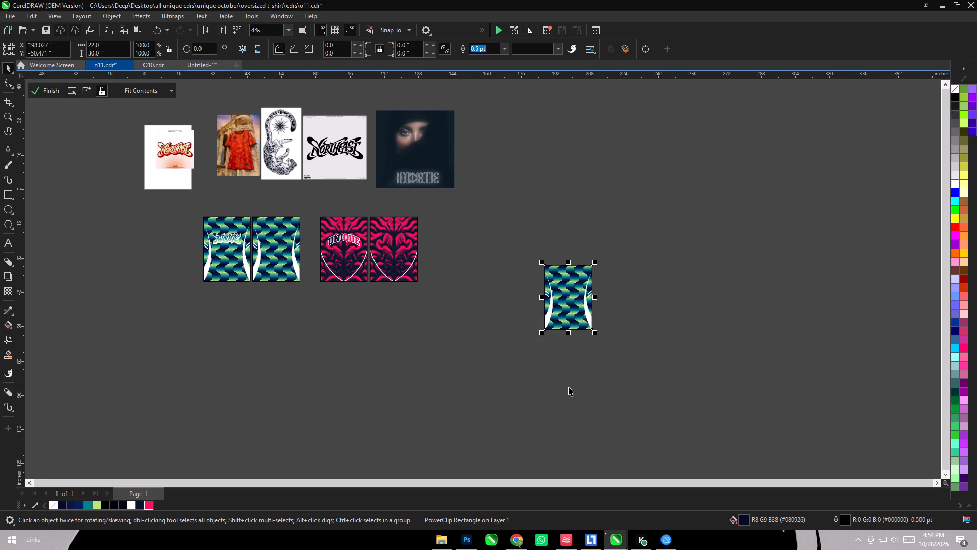
{"action": "left_click_drag", "start_coordinate": [497, 362], "coordinate": [618, 268]}
{"action": "key", "text": "Delete"}
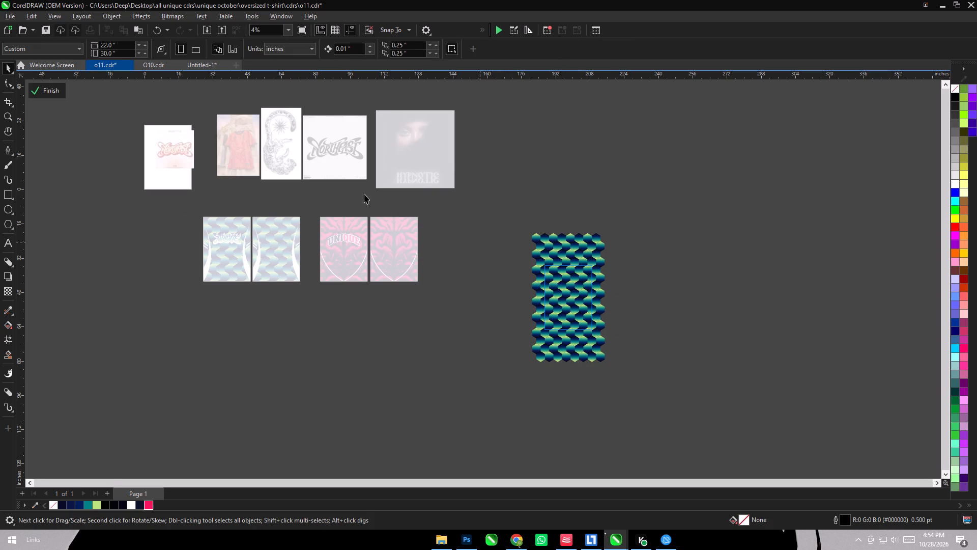
{"action": "left_click", "coordinate": [59, 94]}
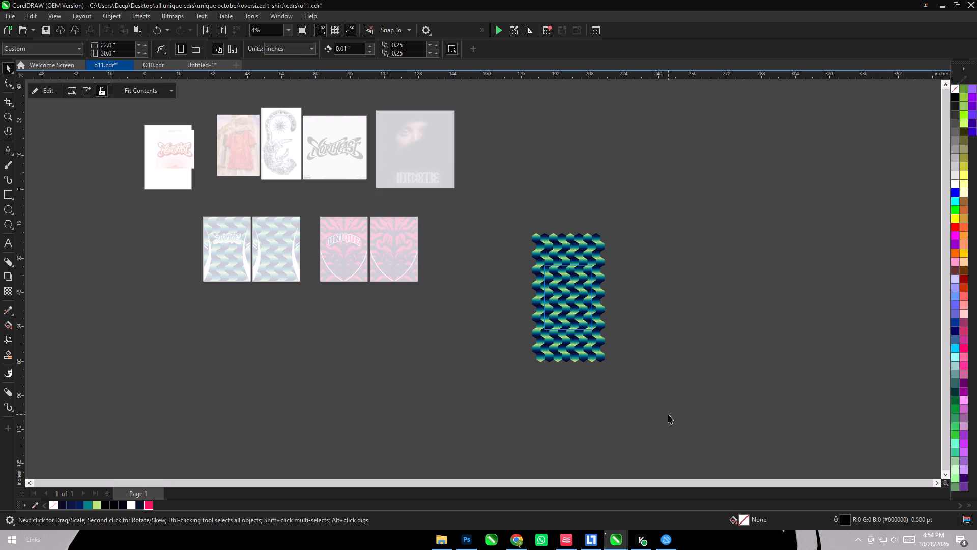
Copy the pattern-only panel to the clipboard, delete it from the page and switch to Photoshop.
{"action": "key", "text": "ctrl+c"}
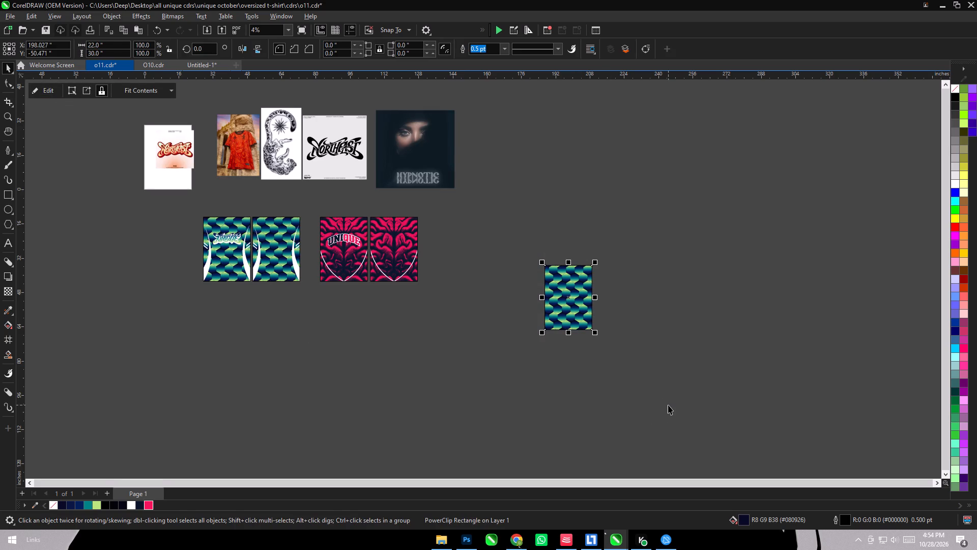
{"action": "key", "text": "Delete"}
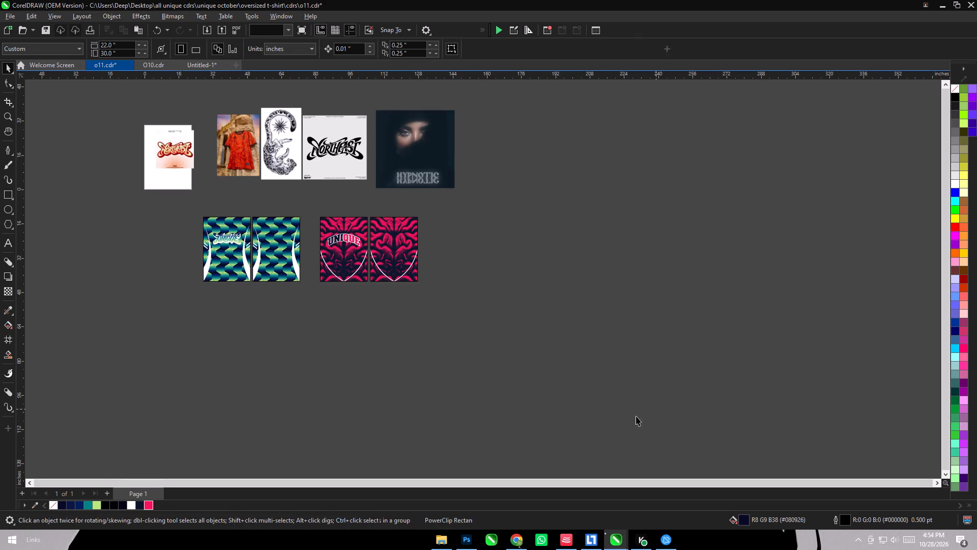
{"action": "left_click", "coordinate": [463, 531]}
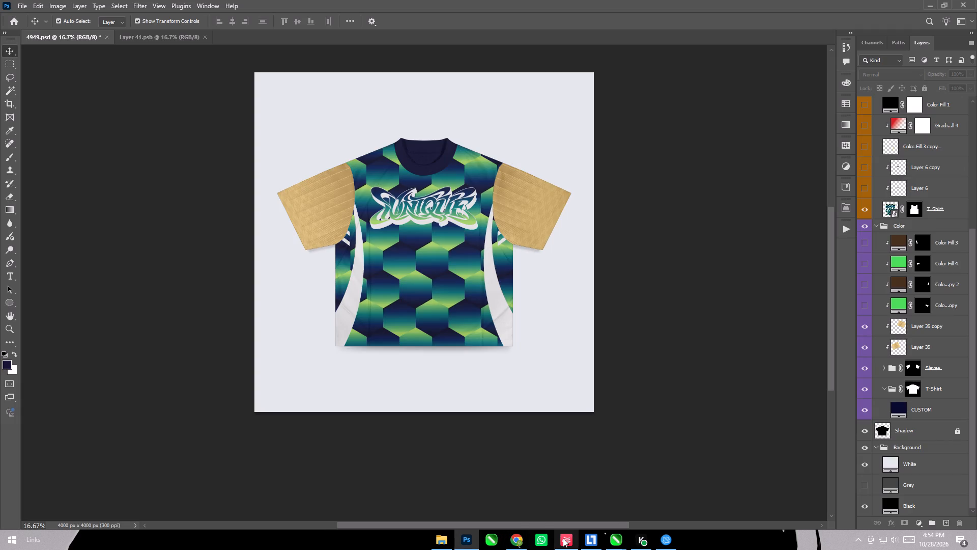
Switch to the BitChord music player and turn on the romanised pronunciation for the current song's lyrics.
{"action": "left_click", "coordinate": [563, 538]}
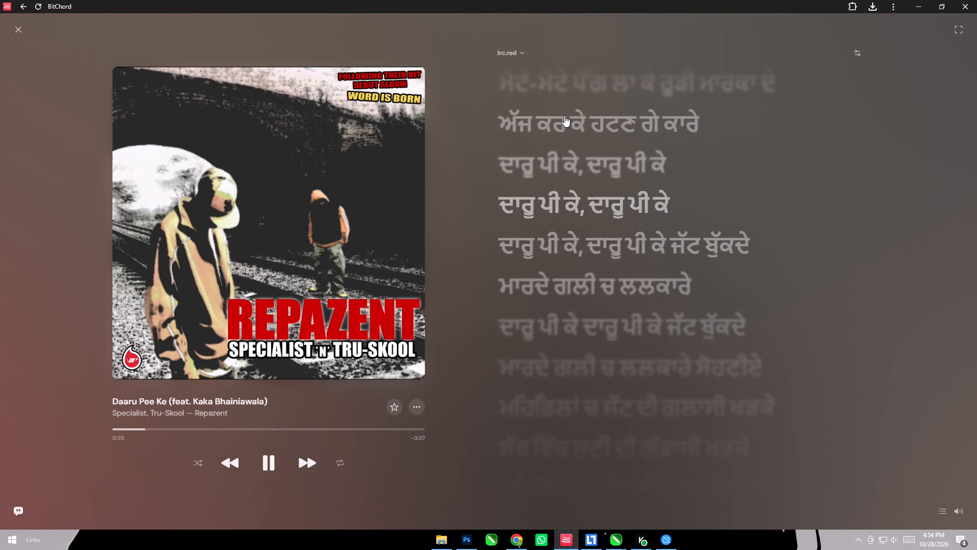
{"action": "scroll", "coordinate": [906, 182], "scroll_direction": "up", "scroll_amount": 4}
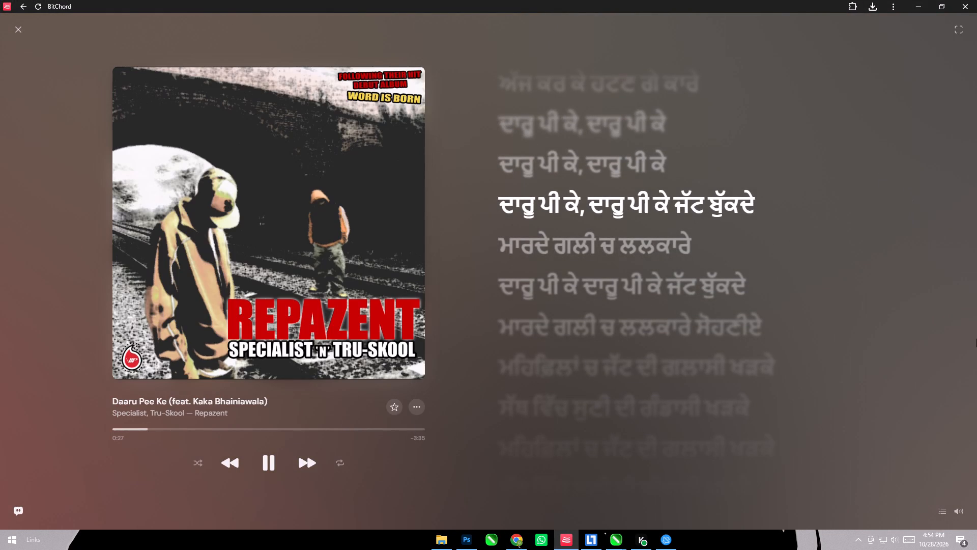
{"action": "scroll", "coordinate": [613, 243], "scroll_direction": "up", "scroll_amount": 5}
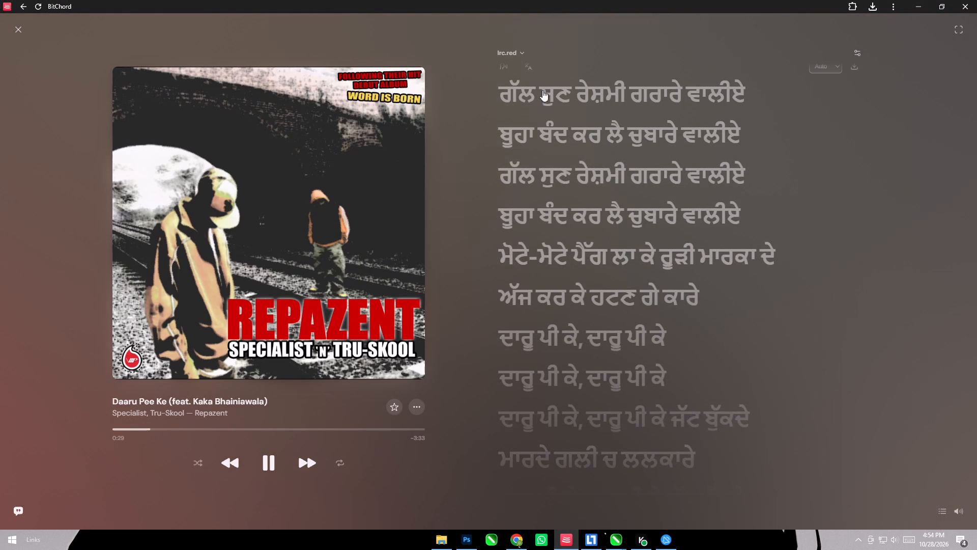
{"action": "scroll", "coordinate": [514, 74], "scroll_direction": "up", "scroll_amount": 4}
{"action": "left_click", "coordinate": [501, 78]}
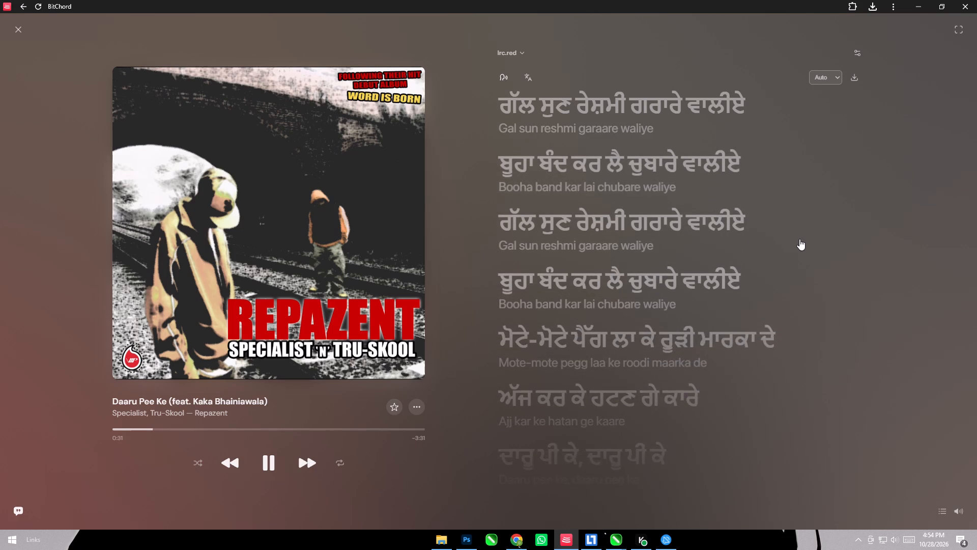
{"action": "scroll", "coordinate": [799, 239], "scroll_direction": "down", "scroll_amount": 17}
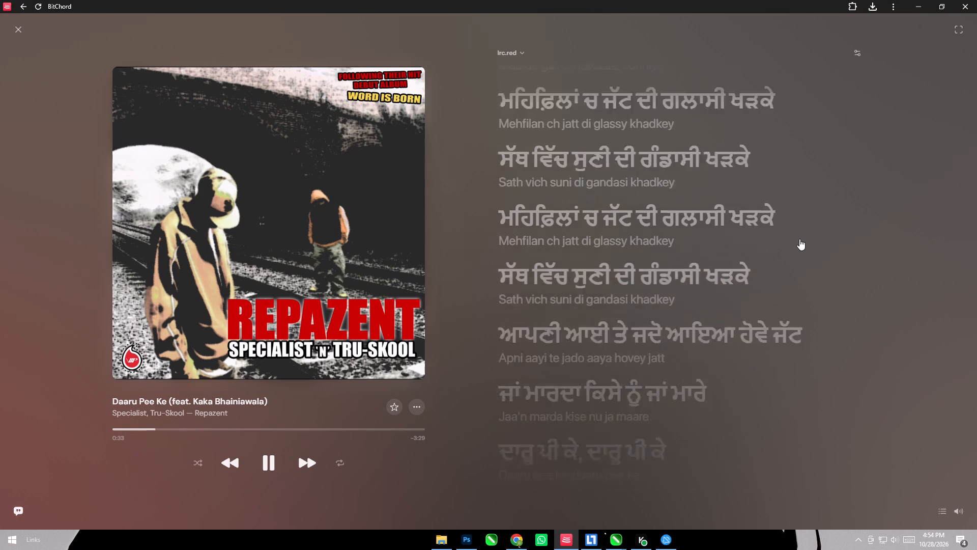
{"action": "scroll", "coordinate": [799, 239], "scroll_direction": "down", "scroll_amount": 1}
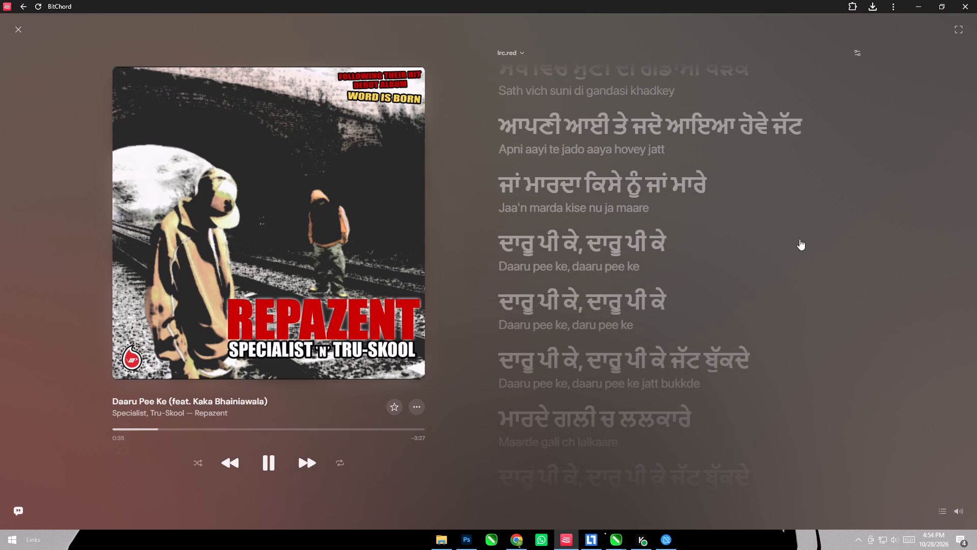
Return to Photoshop and paste the copied geometric pattern above Layer 39 copy in 4949.psd.
{"action": "left_click", "coordinate": [915, 0]}
{"action": "scroll", "coordinate": [926, 335], "scroll_direction": "down", "scroll_amount": 5}
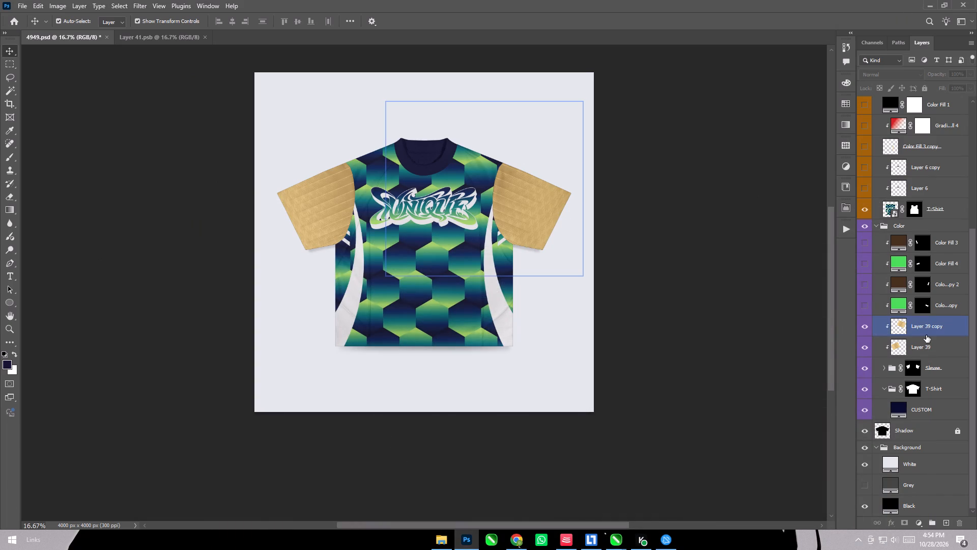
{"action": "scroll", "coordinate": [910, 414], "scroll_direction": "up", "scroll_amount": 1}
{"action": "left_click", "coordinate": [920, 342]}
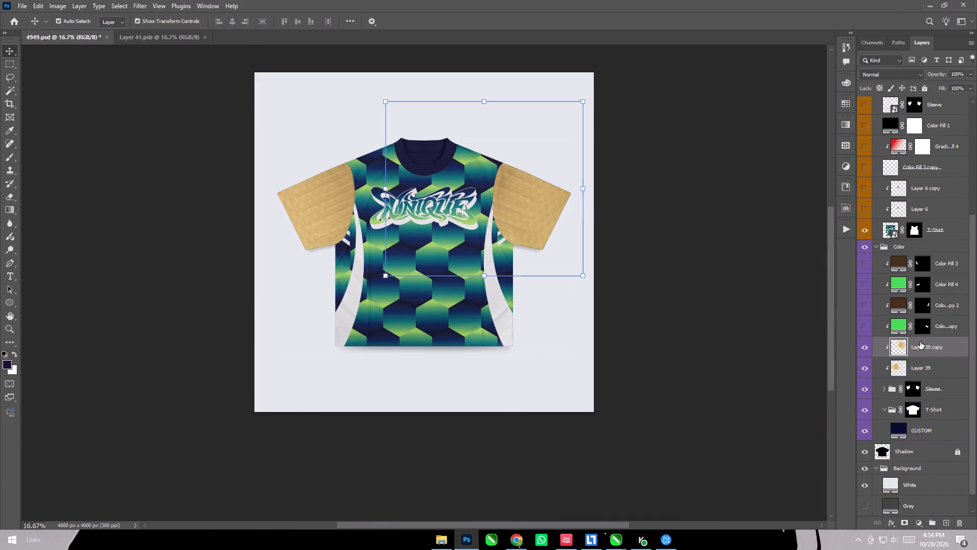
{"action": "key", "text": "ctrl+v"}
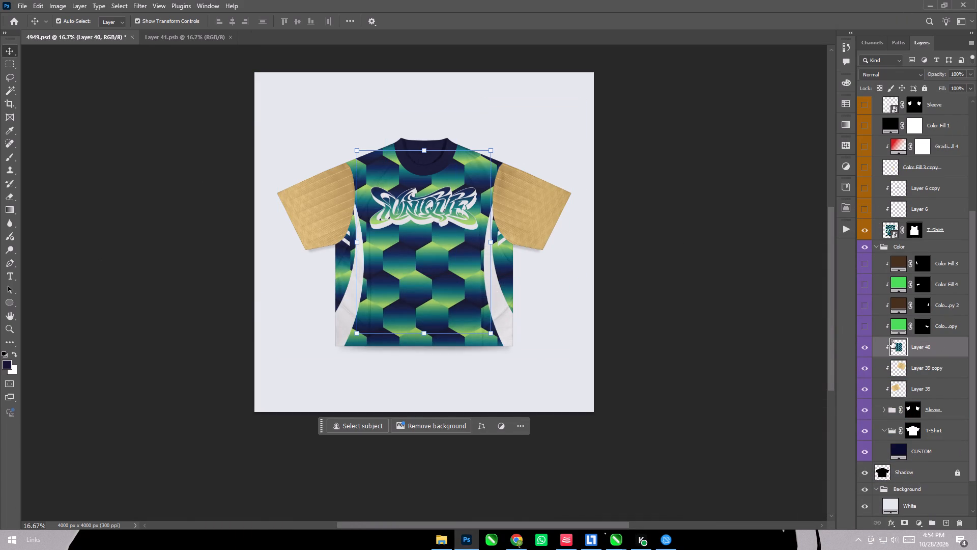
Rotate the pasted pattern about 29° and scale it to about 114% so it covers the t-shirt's left-hand sleeve.
{"action": "left_click", "coordinate": [494, 151]}
{"action": "left_click_drag", "start_coordinate": [505, 137], "coordinate": [512, 155]}
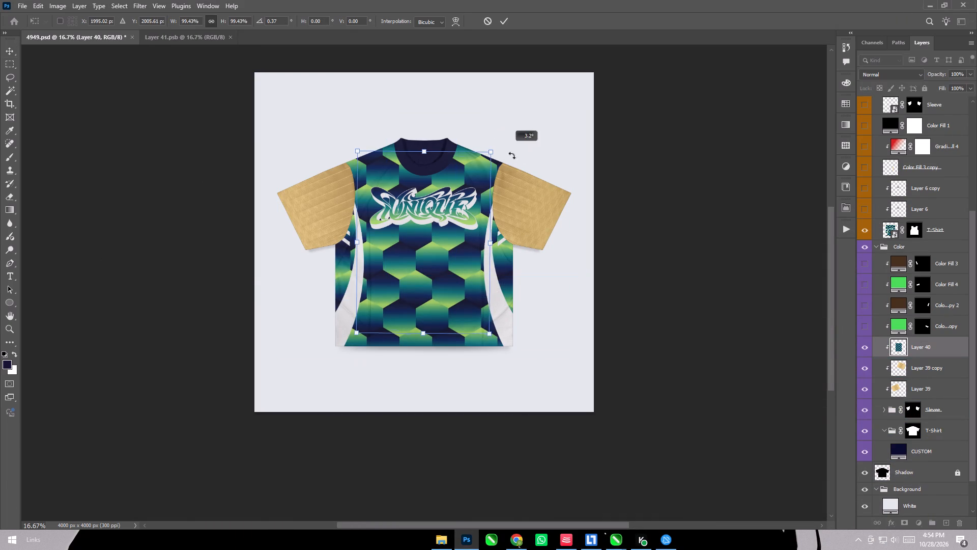
{"action": "left_click_drag", "start_coordinate": [512, 155], "coordinate": [523, 201]}
{"action": "left_click_drag", "start_coordinate": [500, 197], "coordinate": [416, 164]}
{"action": "left_click_drag", "start_coordinate": [444, 164], "coordinate": [487, 150]}
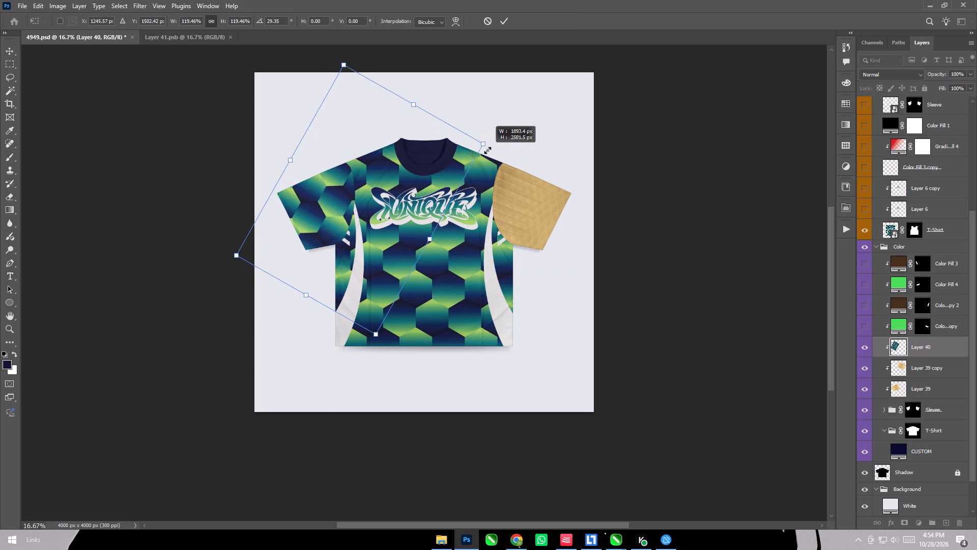
{"action": "left_click_drag", "start_coordinate": [487, 150], "coordinate": [474, 150]}
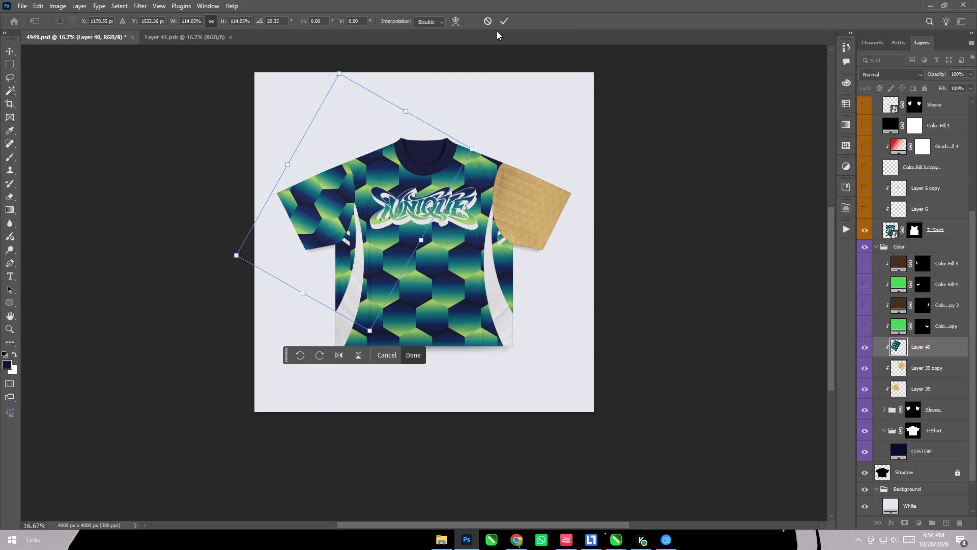
{"action": "left_click", "coordinate": [506, 19]}
Duplicate the sleeve pattern layer, flip the copy horizontally and place it over the tan right-hand sleeve.
{"action": "left_click", "coordinate": [940, 341]}
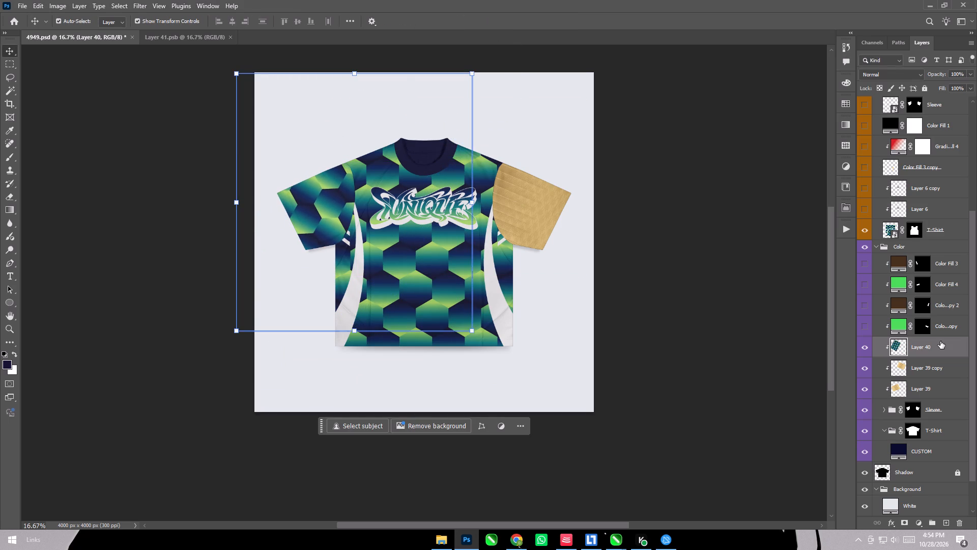
{"action": "key", "text": "ctrl+j"}
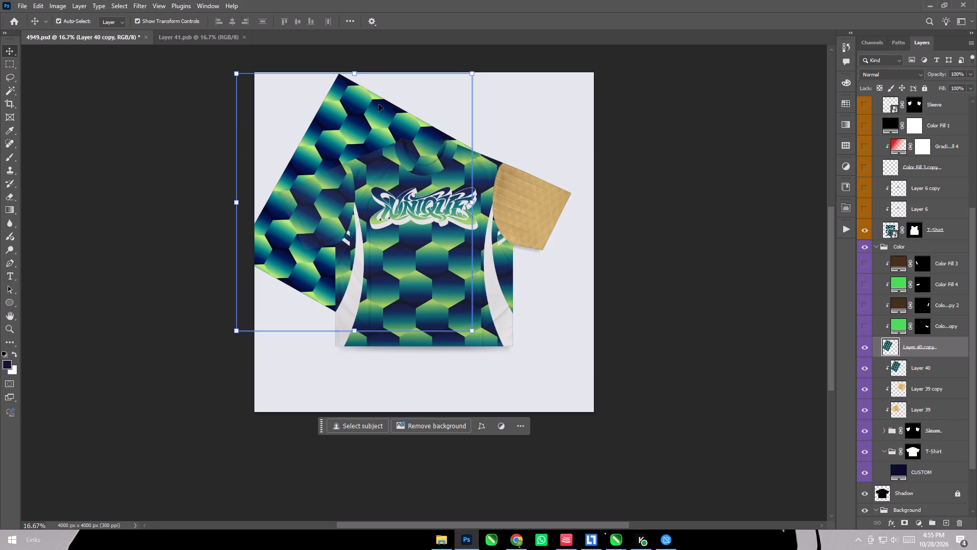
{"action": "left_click", "coordinate": [42, 2]}
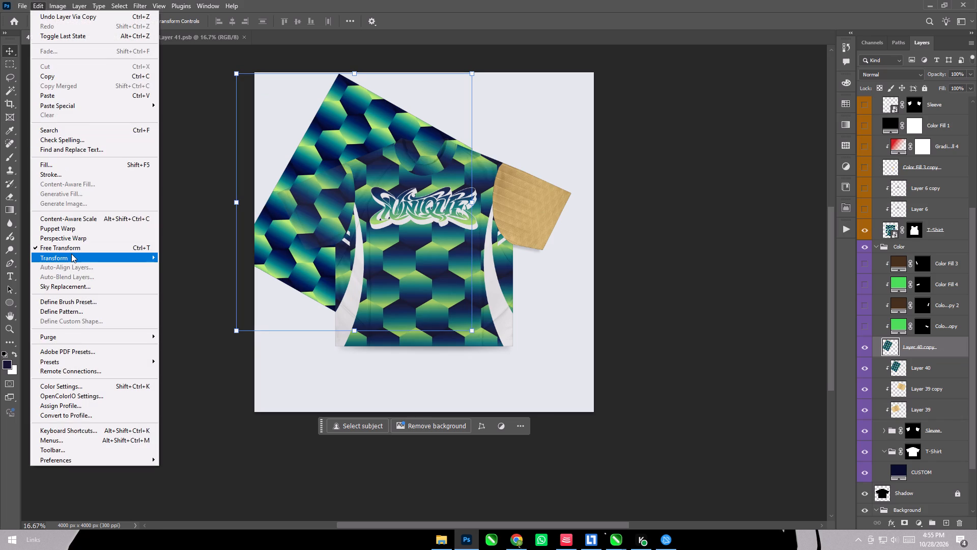
{"action": "left_click", "coordinate": [71, 254]}
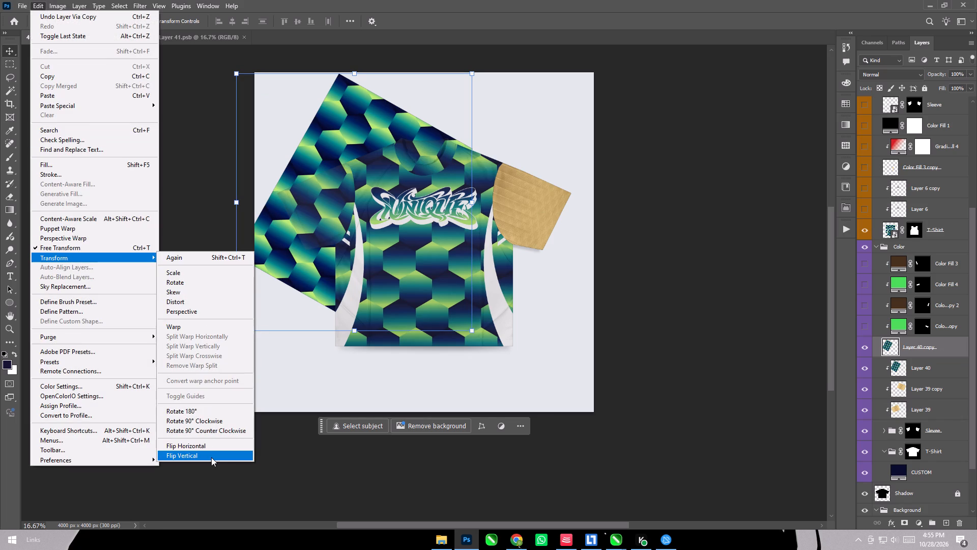
{"action": "left_click", "coordinate": [211, 443]}
{"action": "left_click_drag", "start_coordinate": [321, 119], "coordinate": [480, 105]}
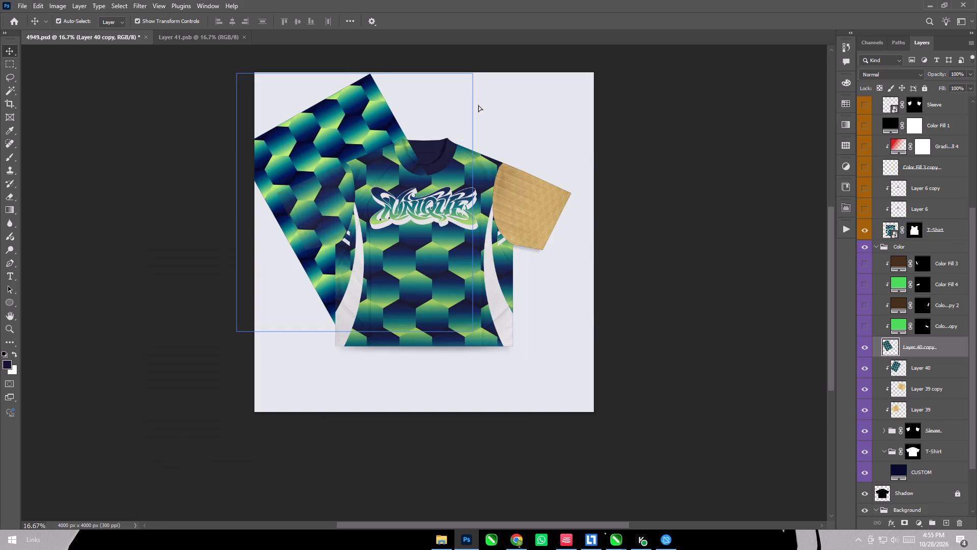
Clip the duplicated pattern layer to the layers below and rotate it about -8.3° over the right-hand sleeve.
{"action": "right_click", "coordinate": [952, 350]}
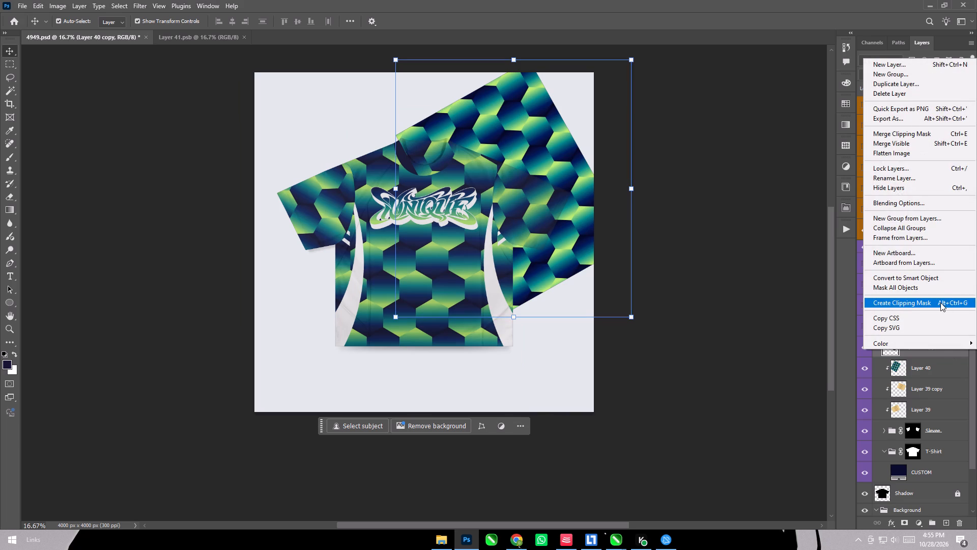
{"action": "left_click", "coordinate": [940, 302]}
{"action": "left_click_drag", "start_coordinate": [641, 53], "coordinate": [614, 45]}
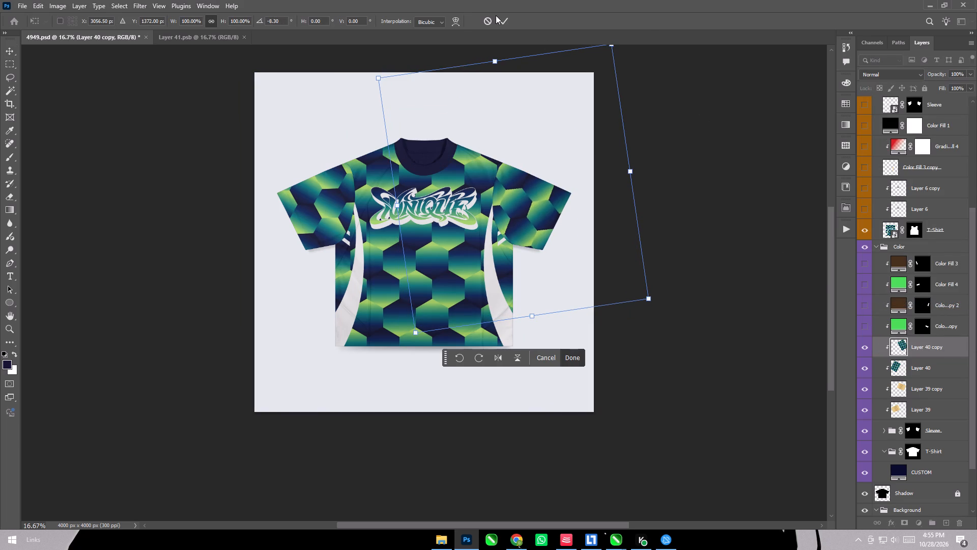
{"action": "left_click", "coordinate": [503, 15]}
{"action": "left_click", "coordinate": [726, 159]}
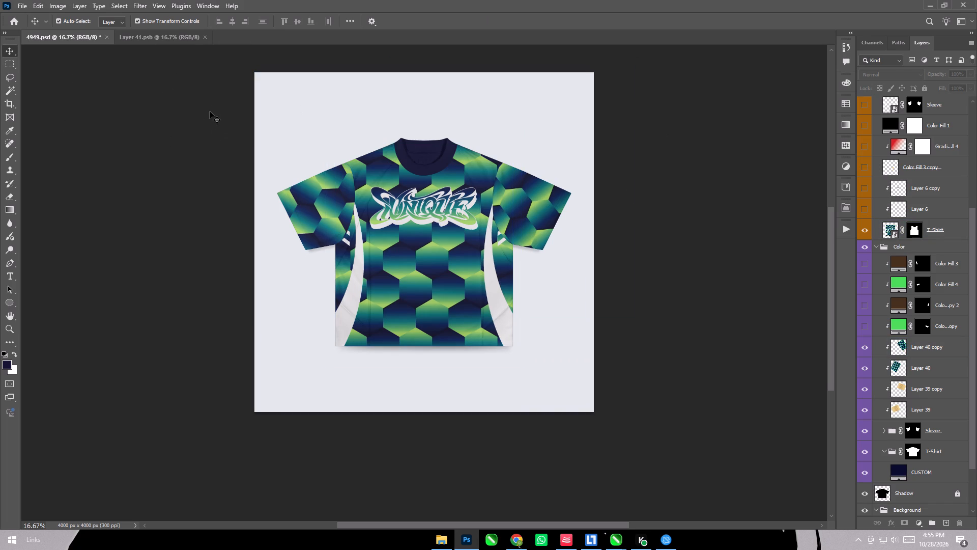
Save the 4949.psd mockup.
{"action": "key", "text": "ctrl+s"}
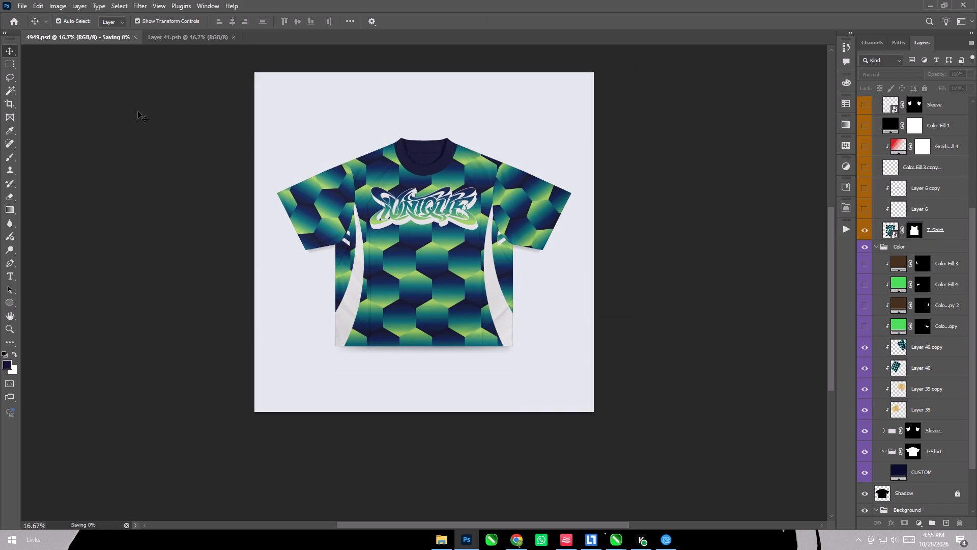
Export the mockup as 4949.png into a new folder named "today" in Downloads.
{"action": "left_click", "coordinate": [23, 6]}
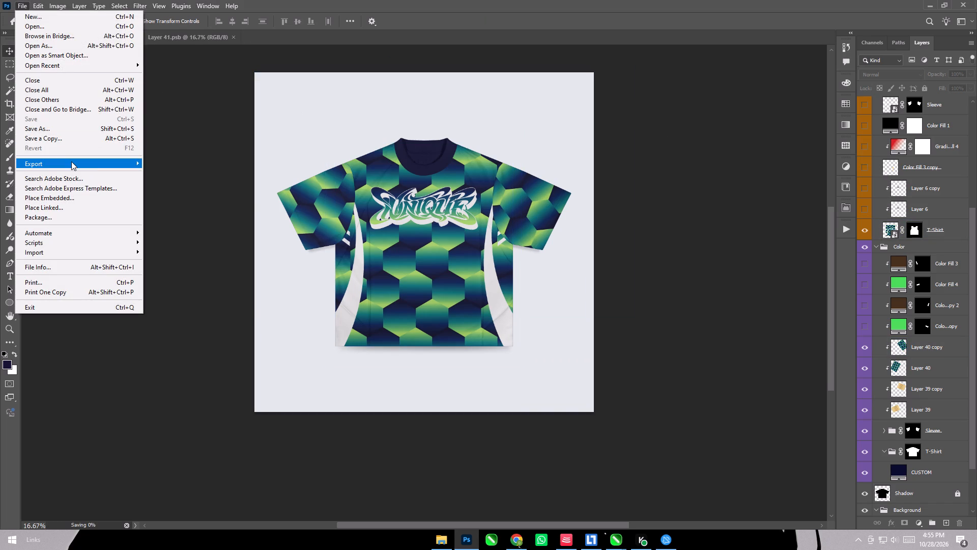
{"action": "left_click", "coordinate": [71, 161]}
{"action": "left_click", "coordinate": [216, 164]}
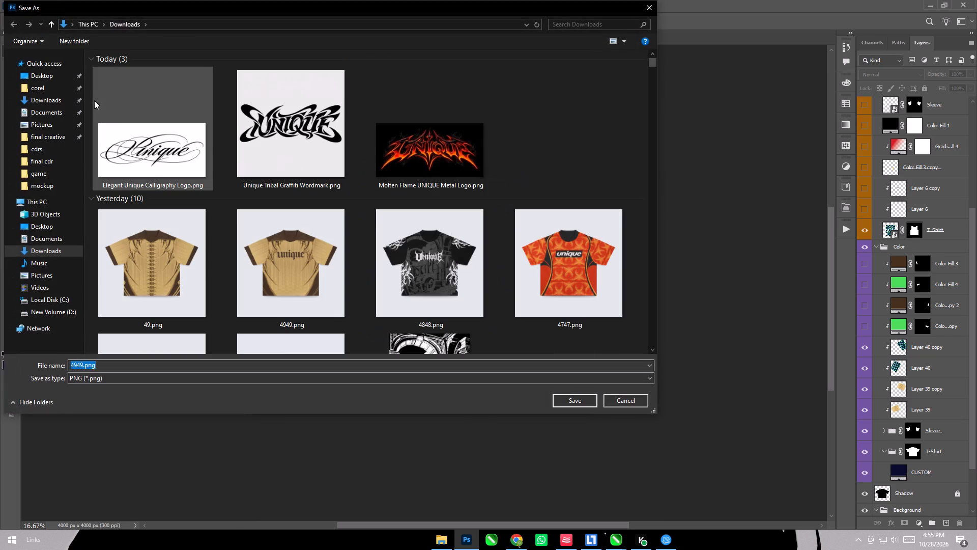
{"action": "left_click", "coordinate": [88, 44]}
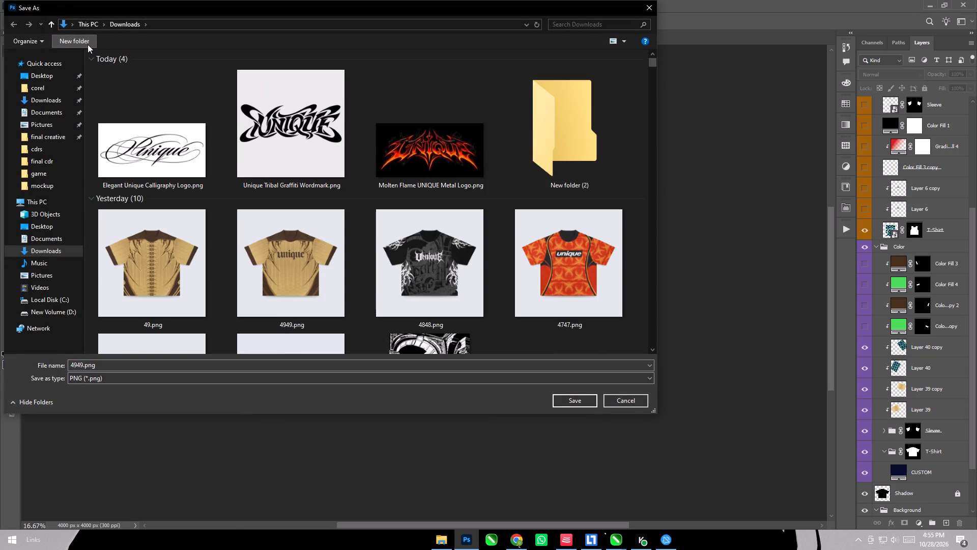
{"action": "type", "text": "toda"}
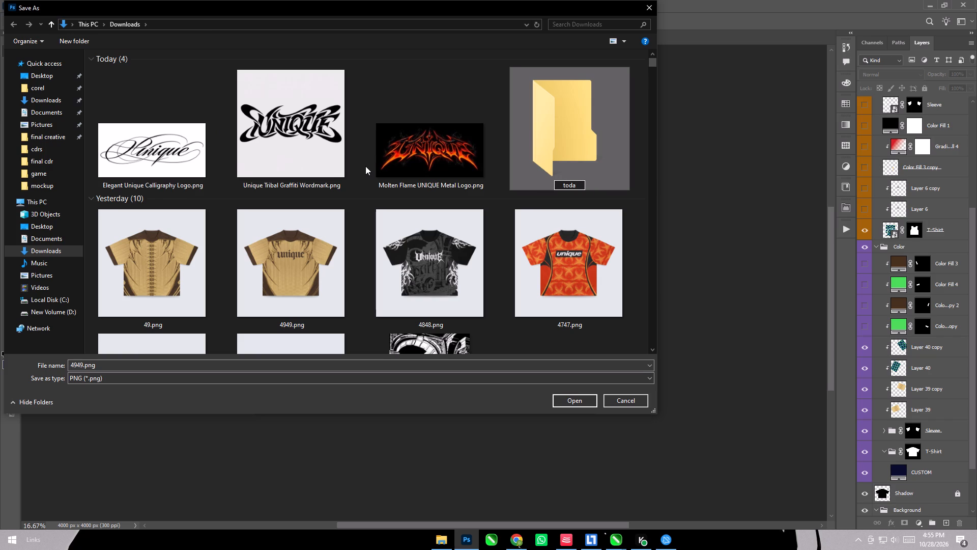
{"action": "key", "text": "y"}
{"action": "left_click", "coordinate": [560, 132]}
{"action": "double_click", "coordinate": [562, 154]}
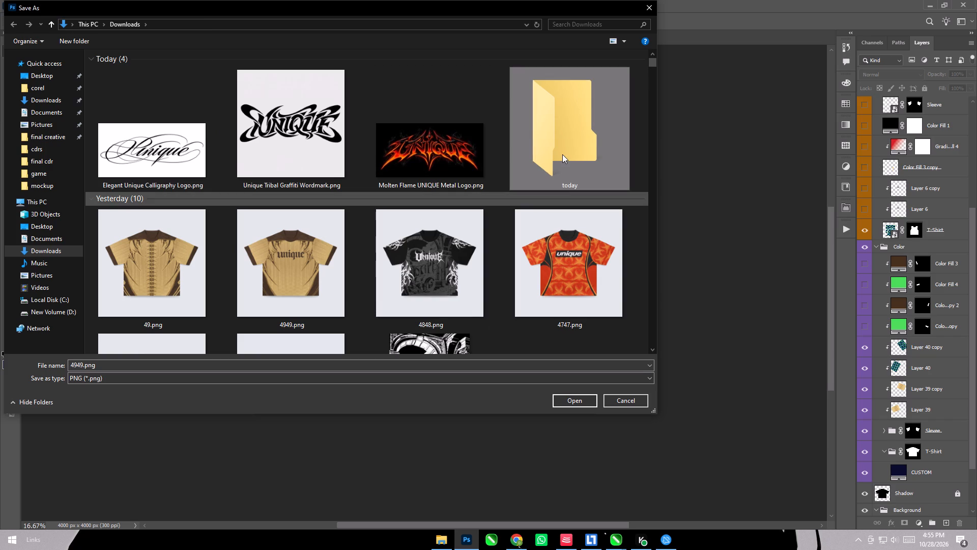
{"action": "left_click", "coordinate": [581, 404]}
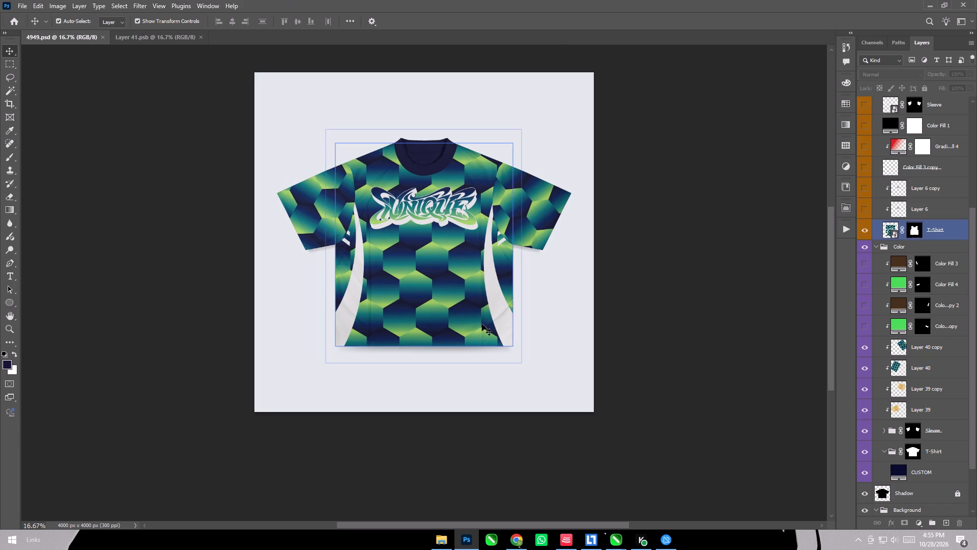
Save the mockup as a new Photoshop document named 5050 in the mockup folder, keeping Maximize Compatibility on.
{"action": "key", "text": "ctrl+shift+s"}
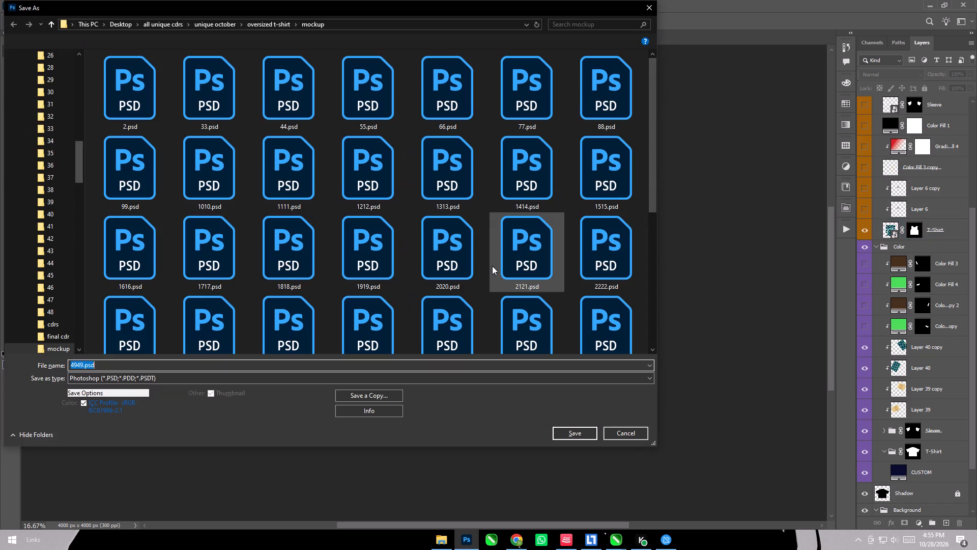
{"action": "type", "text": "5050"}
{"action": "key", "text": "Return"}
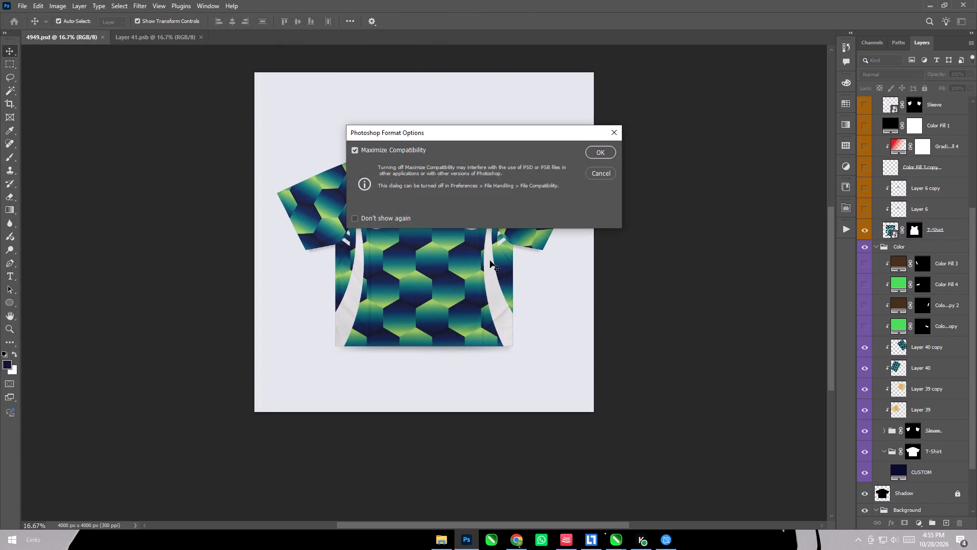
{"action": "key", "text": "Return"}
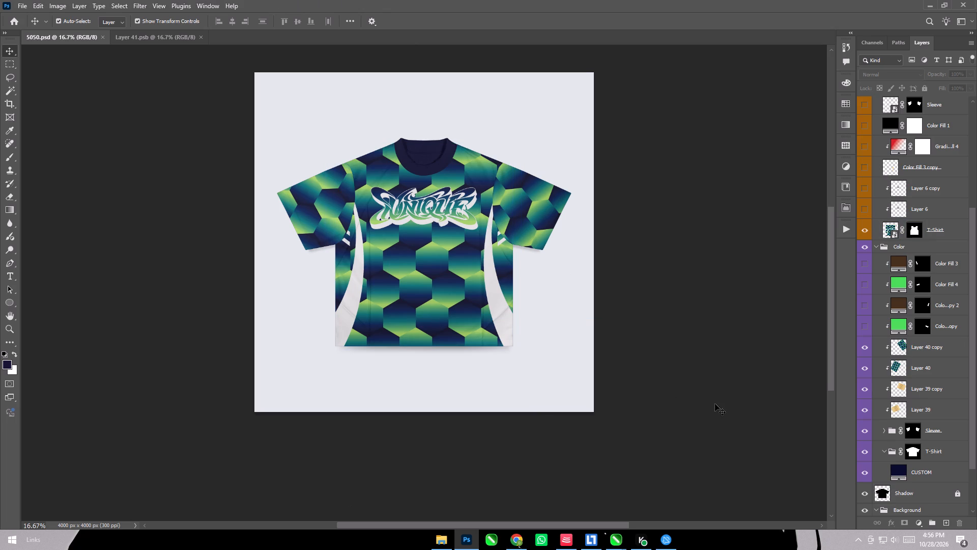
Switch to the o11.cdr document in CorelDRAW.
{"action": "left_click", "coordinate": [624, 549]}
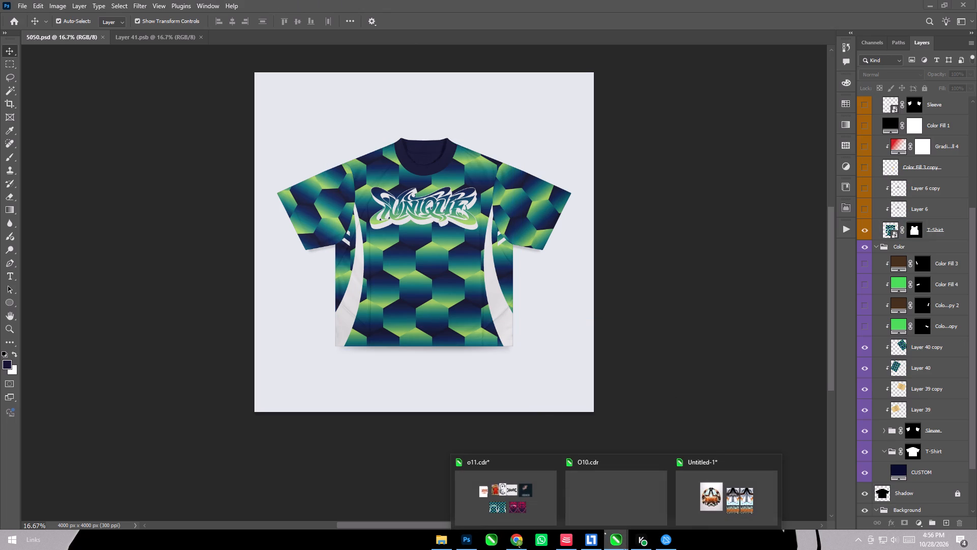
{"action": "left_click", "coordinate": [522, 507]}
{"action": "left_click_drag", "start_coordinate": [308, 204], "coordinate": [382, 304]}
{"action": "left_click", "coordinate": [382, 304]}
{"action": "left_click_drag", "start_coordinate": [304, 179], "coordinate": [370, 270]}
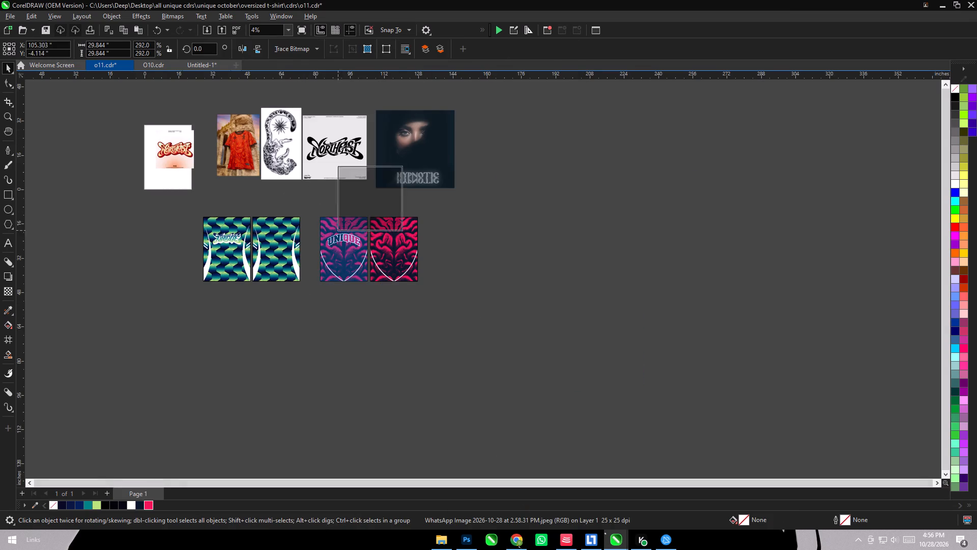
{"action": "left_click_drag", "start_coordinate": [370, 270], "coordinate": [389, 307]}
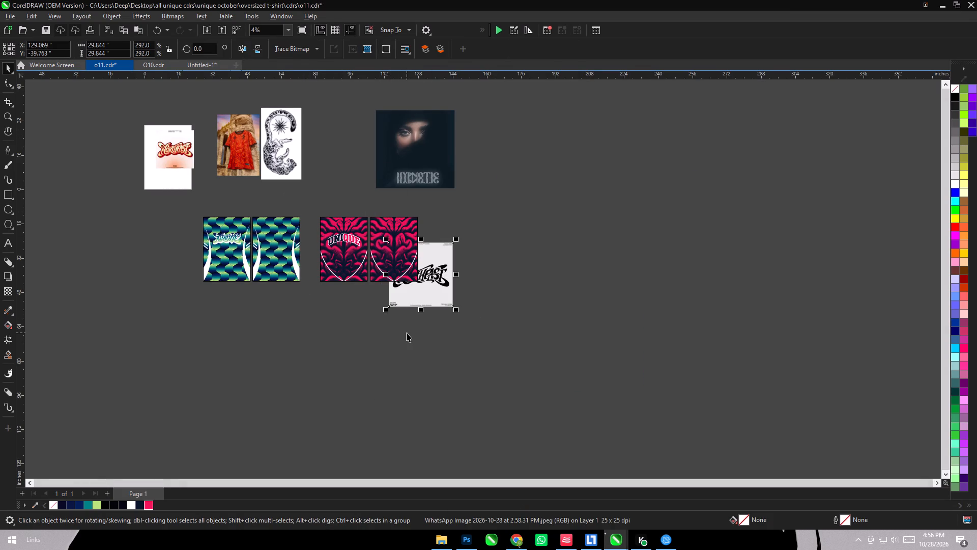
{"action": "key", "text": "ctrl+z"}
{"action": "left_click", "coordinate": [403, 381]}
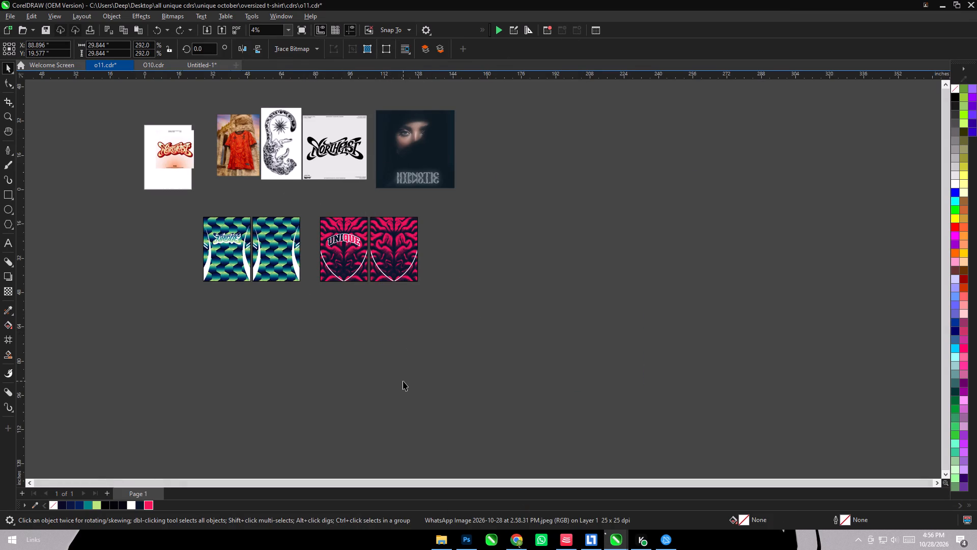
Copy the pink-and-navy front panel with its UNIQUE lettering to the clipboard.
{"action": "left_click_drag", "start_coordinate": [311, 191], "coordinate": [382, 306]}
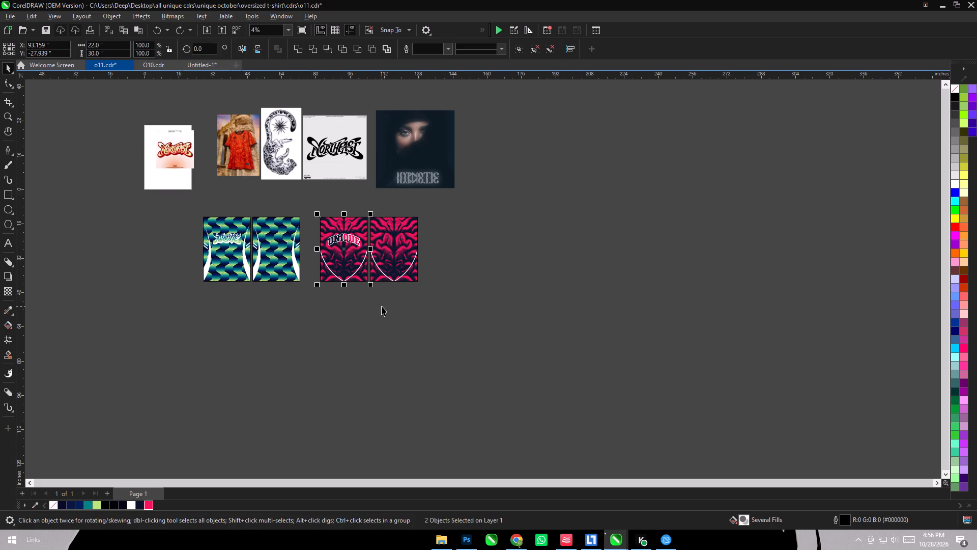
{"action": "key", "text": "ctrl+c"}
Switch to Photoshop and open the T-Shirt layer's smart object contents from 5050.psd.
{"action": "left_click", "coordinate": [468, 537]}
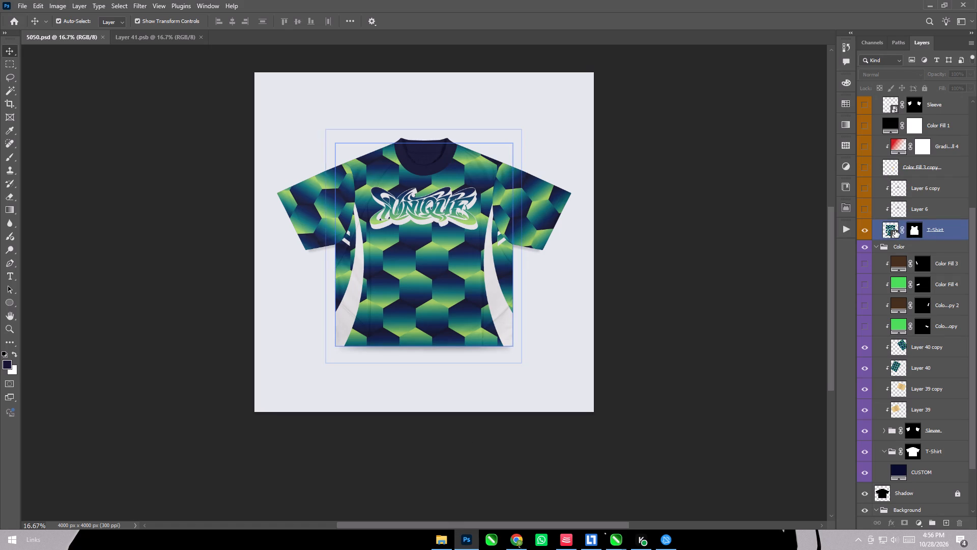
{"action": "double_click", "coordinate": [895, 232]}
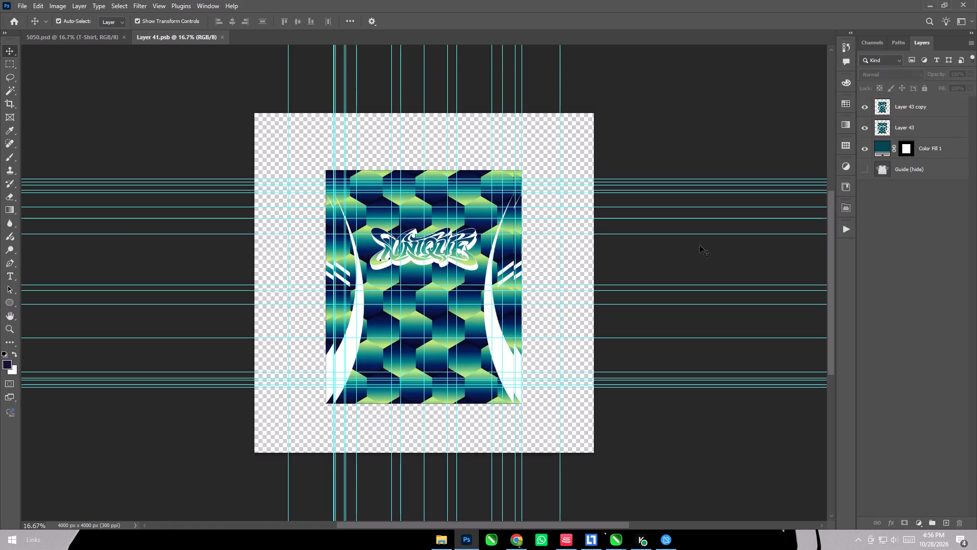
Paste the copied pink-and-navy front panel as a new layer and delete the old hexagon artwork on Layer 43.
{"action": "key", "text": "ctrl+v"}
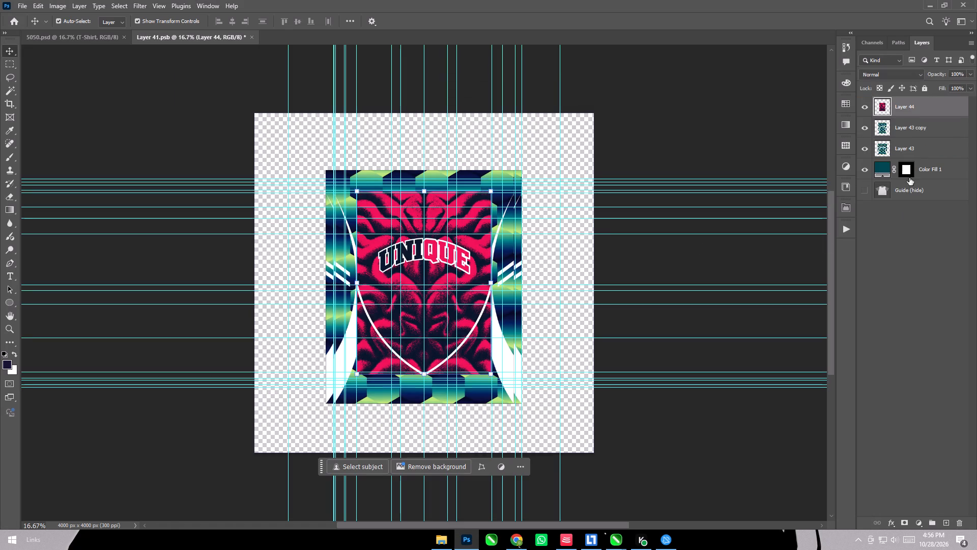
{"action": "double_click", "coordinate": [913, 148]}
{"action": "key", "text": "Delete"}
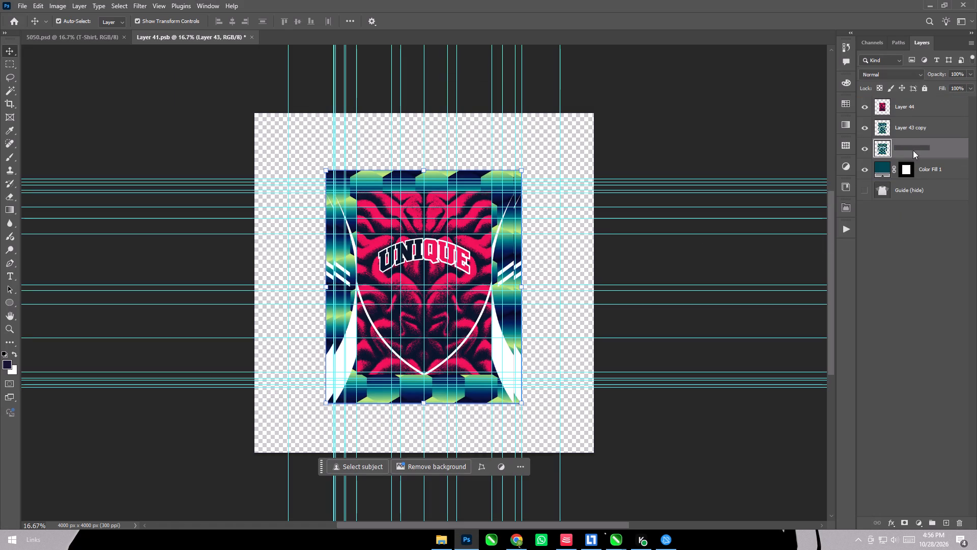
{"action": "left_click", "coordinate": [734, 239]}
{"action": "left_click", "coordinate": [924, 153]}
{"action": "key", "text": "Delete"}
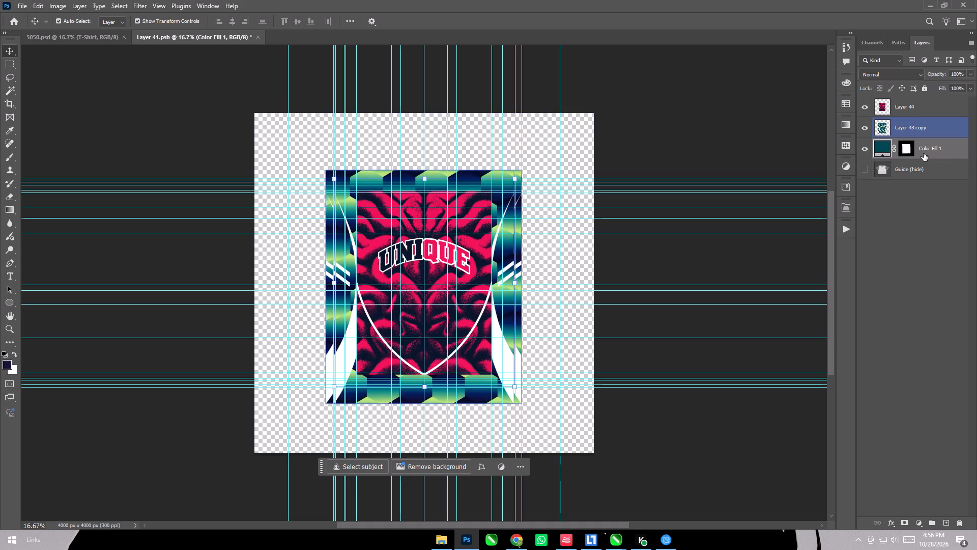
Enlarge and stretch the pasted pink panel to about 2740 px high so it covers the full width and height of the shirt body artwork.
{"action": "left_click", "coordinate": [430, 369]}
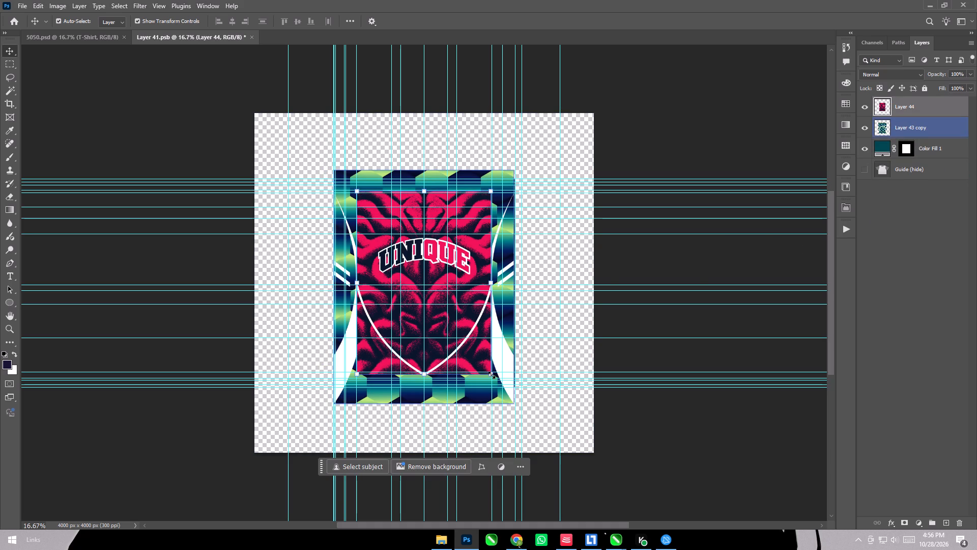
{"action": "left_click_drag", "start_coordinate": [492, 375], "coordinate": [502, 393]}
{"action": "left_click_drag", "start_coordinate": [502, 393], "coordinate": [508, 400]}
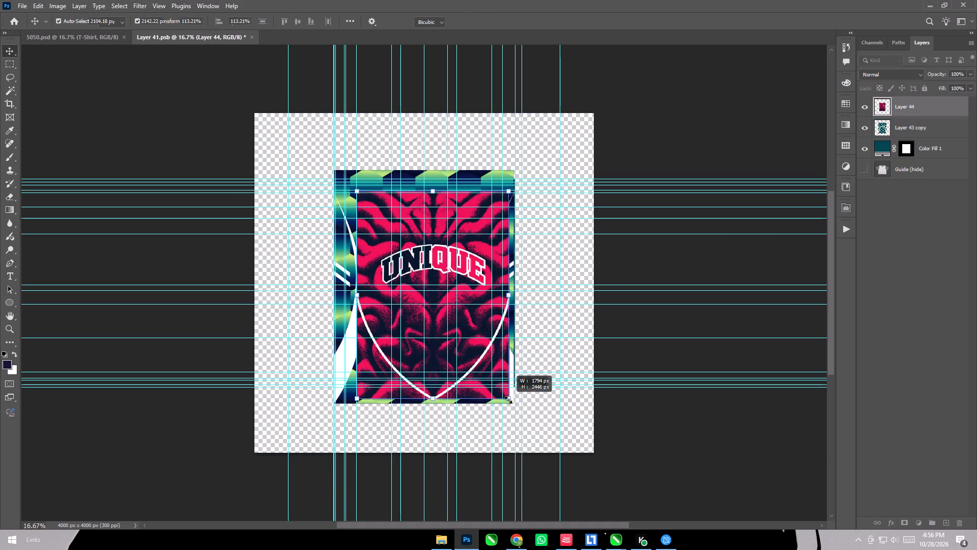
{"action": "left_click_drag", "start_coordinate": [508, 400], "coordinate": [511, 404]}
{"action": "left_click", "coordinate": [511, 405]}
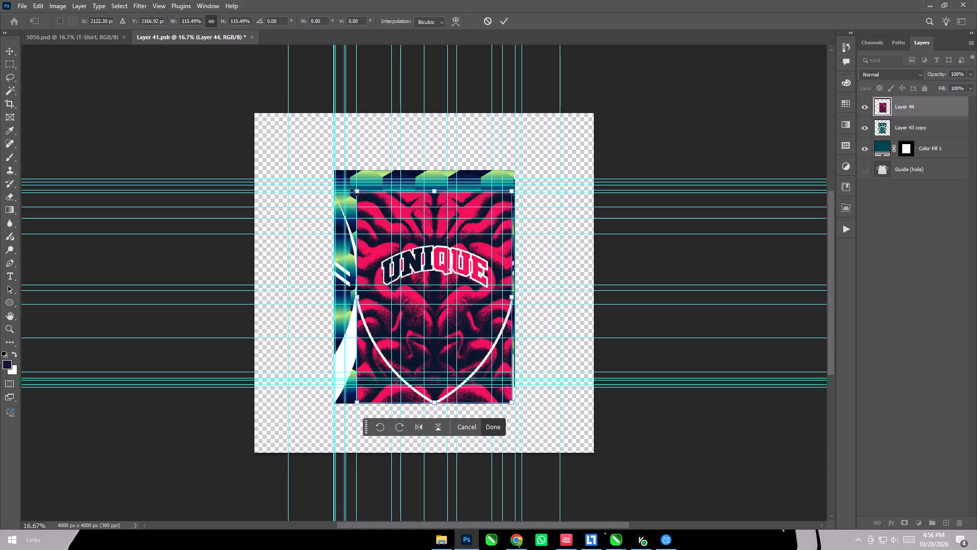
{"action": "left_click_drag", "start_coordinate": [354, 192], "coordinate": [332, 176]}
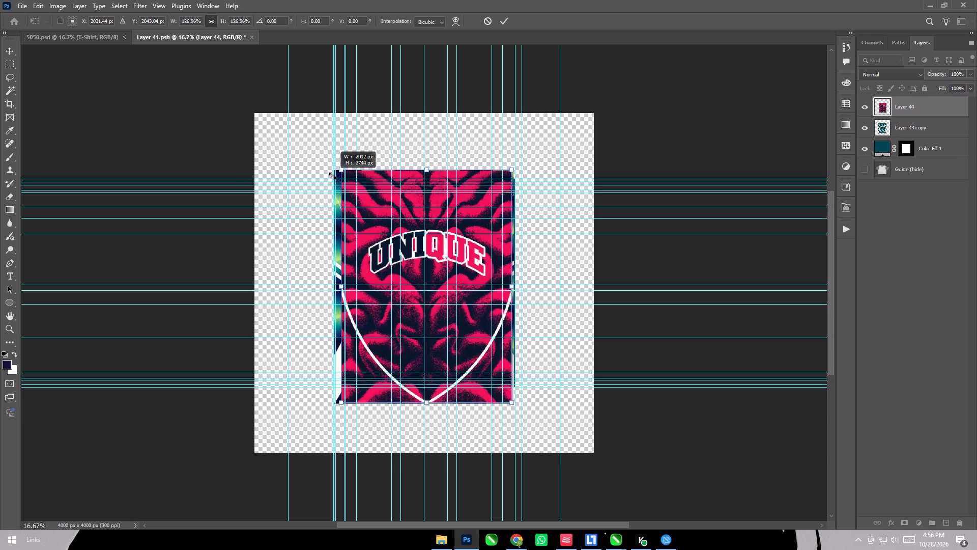
{"action": "left_click_drag", "start_coordinate": [332, 176], "coordinate": [335, 174]}
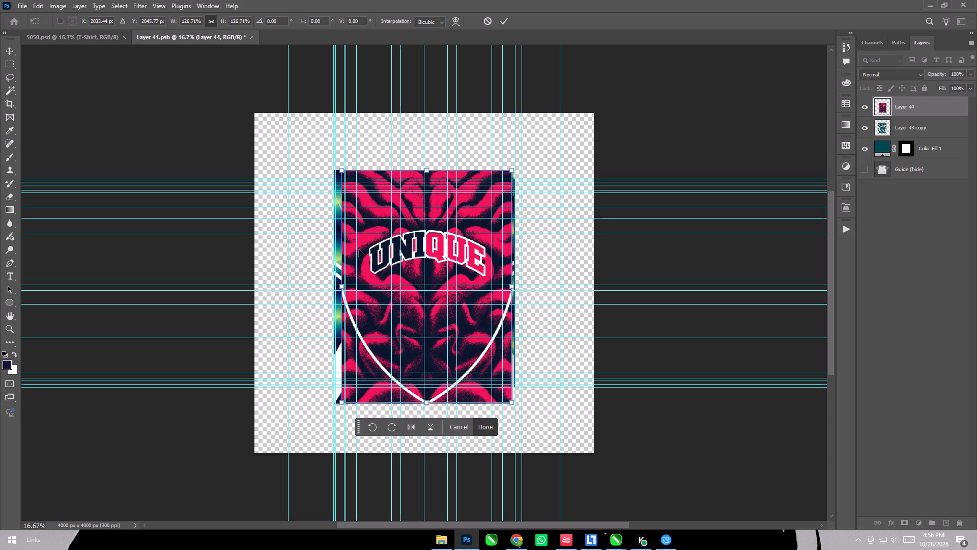
{"action": "left_click", "coordinate": [341, 287], "text": "shift"}
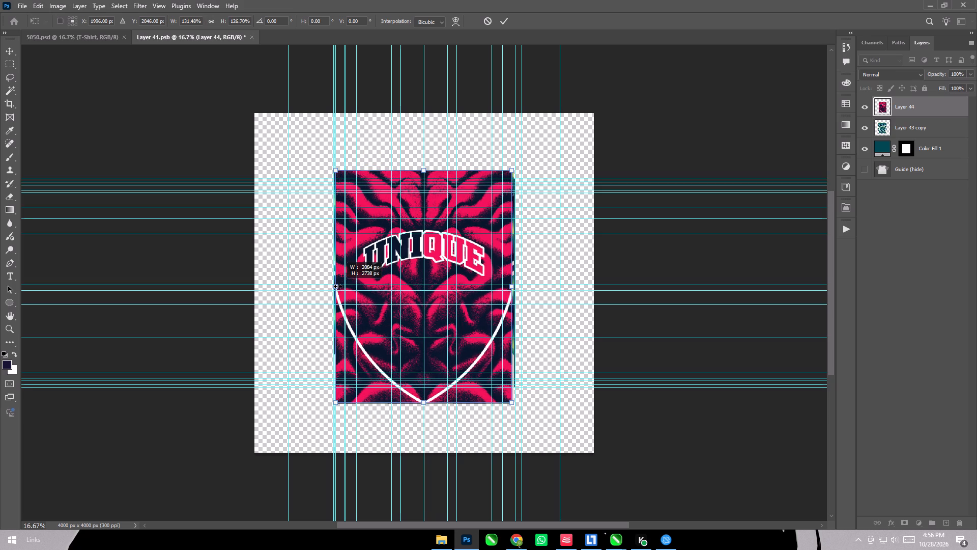
{"action": "left_click", "coordinate": [513, 286], "text": "shift"}
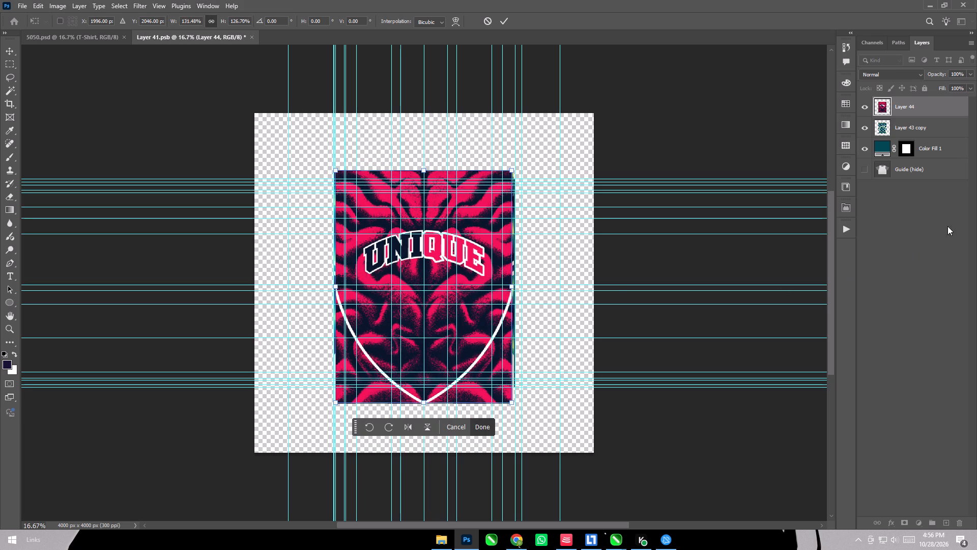
Align the horizontal centres of the pink panel and Layer 43 copy, and save the smart object contents.
{"action": "left_click", "coordinate": [932, 126], "text": "shift"}
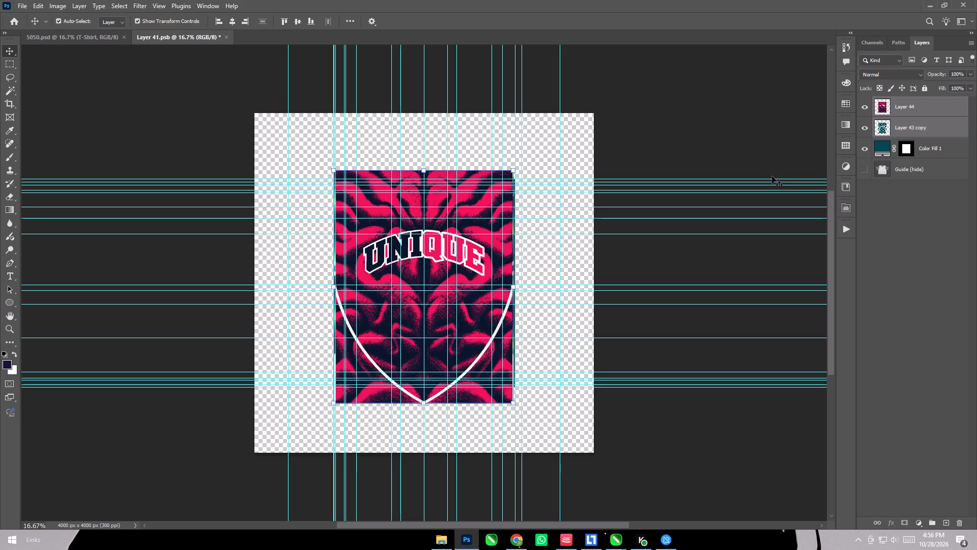
{"action": "left_click", "coordinate": [233, 22]}
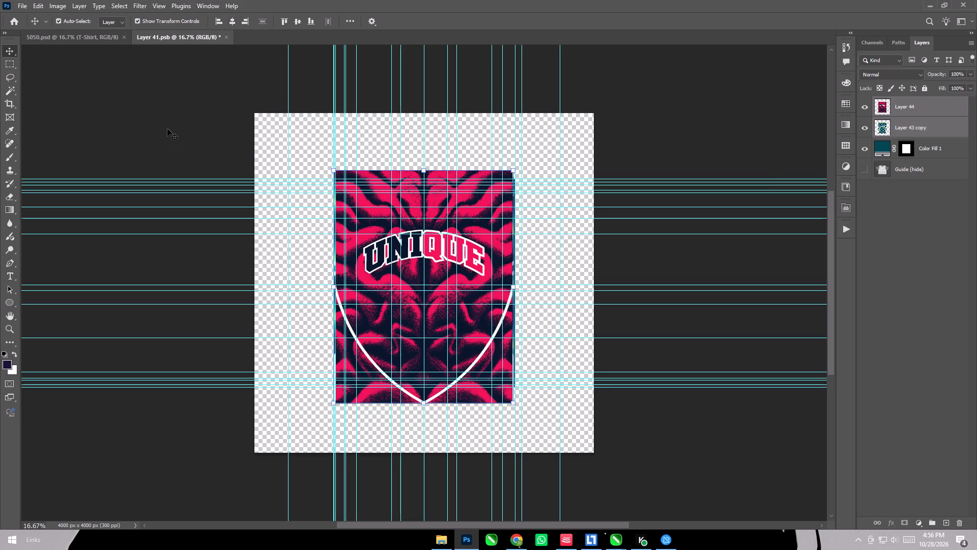
{"action": "left_click", "coordinate": [167, 129]}
{"action": "key", "text": "ctrl+s"}
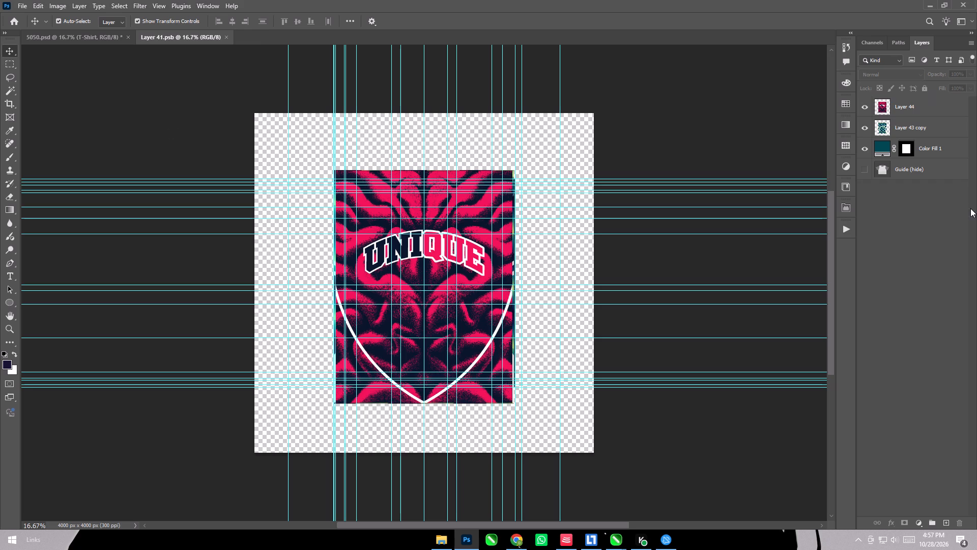
Sample the dark navy of the pink panel in Color Fill 1's colour picker and copy its hex code without applying it.
{"action": "triple_click", "coordinate": [880, 145]}
{"action": "left_click", "coordinate": [880, 145]}
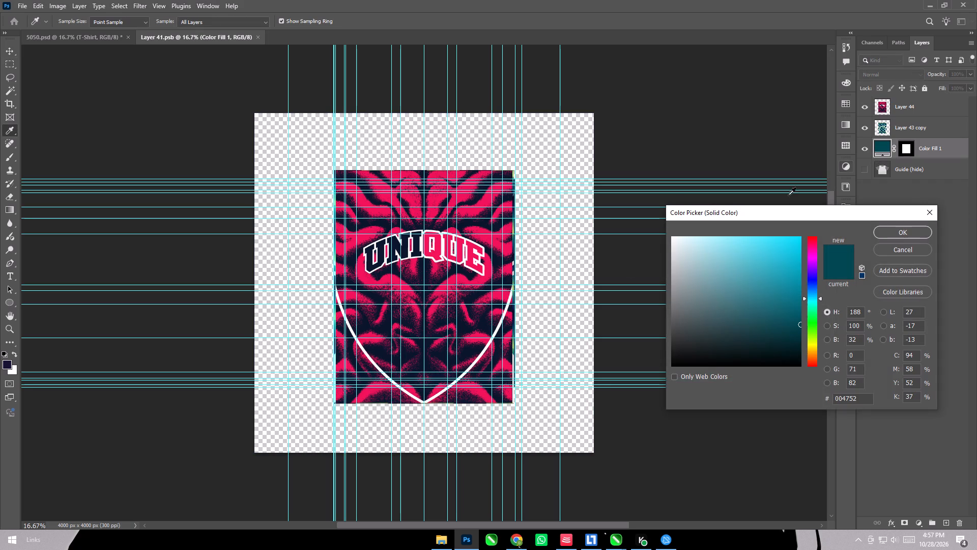
{"action": "left_click", "coordinate": [485, 329]}
{"action": "left_click_drag", "start_coordinate": [864, 401], "coordinate": [804, 399]}
{"action": "key", "text": "ctrl+c"}
{"action": "left_click", "coordinate": [905, 251]}
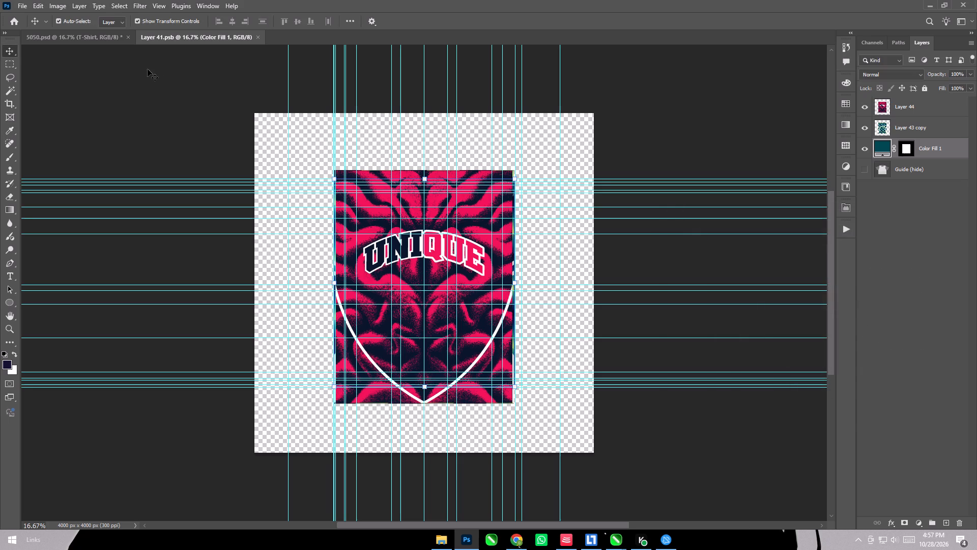
In 5050.psd, set the CUSTOM fill inside the T-Shirt colour group to the copied navy hex code.
{"action": "left_click", "coordinate": [83, 39]}
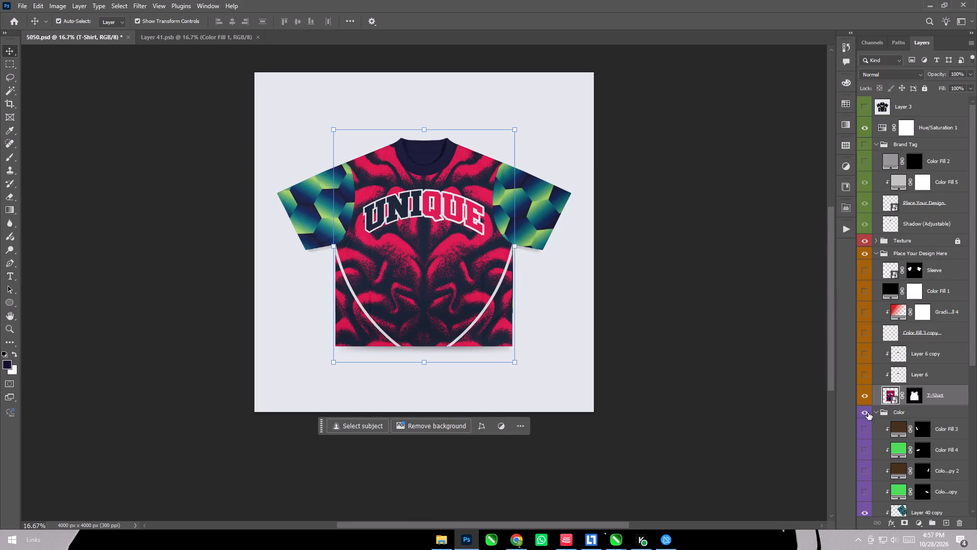
{"action": "scroll", "coordinate": [879, 496], "scroll_direction": "down", "scroll_amount": 2}
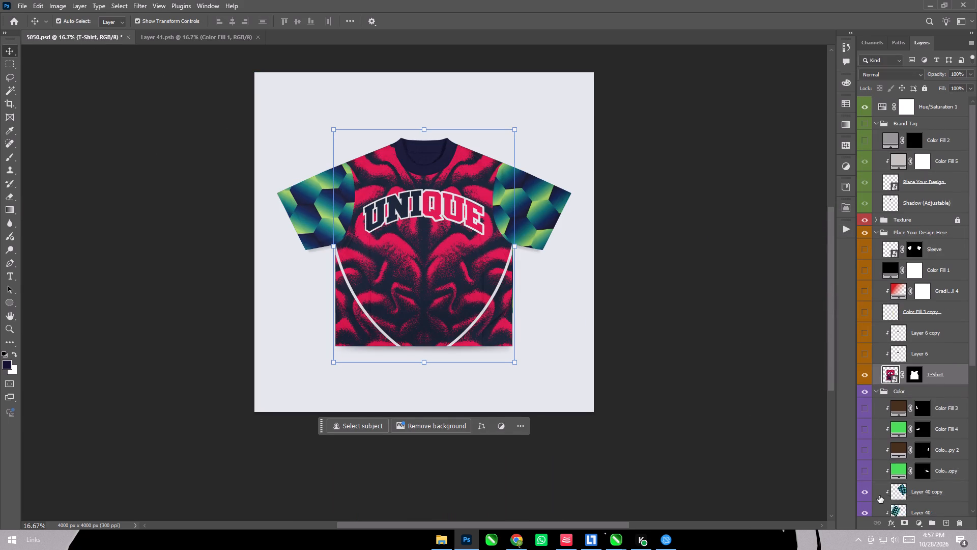
{"action": "scroll", "coordinate": [879, 496], "scroll_direction": "down", "scroll_amount": 5}
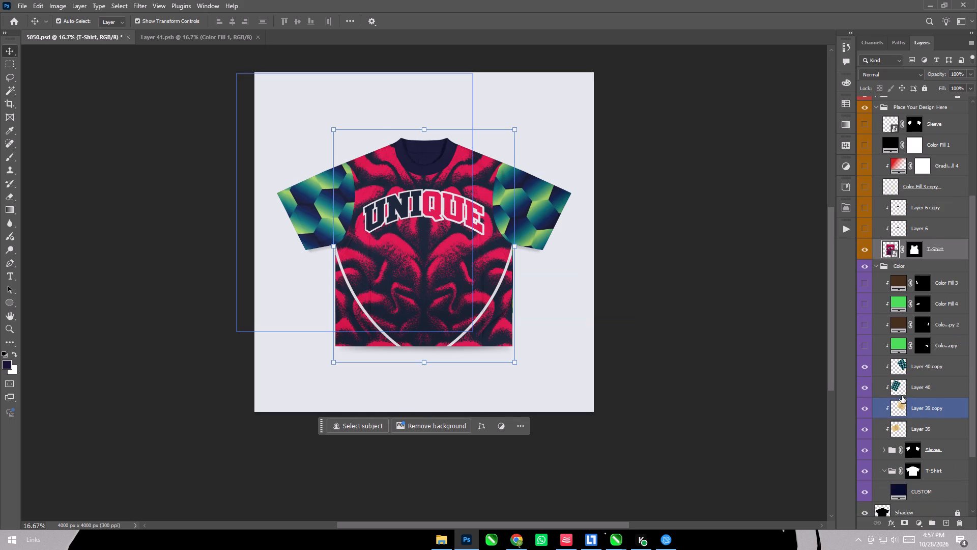
{"action": "double_click", "coordinate": [898, 487]}
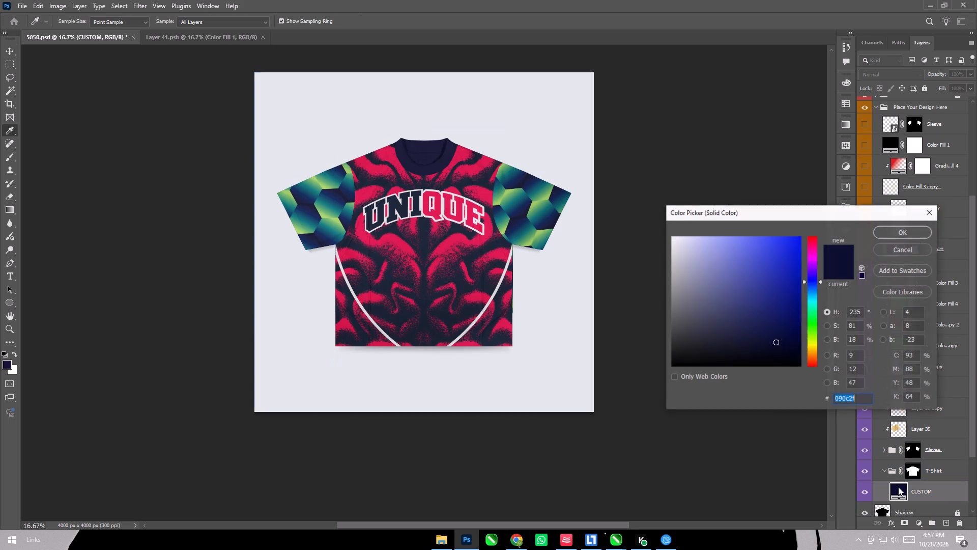
{"action": "key", "text": "ctrl+v"}
{"action": "left_click", "coordinate": [907, 232]}
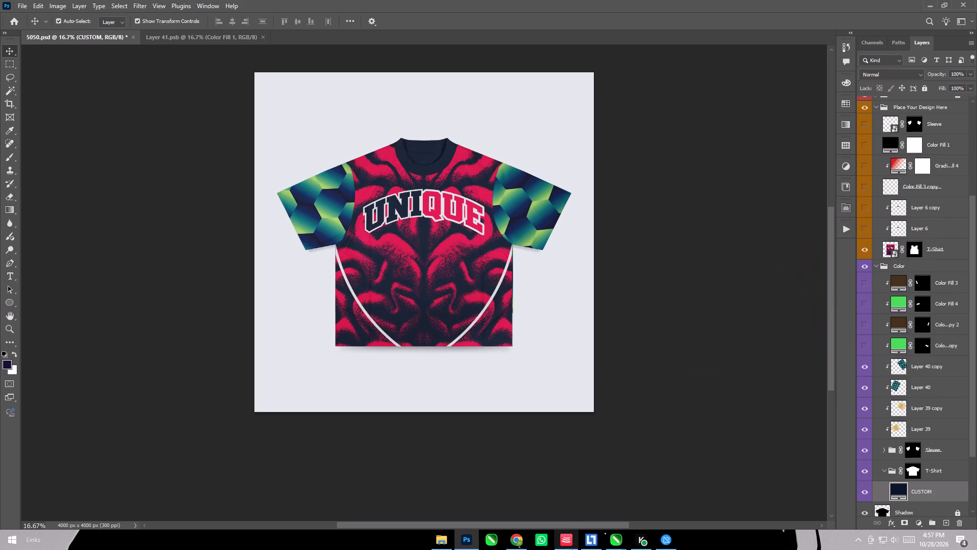
Switch to o11.cdr in CorelDRAW and place a duplicate of the pink back panel in the empty area below the designs.
{"action": "left_click", "coordinate": [615, 537]}
{"action": "left_click", "coordinate": [533, 520]}
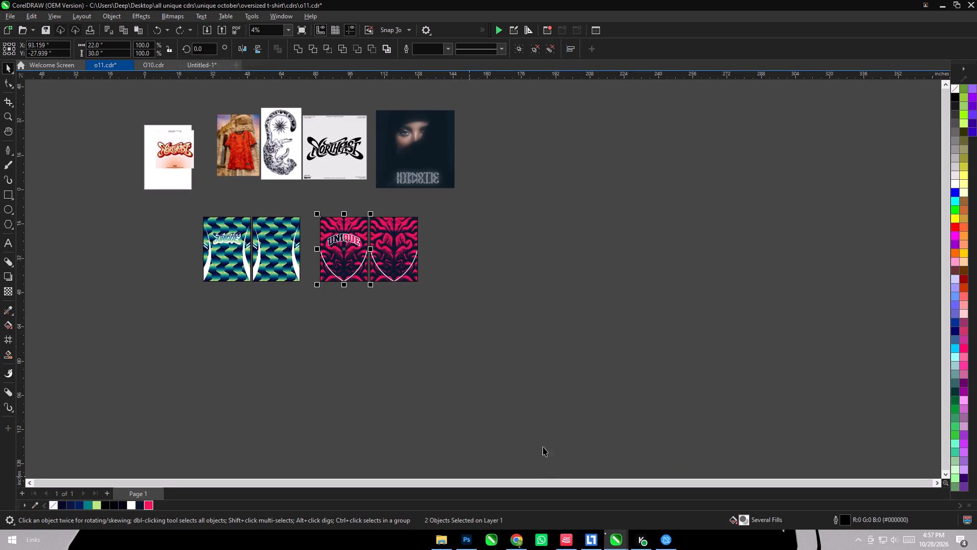
{"action": "left_click_drag", "start_coordinate": [417, 250], "coordinate": [488, 345]}
{"action": "right_click", "coordinate": [488, 345]}
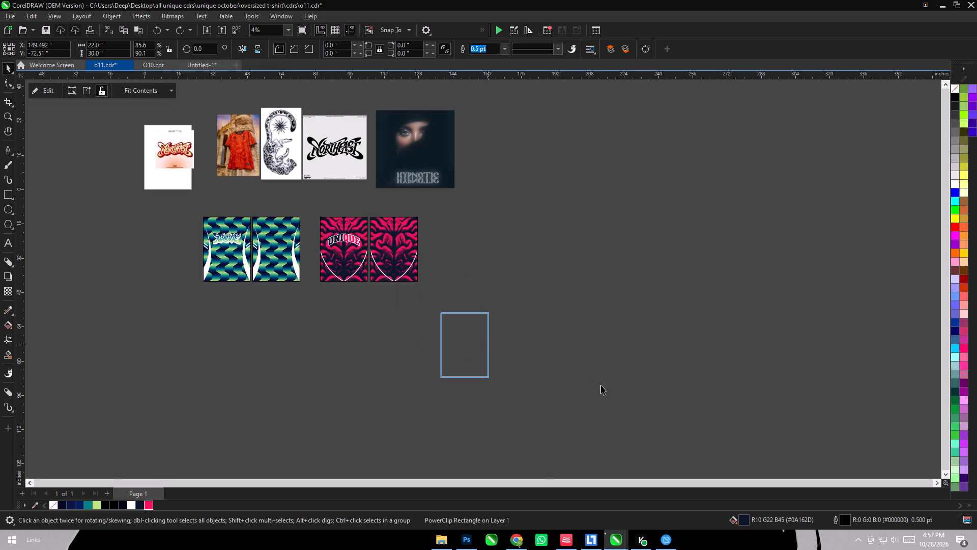
{"action": "left_click", "coordinate": [579, 346]}
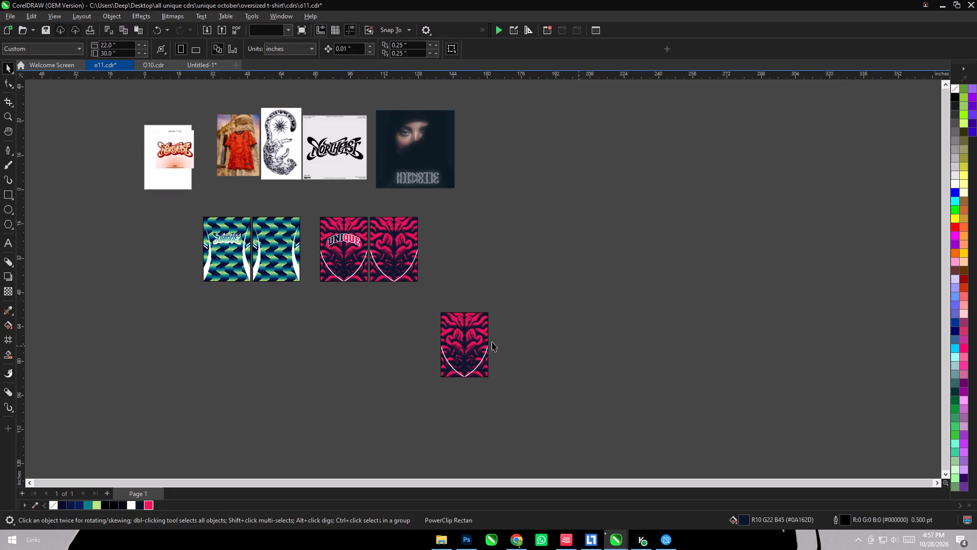
Edit the duplicated panel's PowerClip contents and delete the white curved line, keeping only the pink pattern.
{"action": "left_click", "coordinate": [467, 338]}
{"action": "left_click", "coordinate": [48, 91]}
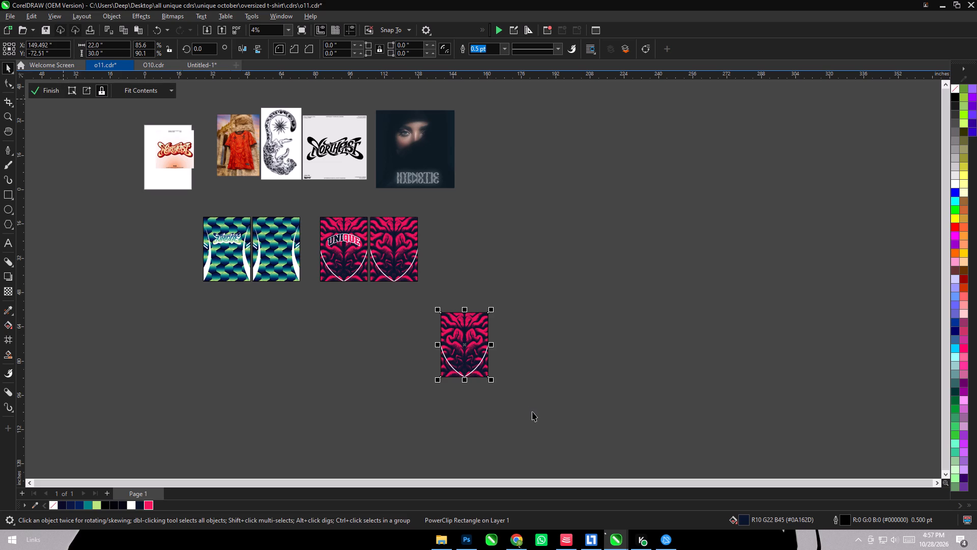
{"action": "left_click", "coordinate": [479, 364]}
{"action": "key", "text": "Delete"}
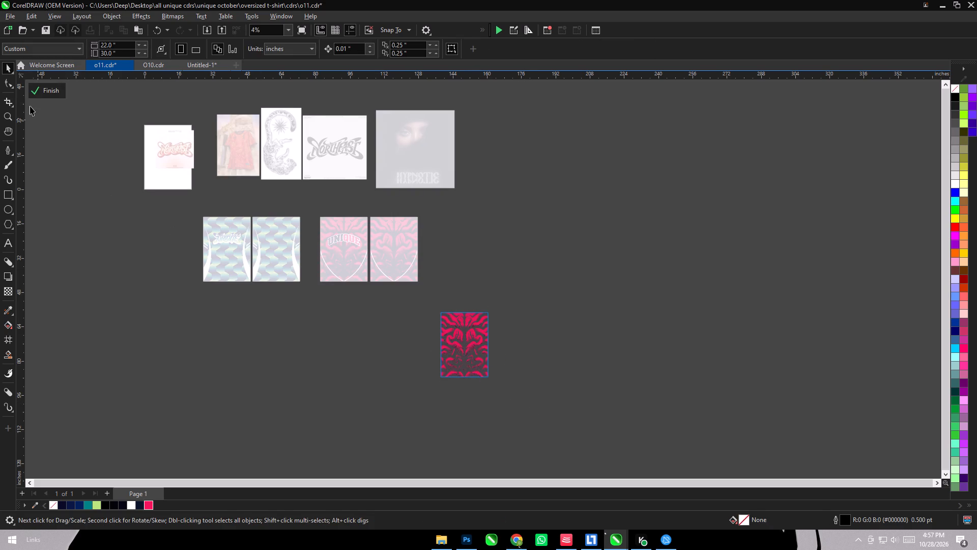
{"action": "left_click", "coordinate": [40, 93]}
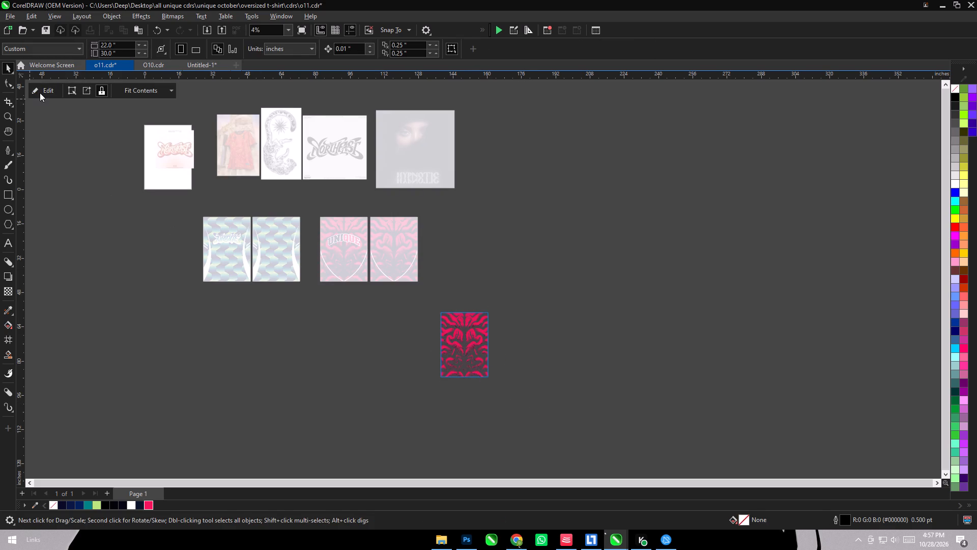
{"action": "left_click", "coordinate": [93, 209]}
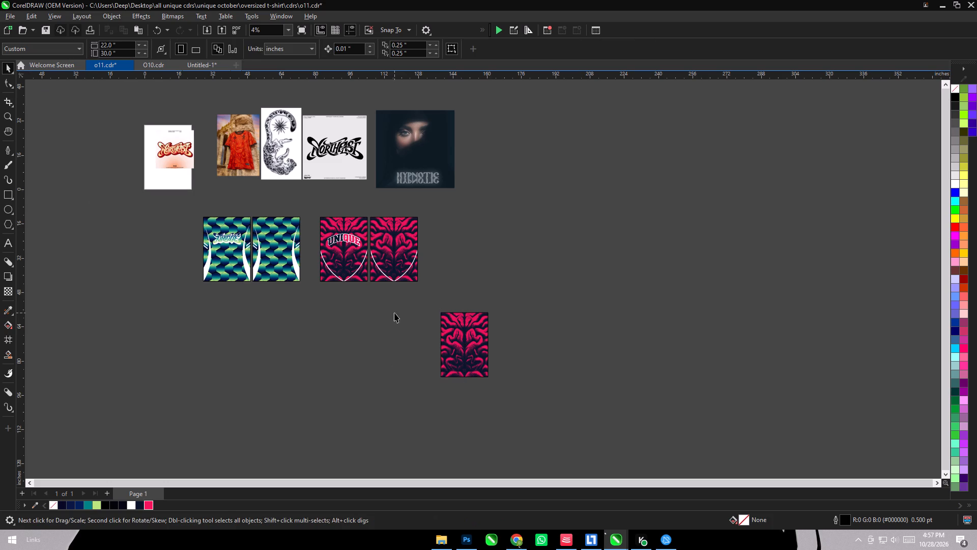
Copy the duplicated pattern-only panel to the clipboard and delete it from the page.
{"action": "left_click_drag", "start_coordinate": [394, 313], "coordinate": [426, 302]}
{"action": "left_click_drag", "start_coordinate": [425, 302], "coordinate": [536, 414]}
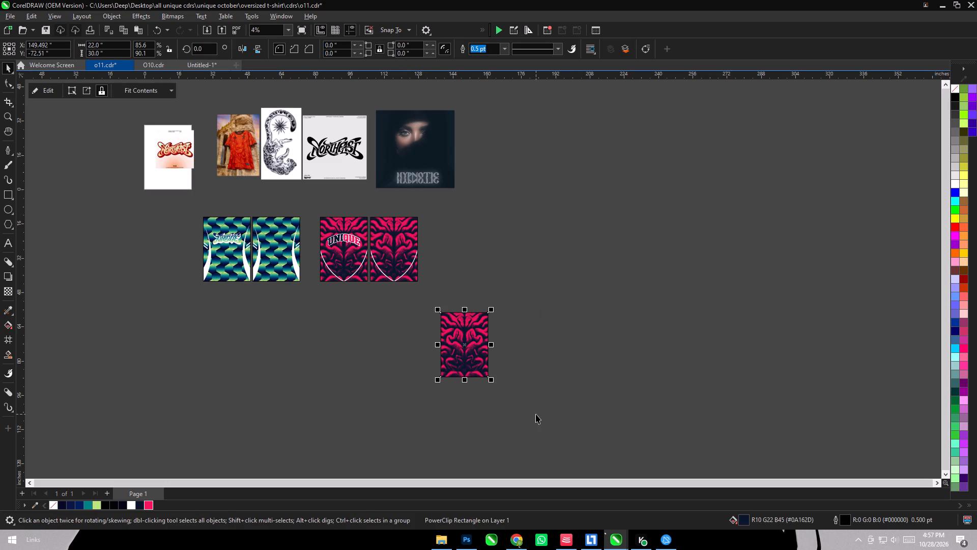
{"action": "key", "text": "ctrl+c"}
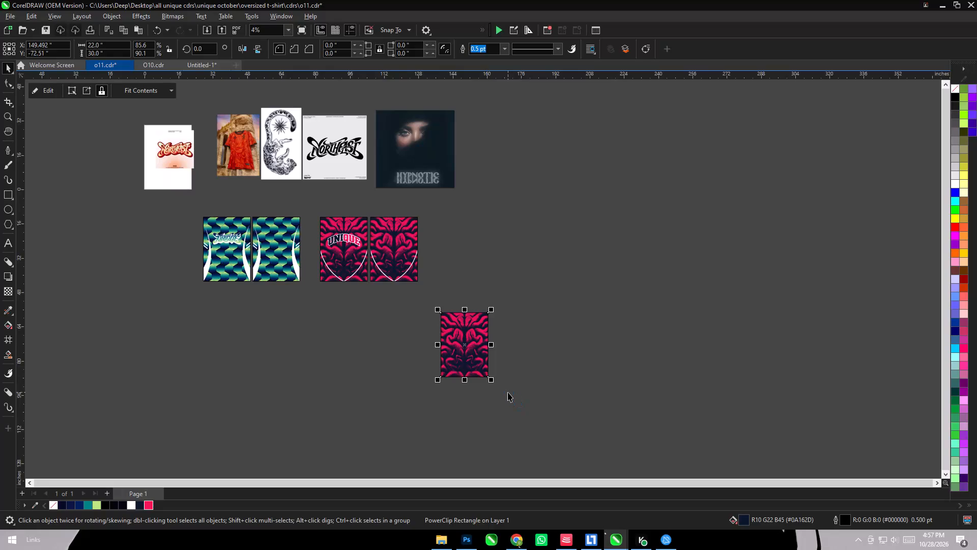
{"action": "key", "text": "Delete"}
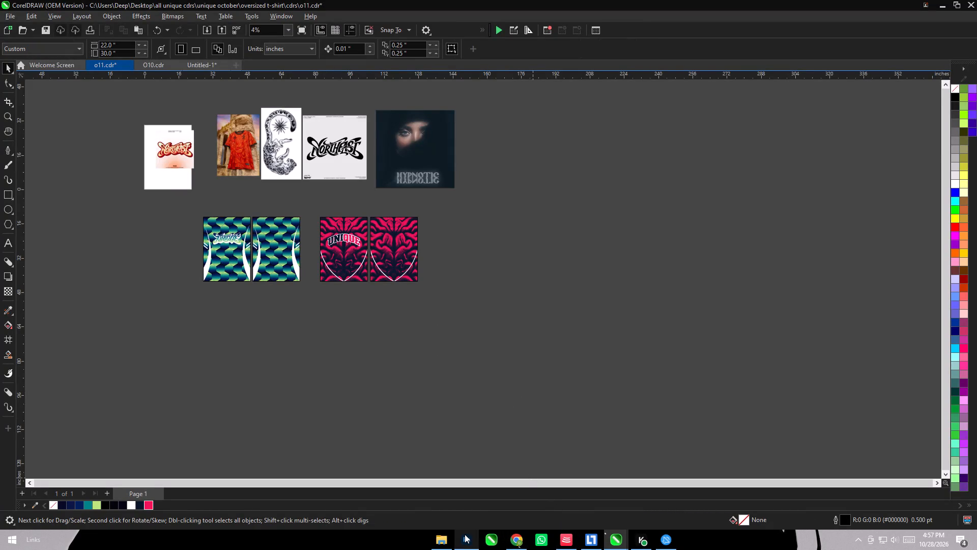
Switch to Photoshop and paste the pink pattern panel above Layer 40 copy in the Color group of 5050.psd.
{"action": "left_click", "coordinate": [465, 534]}
{"action": "left_click", "coordinate": [916, 368]}
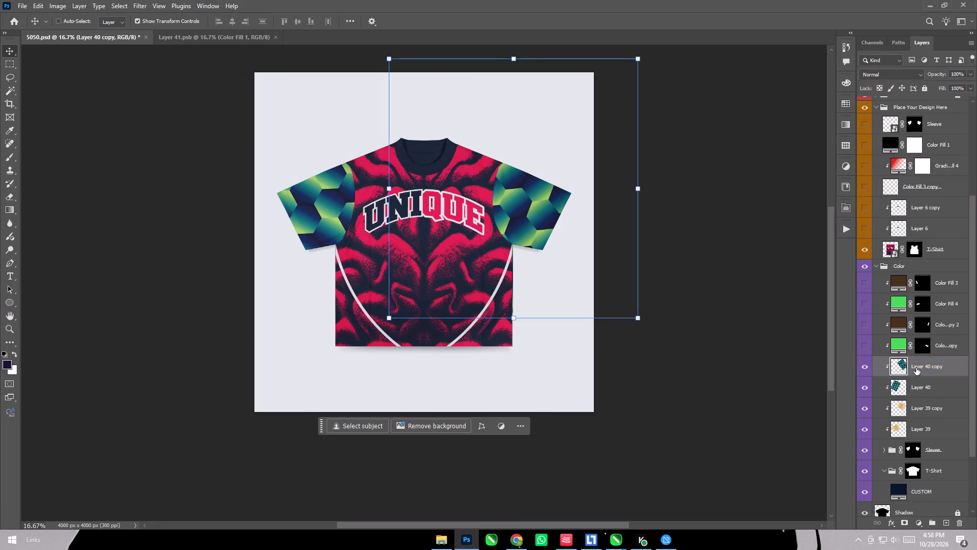
{"action": "key", "text": "ctrl+v"}
Rotate the pasted pink pattern about 63°, scale it to about 110%, and position it over the sleeve beside the UNI lettering.
{"action": "left_click_drag", "start_coordinate": [501, 147], "coordinate": [520, 169]}
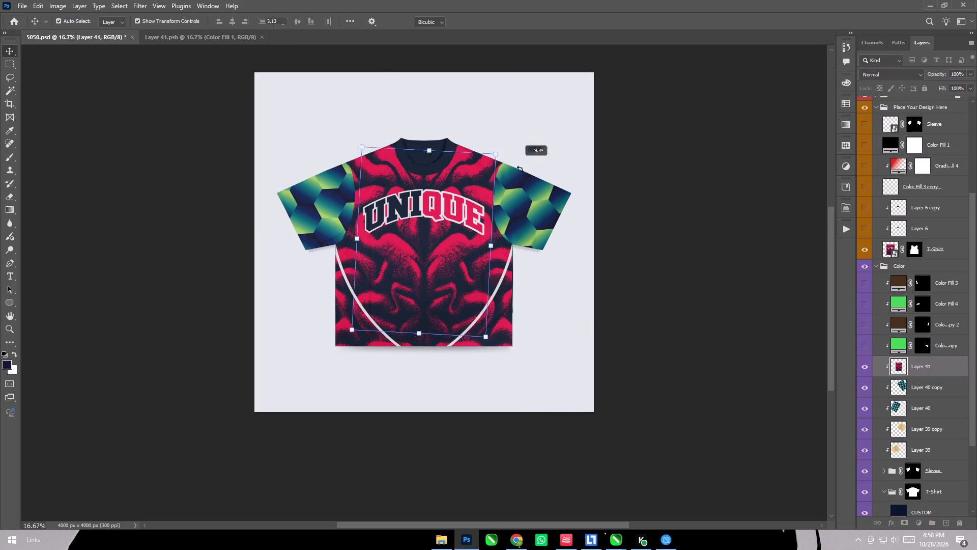
{"action": "left_click_drag", "start_coordinate": [520, 169], "coordinate": [527, 194]}
{"action": "left_click_drag", "start_coordinate": [517, 200], "coordinate": [434, 167]}
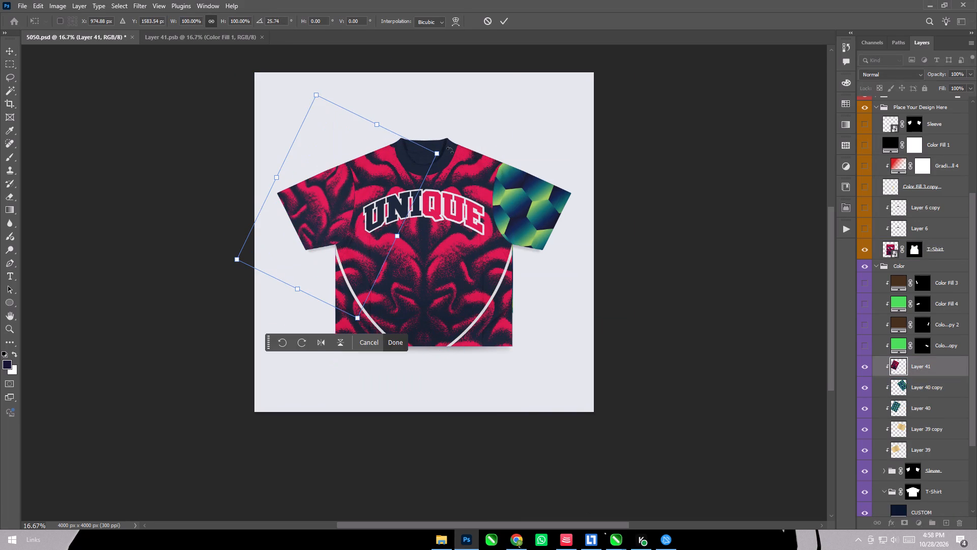
{"action": "left_click_drag", "start_coordinate": [450, 150], "coordinate": [476, 233]}
{"action": "left_click_drag", "start_coordinate": [330, 241], "coordinate": [304, 216]}
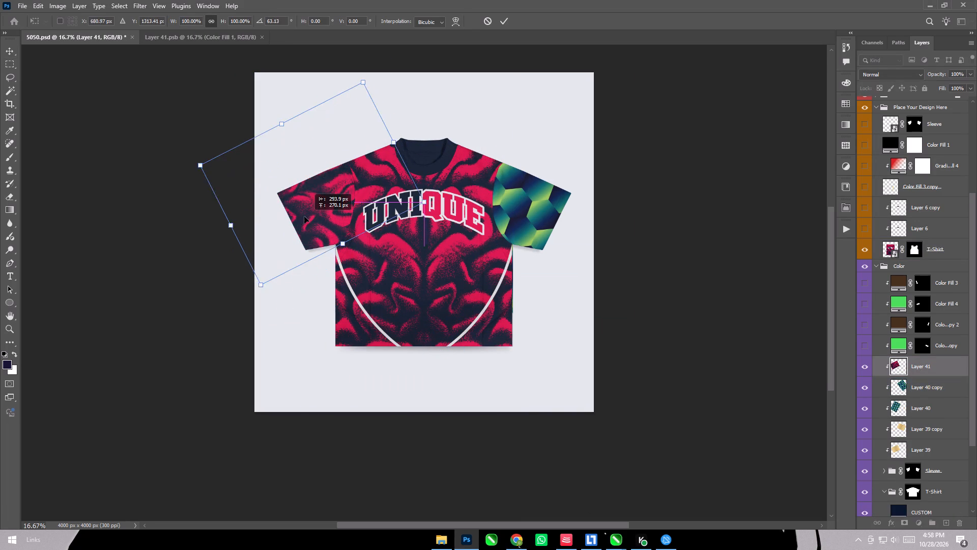
{"action": "left_click_drag", "start_coordinate": [304, 216], "coordinate": [297, 210]}
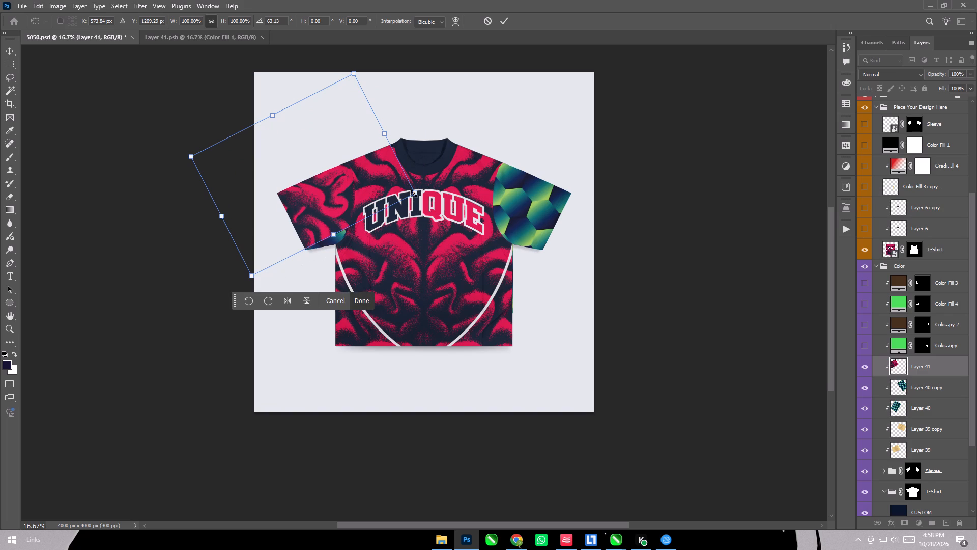
{"action": "left_click_drag", "start_coordinate": [414, 194], "coordinate": [433, 216]}
{"action": "left_click_drag", "start_coordinate": [333, 208], "coordinate": [325, 218]}
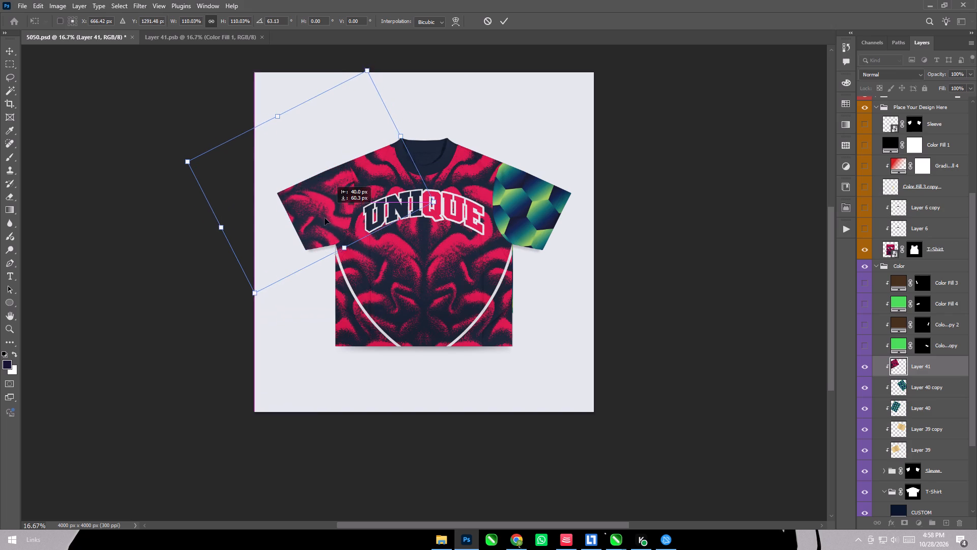
{"action": "left_click_drag", "start_coordinate": [325, 218], "coordinate": [317, 217]}
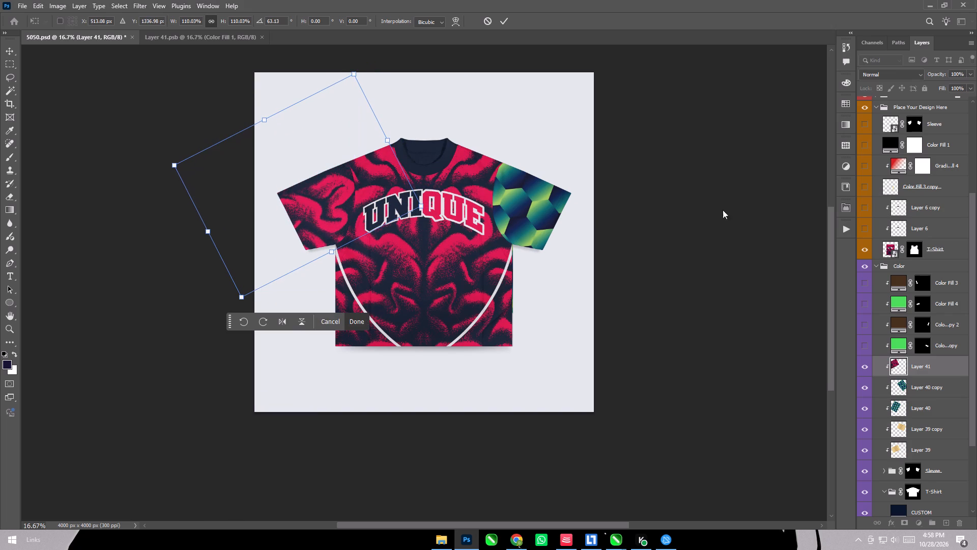
{"action": "left_click", "coordinate": [502, 21]}
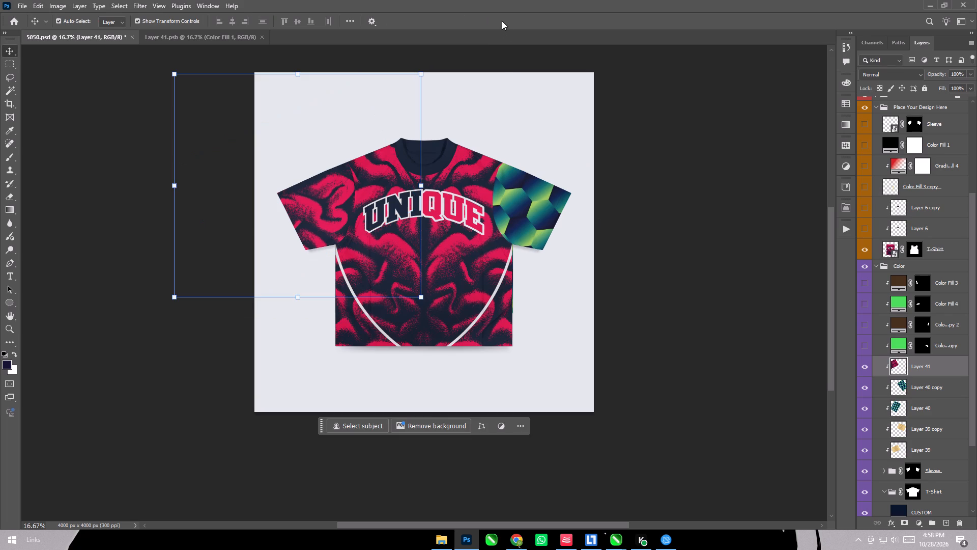
Duplicate Layer 41, flip the copy horizontally, move it over the opposite green sleeve, and clip it to the layers below.
{"action": "left_click", "coordinate": [932, 359]}
{"action": "key", "text": "ctrl+j"}
{"action": "left_click", "coordinate": [39, 6]}
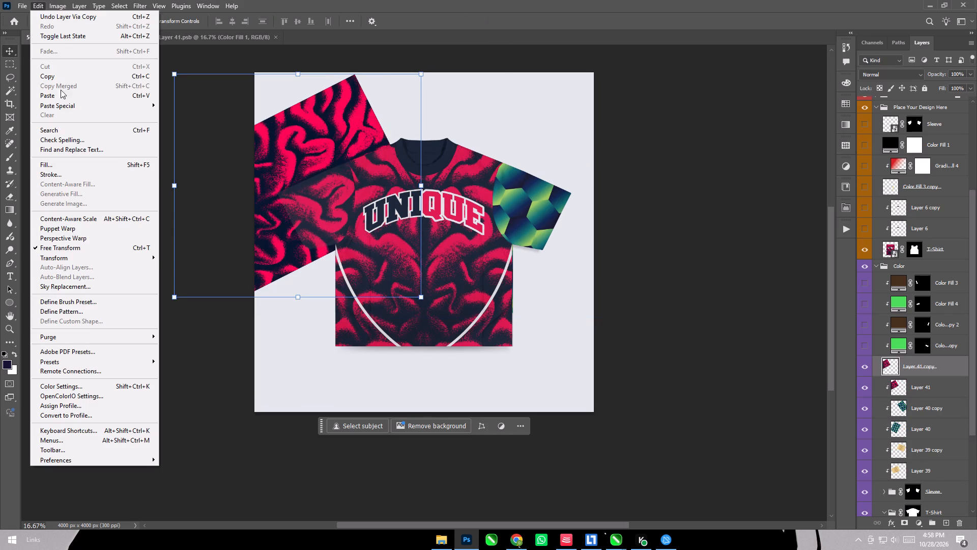
{"action": "left_click", "coordinate": [66, 261]}
{"action": "left_click", "coordinate": [209, 446]}
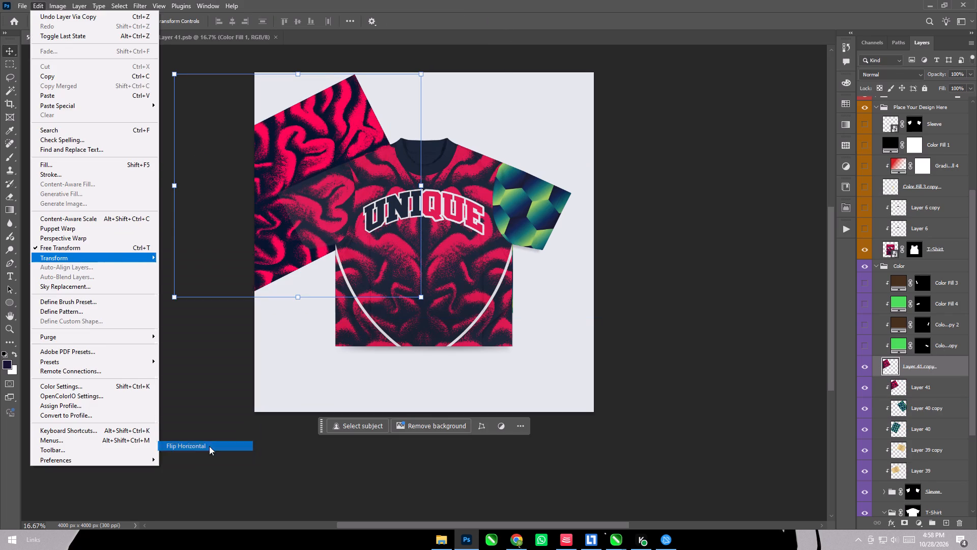
{"action": "left_click_drag", "start_coordinate": [283, 139], "coordinate": [494, 140]}
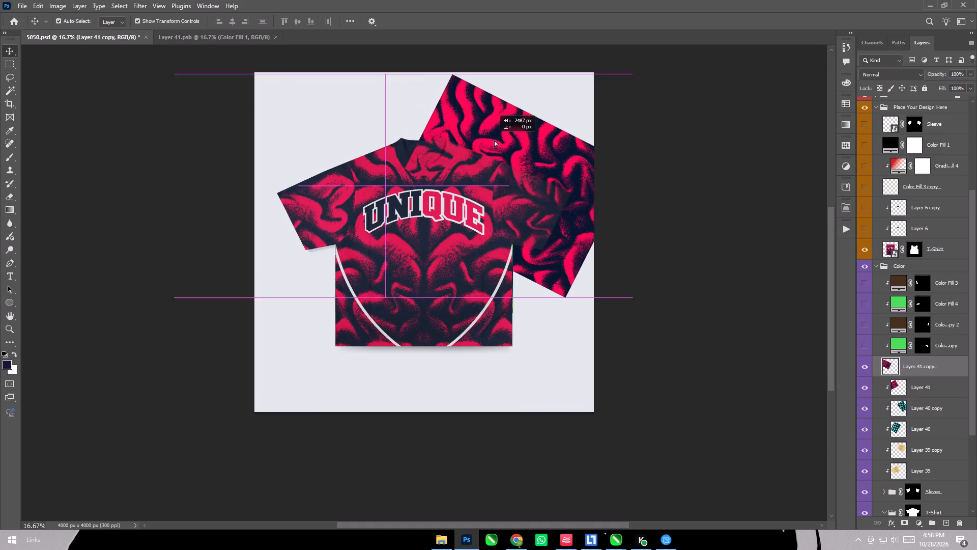
{"action": "left_click_drag", "start_coordinate": [494, 140], "coordinate": [509, 124]}
{"action": "right_click", "coordinate": [953, 367]}
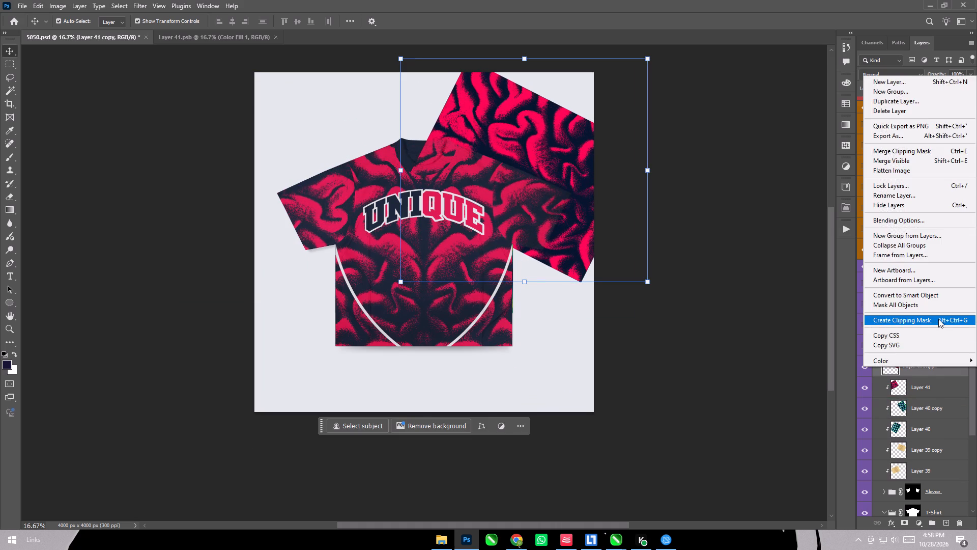
{"action": "left_click", "coordinate": [938, 319]}
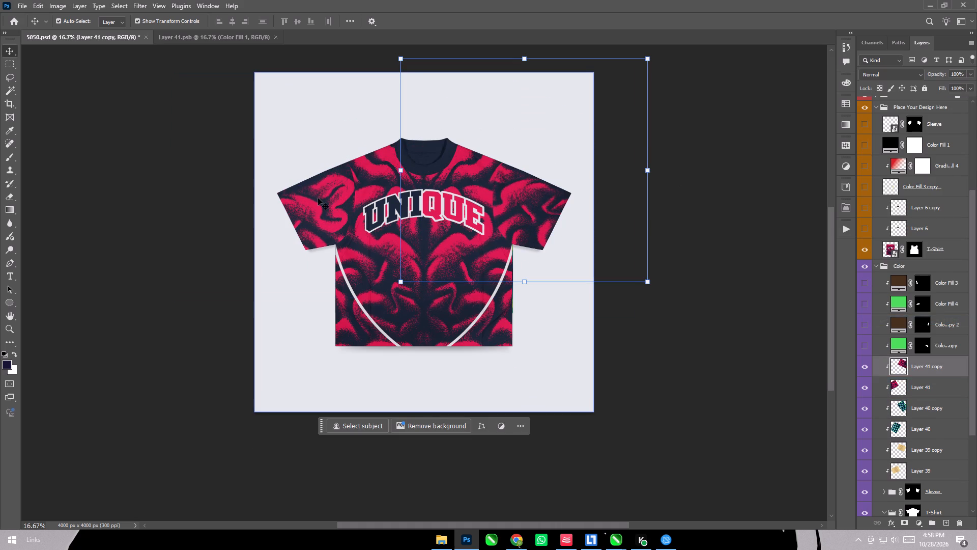
Fine-tune Layer 41 on its sleeve by scaling it to about 101% and rotating it about -1.5°.
{"action": "left_click", "coordinate": [318, 198]}
{"action": "left_click", "coordinate": [914, 250]}
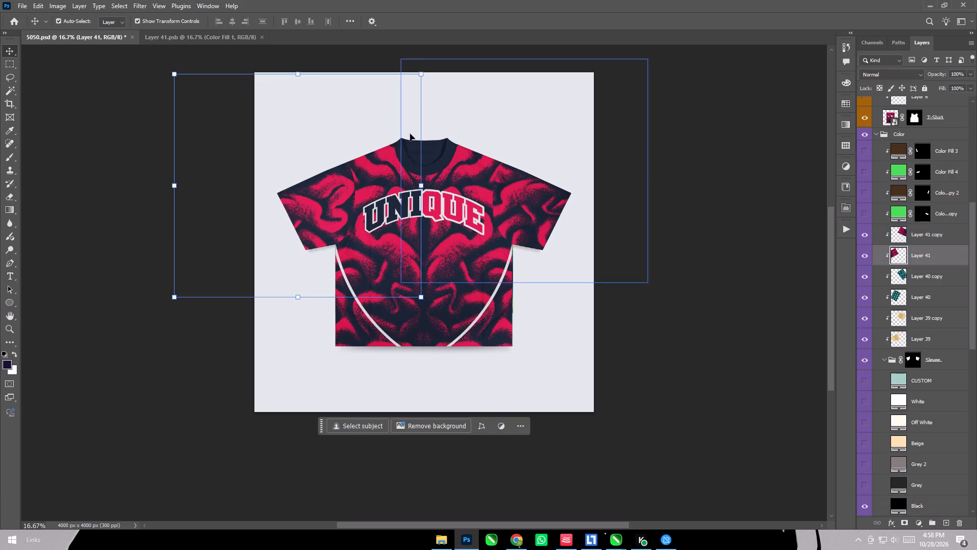
{"action": "left_click", "coordinate": [170, 76]}
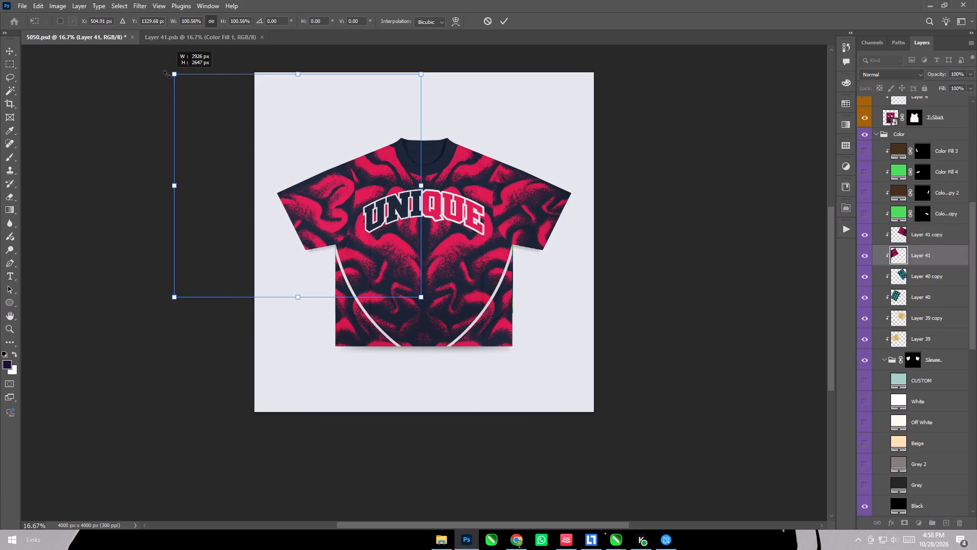
{"action": "double_click", "coordinate": [167, 74]}
{"action": "left_click_drag", "start_coordinate": [434, 63], "coordinate": [427, 62]}
{"action": "left_click_drag", "start_coordinate": [405, 86], "coordinate": [404, 80]}
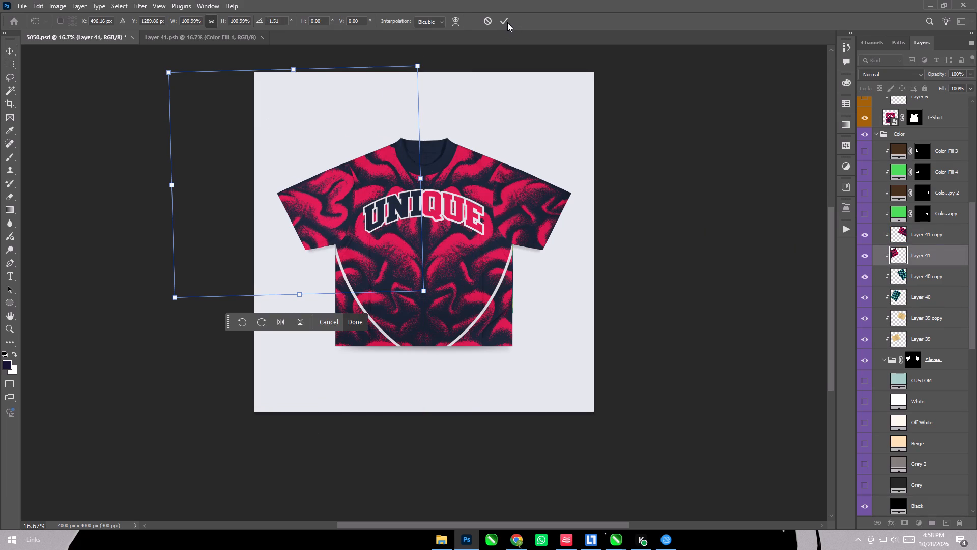
{"action": "left_click_drag", "start_coordinate": [422, 58], "coordinate": [428, 61]}
{"action": "triple_click", "coordinate": [428, 61]}
{"action": "left_click", "coordinate": [500, 21]}
{"action": "left_click", "coordinate": [696, 171]}
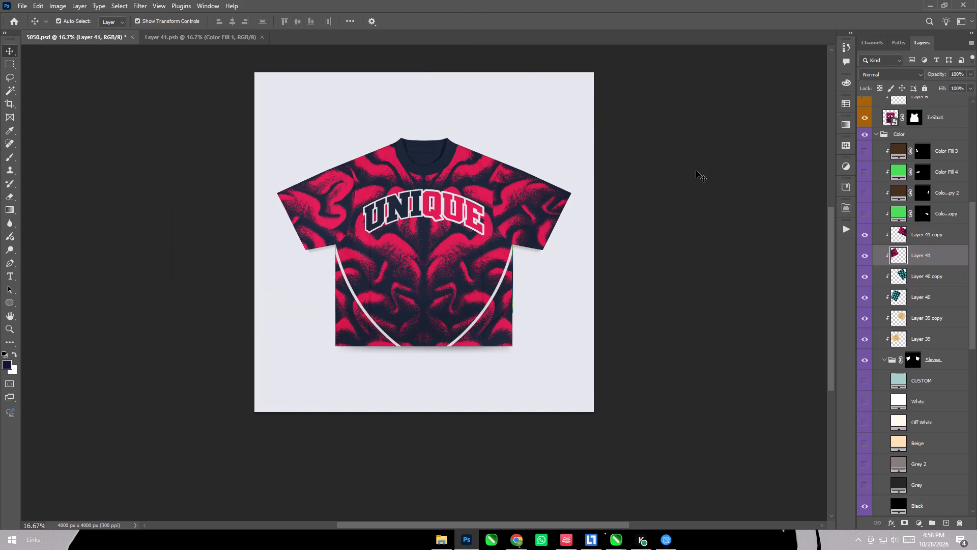
Quick-export the finished pink-and-navy mockup as 5050.png in the Downloads today folder.
{"action": "left_click", "coordinate": [19, 3]}
{"action": "left_click", "coordinate": [58, 161]}
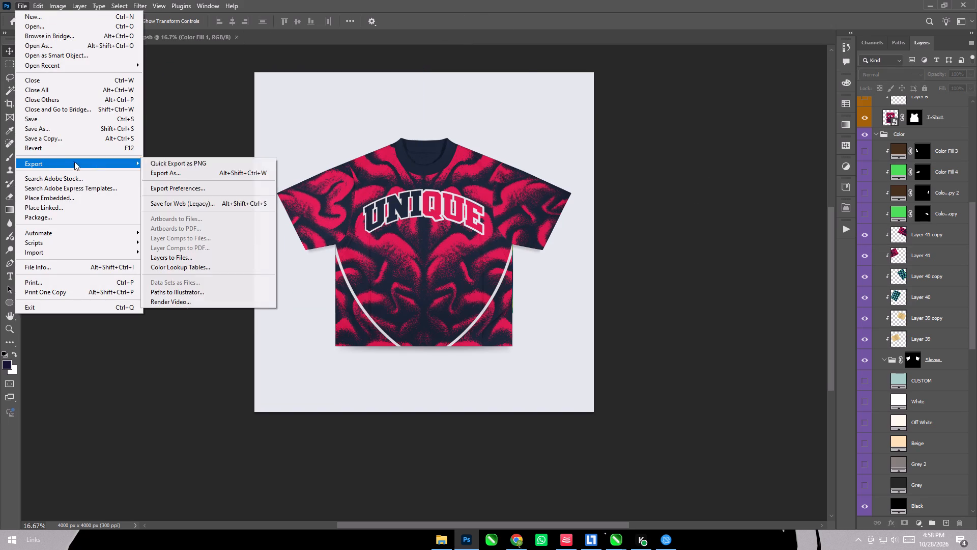
{"action": "left_click", "coordinate": [166, 164]}
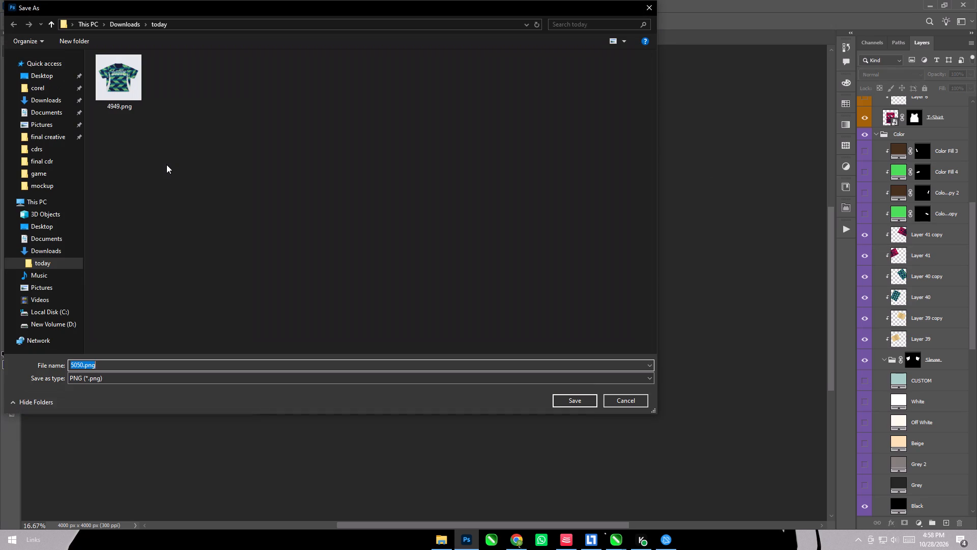
{"action": "key", "text": "Return"}
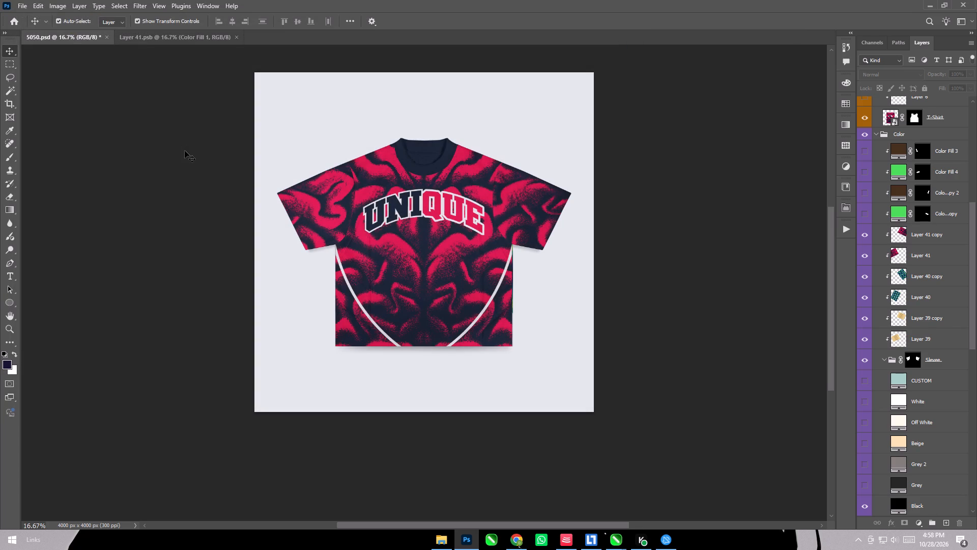
Save the mockup under the new name 5151 as a PSD in the oversized t-shirt mockup folder.
{"action": "key", "text": "ctrl+shift+s"}
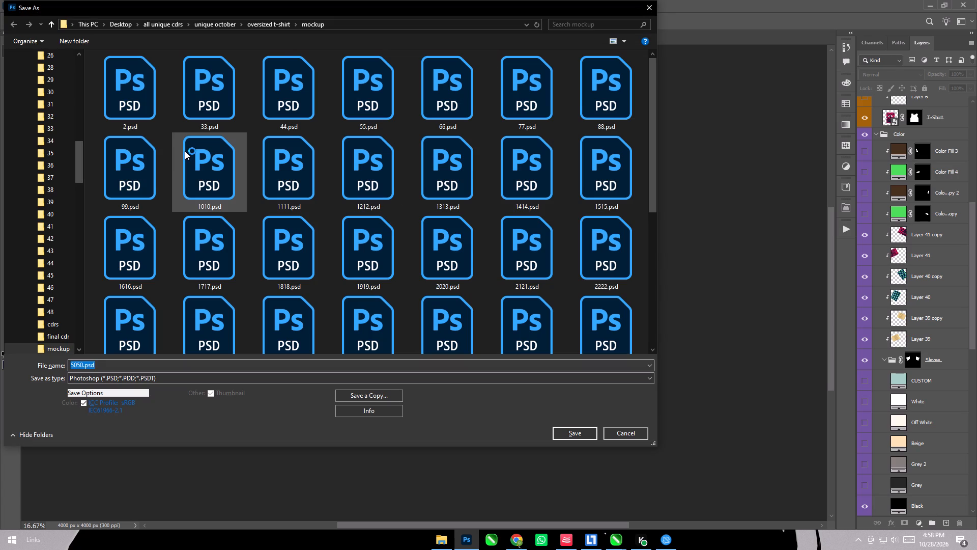
{"action": "type", "text": "5151"}
{"action": "key", "text": "Return"}
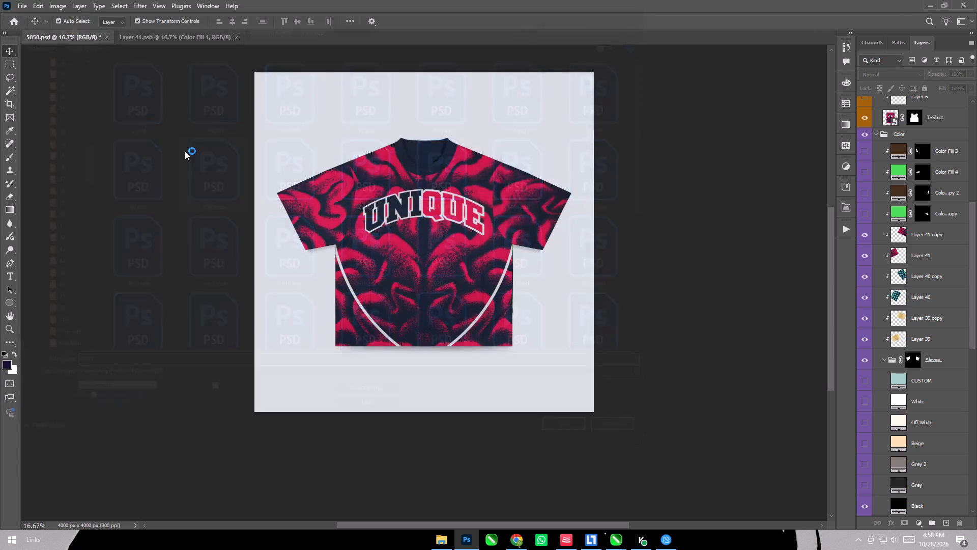
{"action": "key", "text": "Return"}
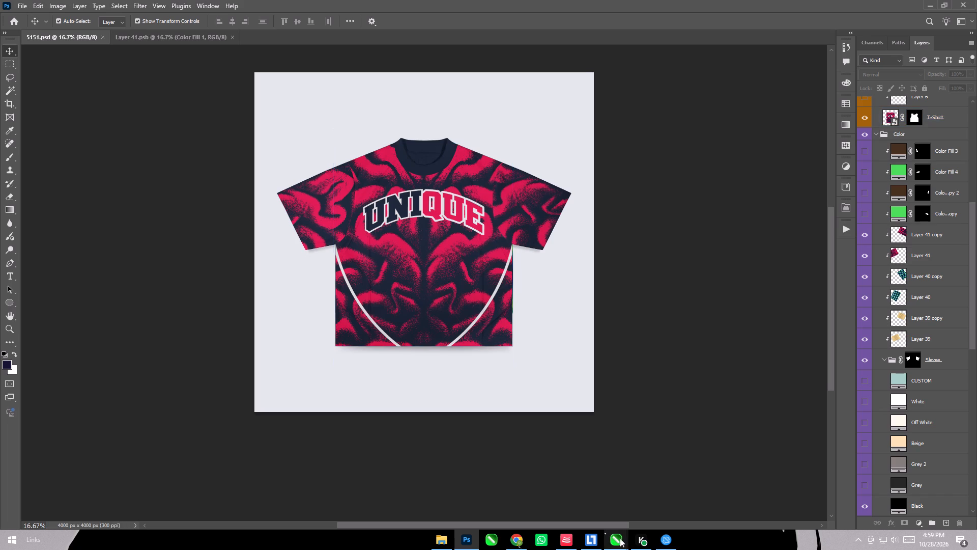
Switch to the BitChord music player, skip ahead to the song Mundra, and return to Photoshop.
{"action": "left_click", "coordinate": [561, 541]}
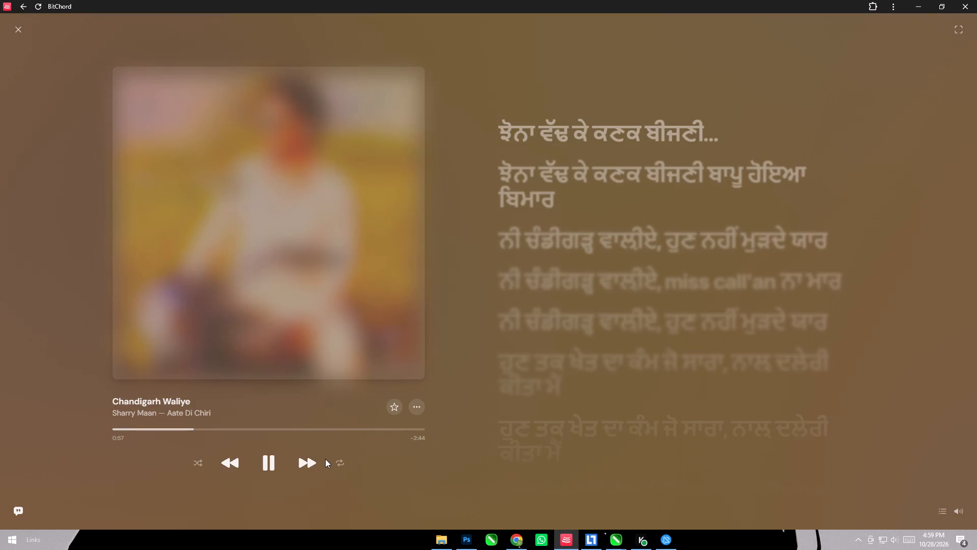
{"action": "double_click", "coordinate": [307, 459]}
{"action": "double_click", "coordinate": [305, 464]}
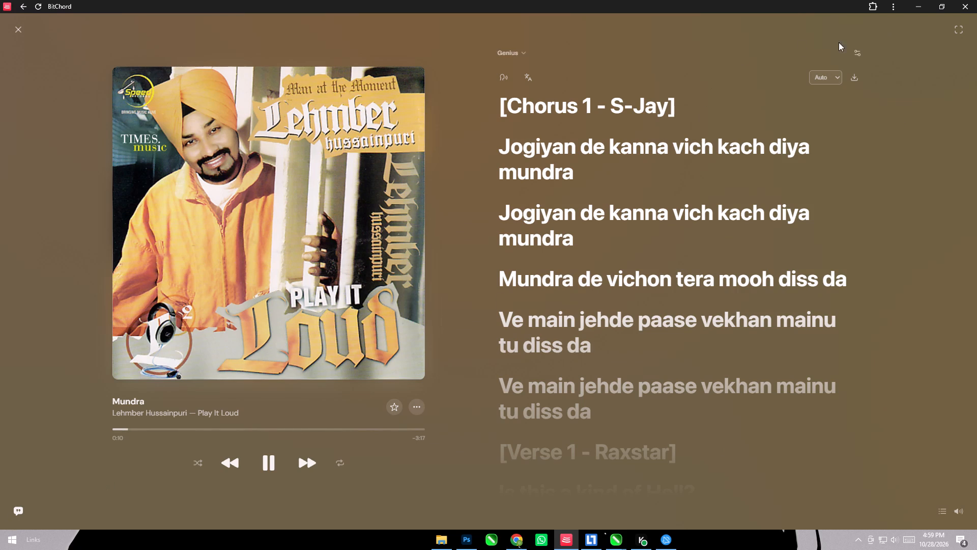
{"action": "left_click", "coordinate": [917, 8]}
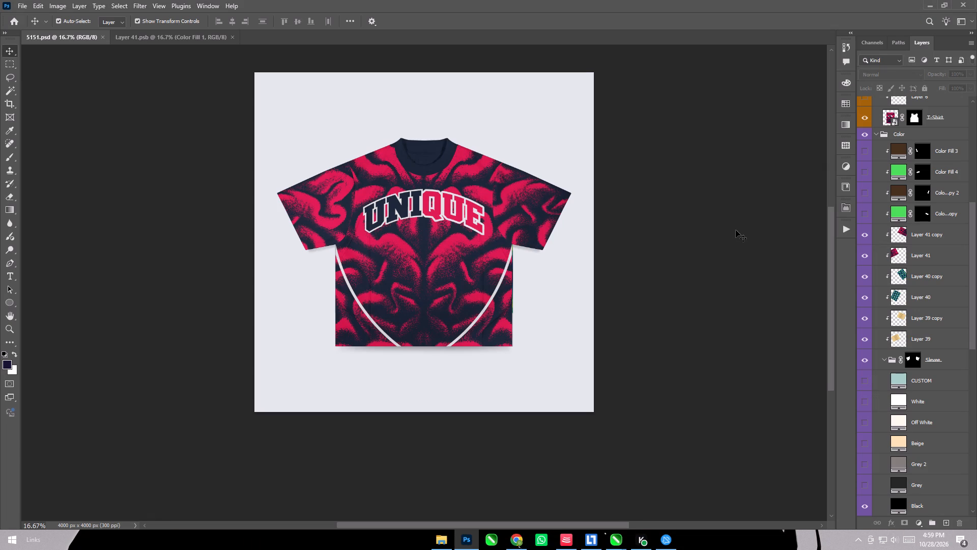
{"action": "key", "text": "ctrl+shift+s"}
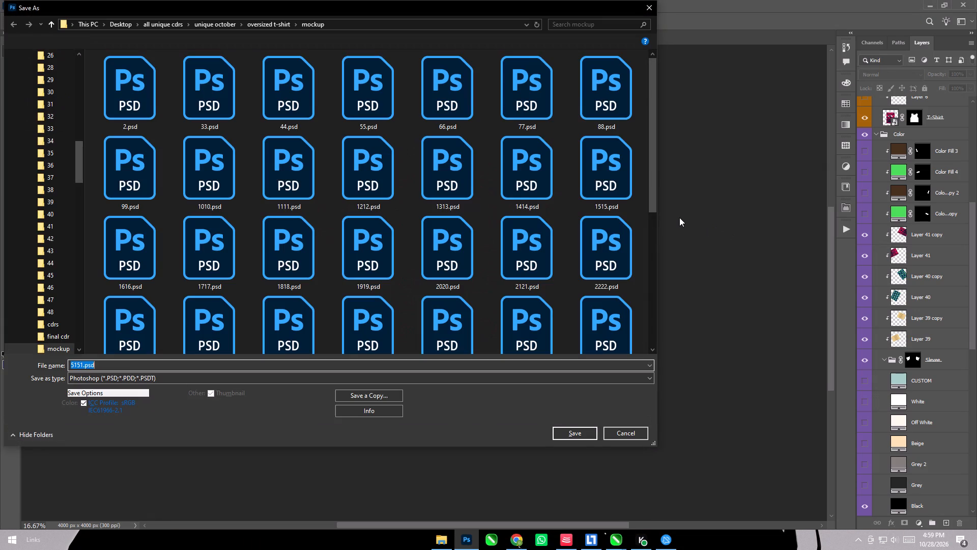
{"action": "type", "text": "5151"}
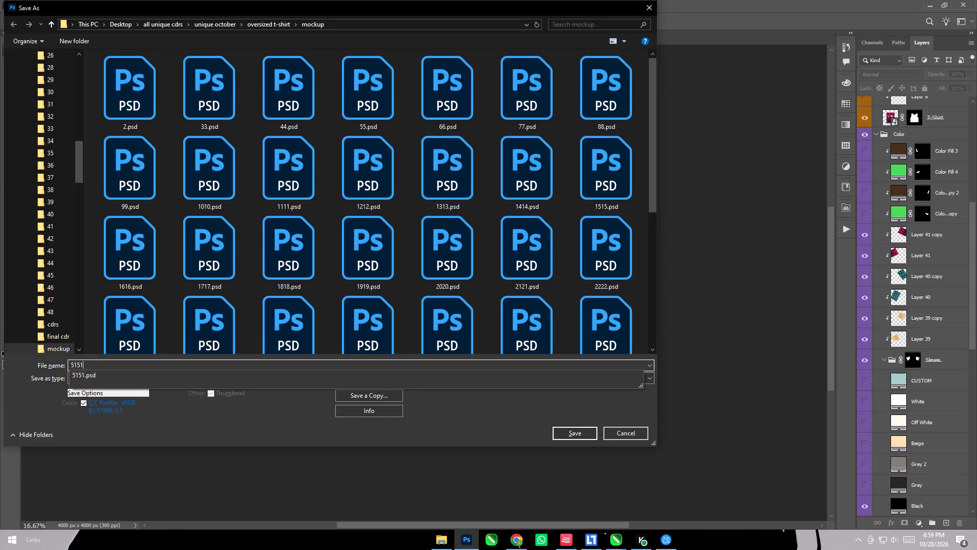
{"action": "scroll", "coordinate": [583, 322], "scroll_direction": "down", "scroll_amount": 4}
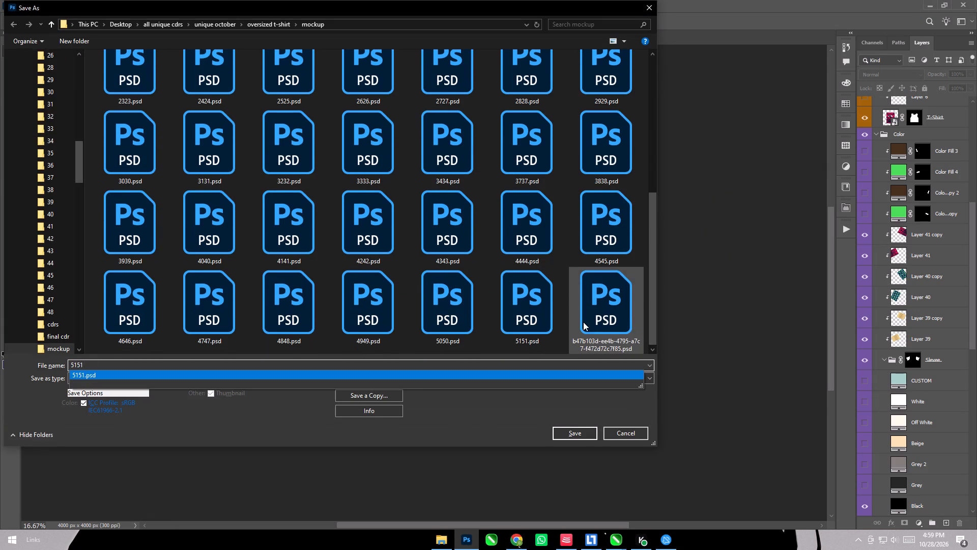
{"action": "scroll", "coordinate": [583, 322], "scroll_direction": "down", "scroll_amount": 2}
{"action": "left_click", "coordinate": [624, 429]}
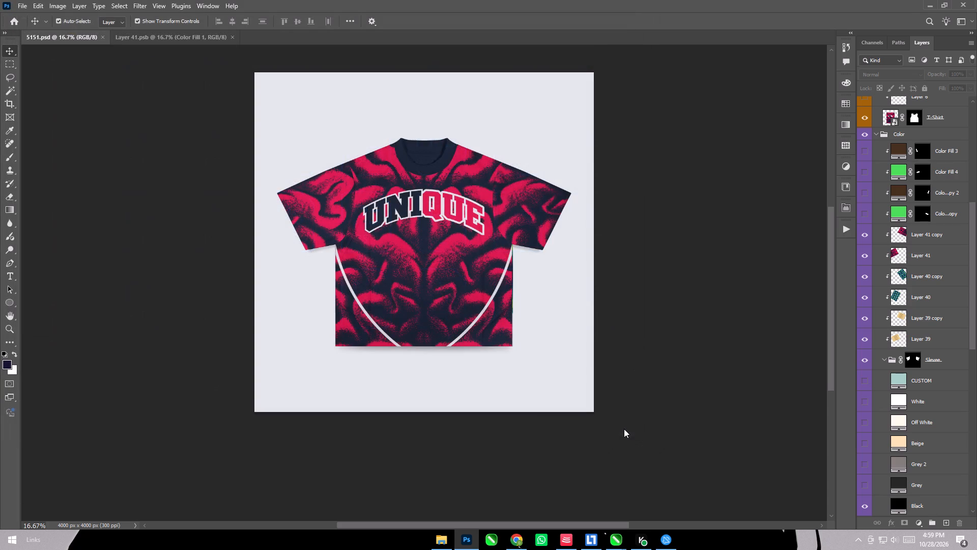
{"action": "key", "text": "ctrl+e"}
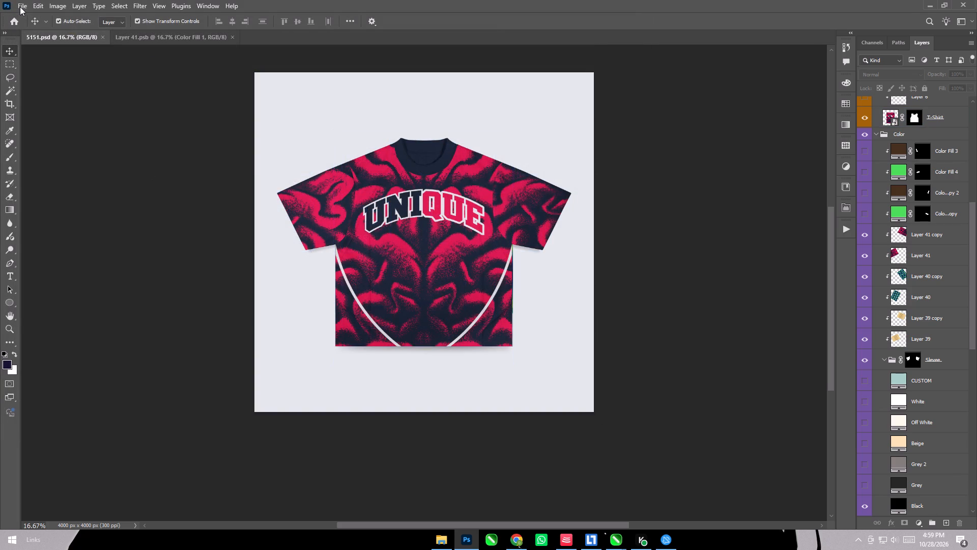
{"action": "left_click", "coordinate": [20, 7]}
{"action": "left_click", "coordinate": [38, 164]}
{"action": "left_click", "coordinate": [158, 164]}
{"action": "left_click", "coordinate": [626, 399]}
Switch to CorelDRAW's Untitled-1 document and copy the front panel with the star, spine artwork and Unique lettering.
{"action": "left_click", "coordinate": [611, 540]}
{"action": "double_click", "coordinate": [716, 493]}
{"action": "left_click", "coordinate": [618, 549]}
{"action": "left_click", "coordinate": [599, 501]}
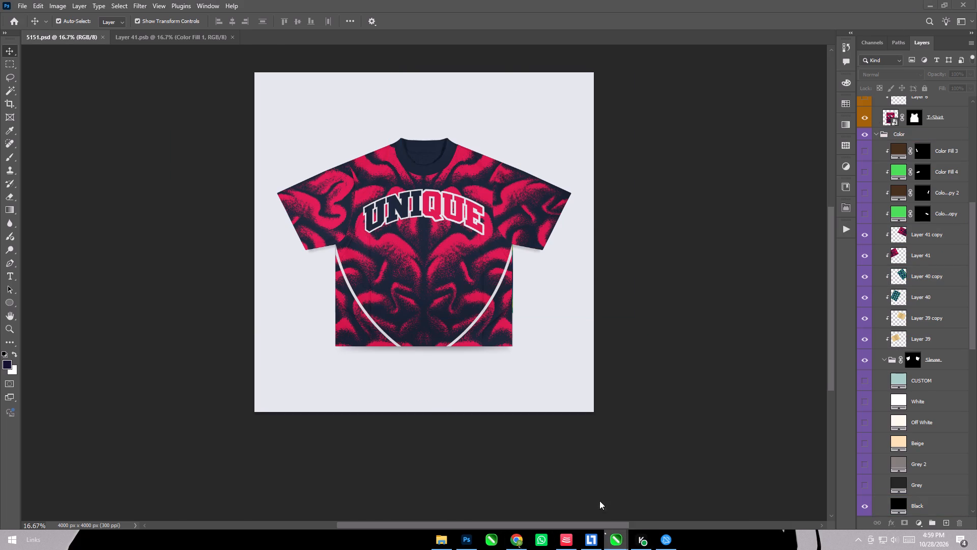
{"action": "left_click", "coordinate": [205, 67]}
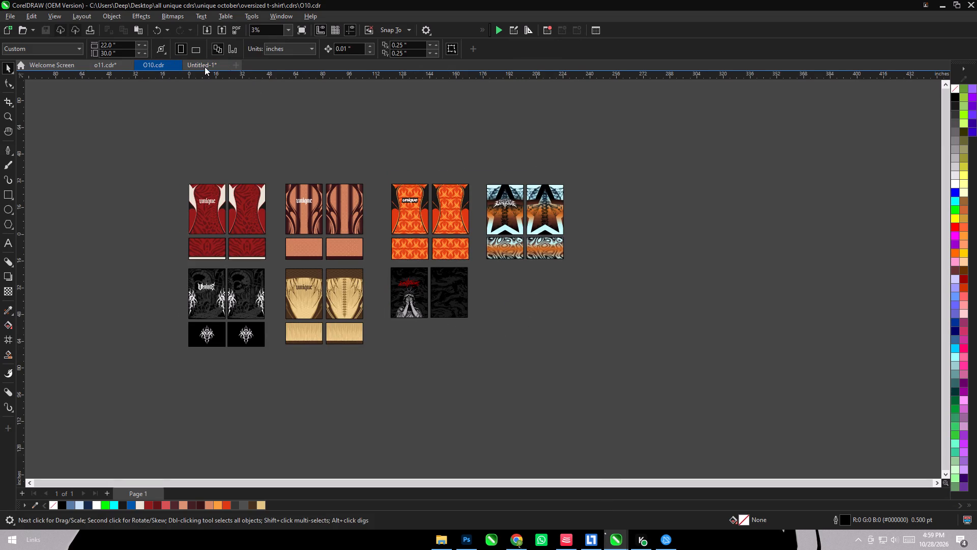
{"action": "left_click", "coordinate": [396, 150]}
{"action": "left_click", "coordinate": [377, 146]}
{"action": "left_click", "coordinate": [385, 193]}
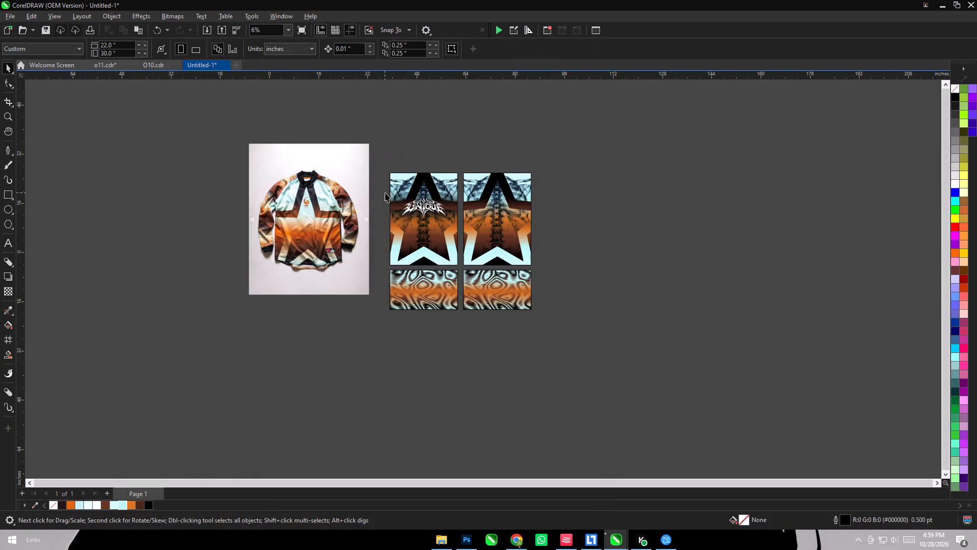
{"action": "left_click", "coordinate": [399, 197]}
{"action": "left_click_drag", "start_coordinate": [373, 142], "coordinate": [471, 274]}
{"action": "key", "text": "ctrl+c"}
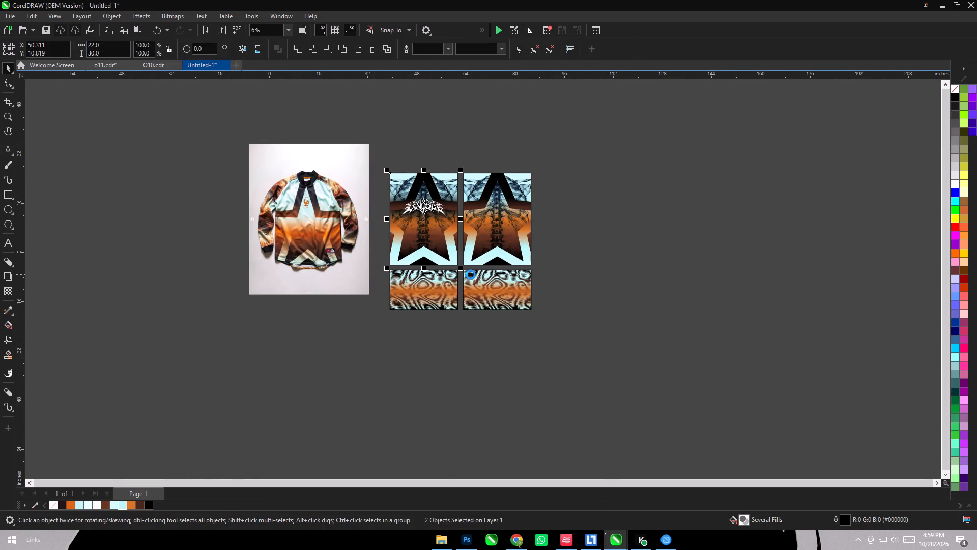
Back in Photoshop, paste the star front panel into the T-Shirt smart object of 5151 and move it above Layer 44.
{"action": "left_click", "coordinate": [464, 542]}
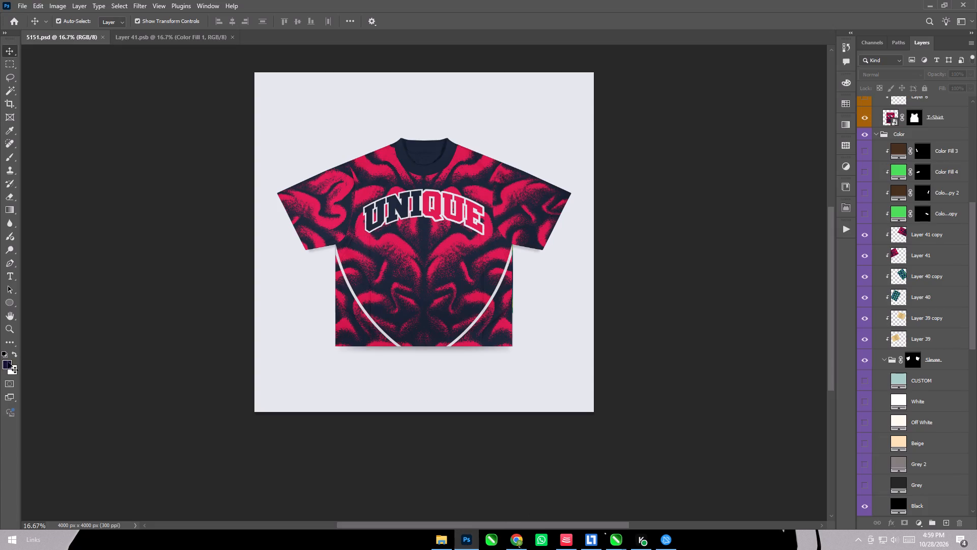
{"action": "scroll", "coordinate": [940, 284], "scroll_direction": "up", "scroll_amount": 18}
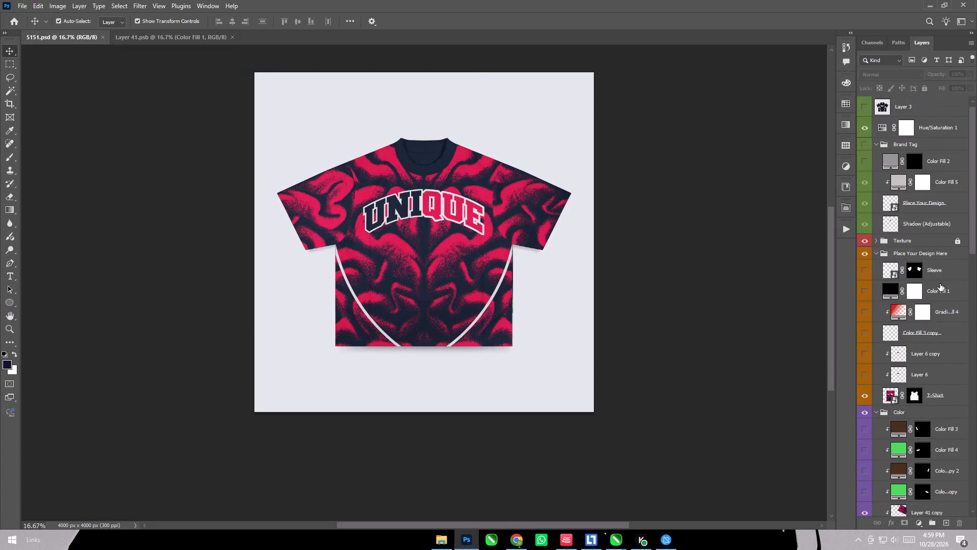
{"action": "scroll", "coordinate": [940, 284], "scroll_direction": "down", "scroll_amount": 4}
{"action": "double_click", "coordinate": [894, 315]}
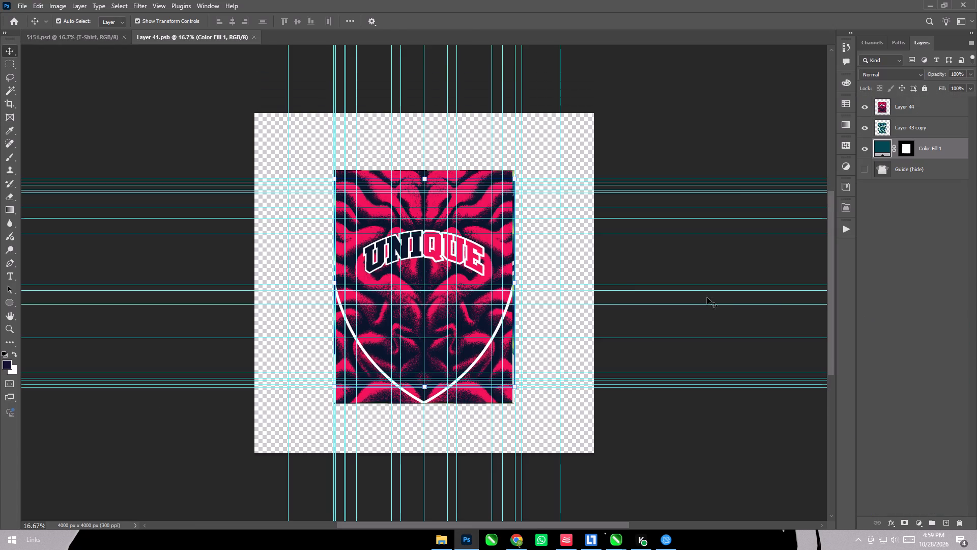
{"action": "key", "text": "ctrl+v"}
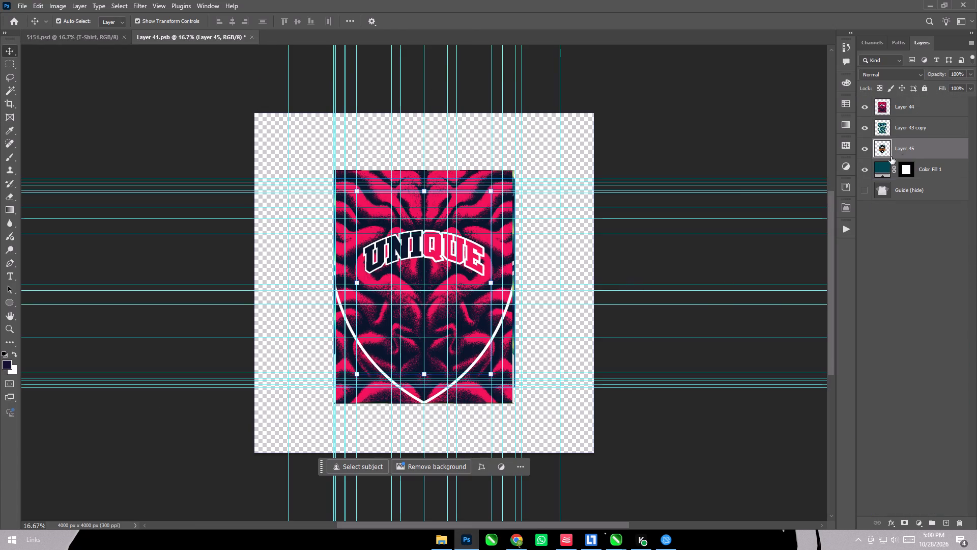
{"action": "left_click_drag", "start_coordinate": [906, 152], "coordinate": [906, 102]}
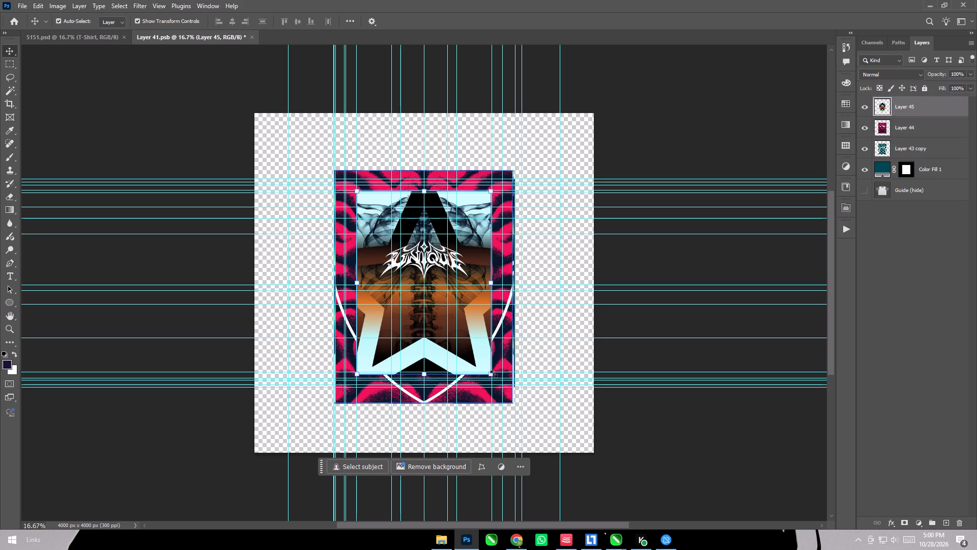
Scale the pasted star panel to about 138% wide and 127% high so it covers the previous pink design.
{"action": "left_click_drag", "start_coordinate": [489, 374], "coordinate": [506, 405]}
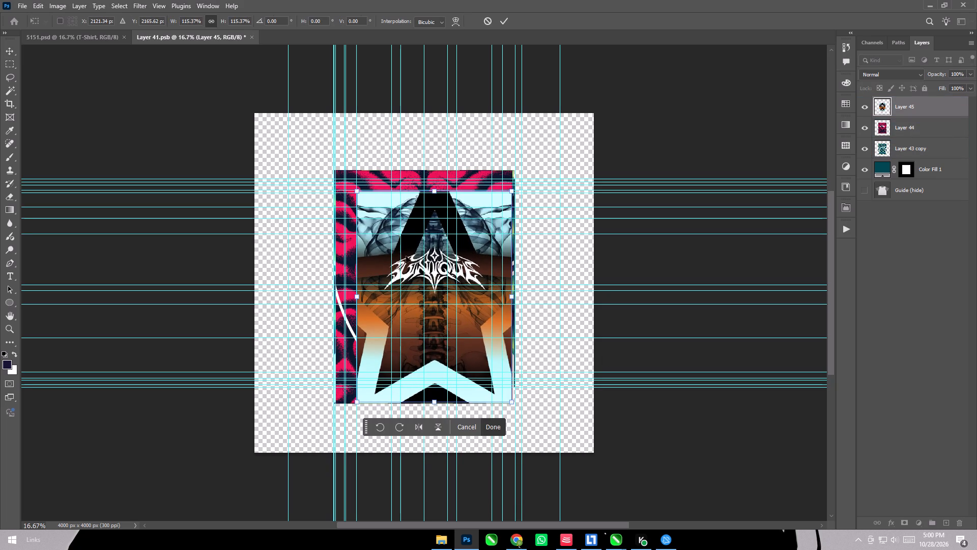
{"action": "left_click_drag", "start_coordinate": [359, 192], "coordinate": [339, 178]}
{"action": "left_click_drag", "start_coordinate": [339, 177], "coordinate": [337, 172]}
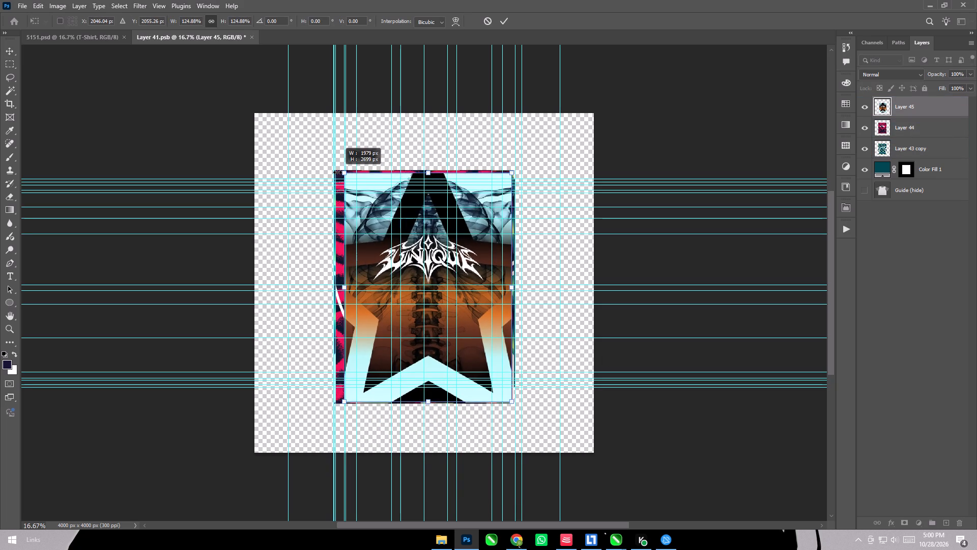
{"action": "left_click_drag", "start_coordinate": [337, 172], "coordinate": [332, 169]}
{"action": "key", "text": "ctrl+z"}
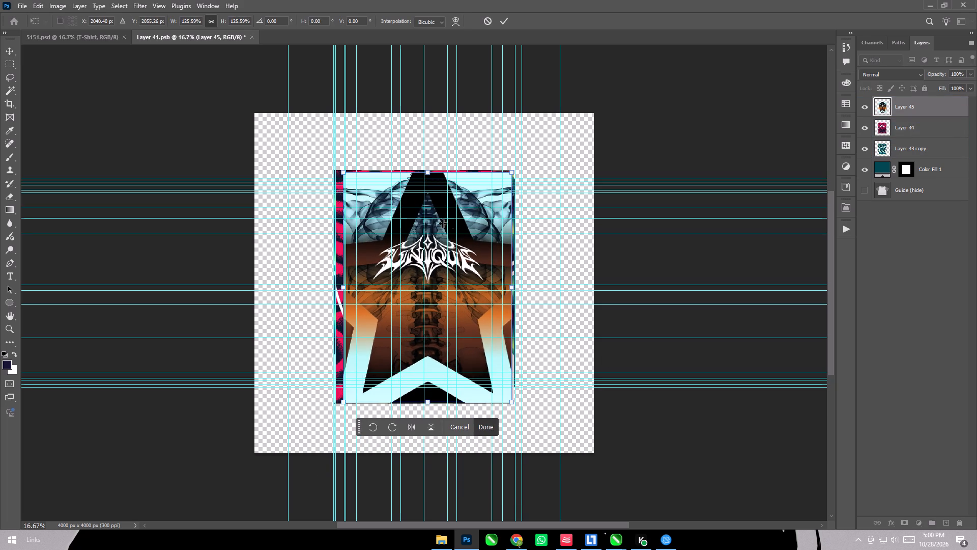
{"action": "left_click", "coordinate": [342, 172]}
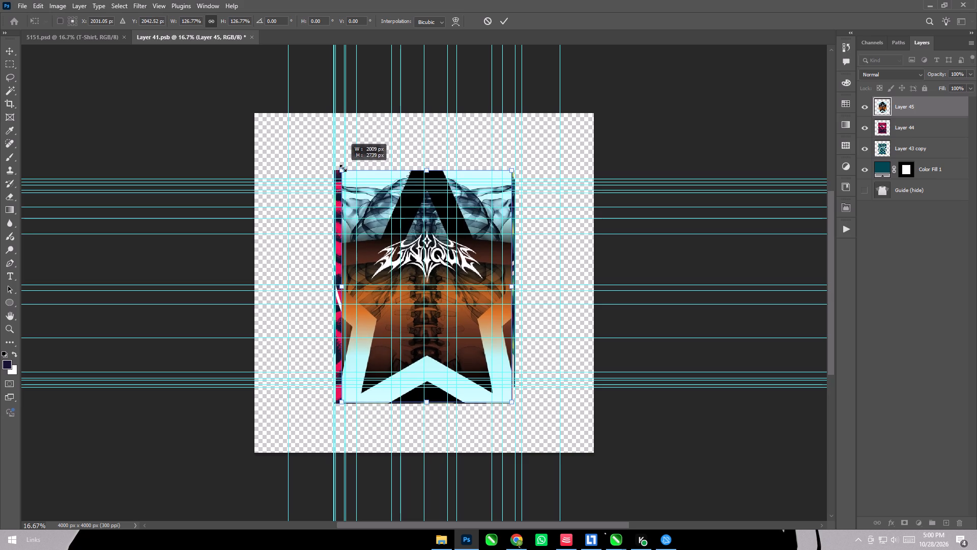
{"action": "left_click", "coordinate": [344, 168]}
{"action": "left_click_drag", "start_coordinate": [339, 287], "coordinate": [327, 287], "text": "shift"}
{"action": "left_click_drag", "start_coordinate": [510, 285], "coordinate": [515, 283], "text": "shift"}
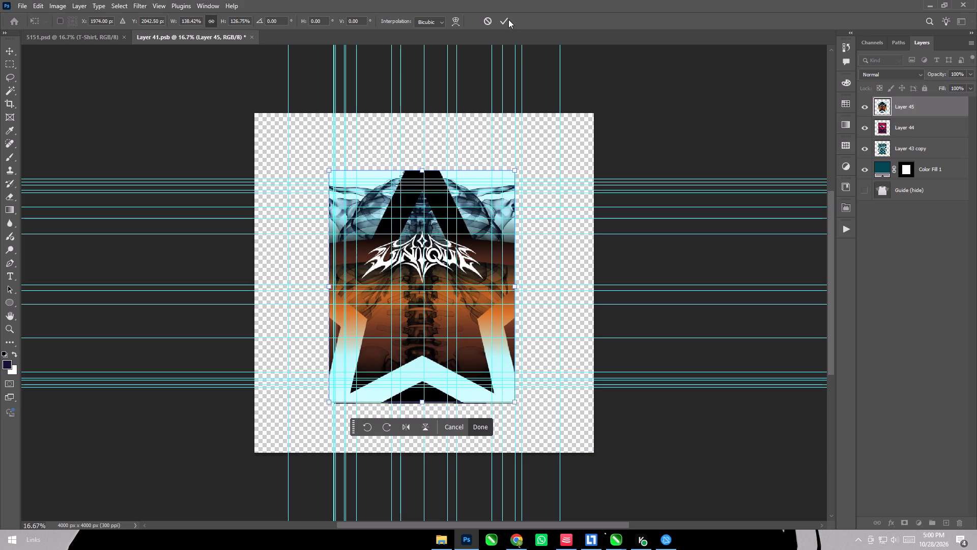
{"action": "left_click", "coordinate": [508, 16]}
Align the horizontal centres of the star panel and Layer 44, and save the smart object.
{"action": "left_click", "coordinate": [937, 124], "text": "shift"}
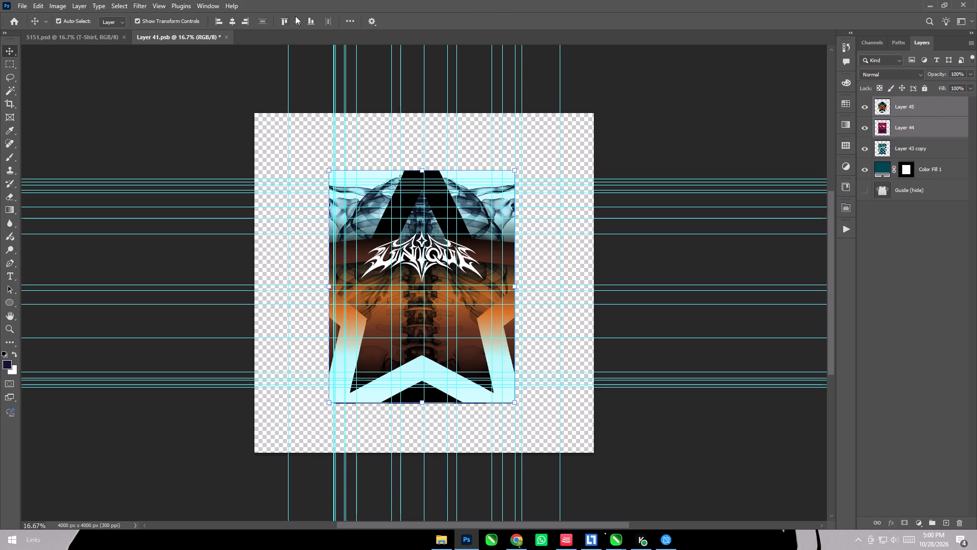
{"action": "left_click", "coordinate": [232, 24]}
{"action": "left_click", "coordinate": [167, 93]}
{"action": "key", "text": "ctrl+s"}
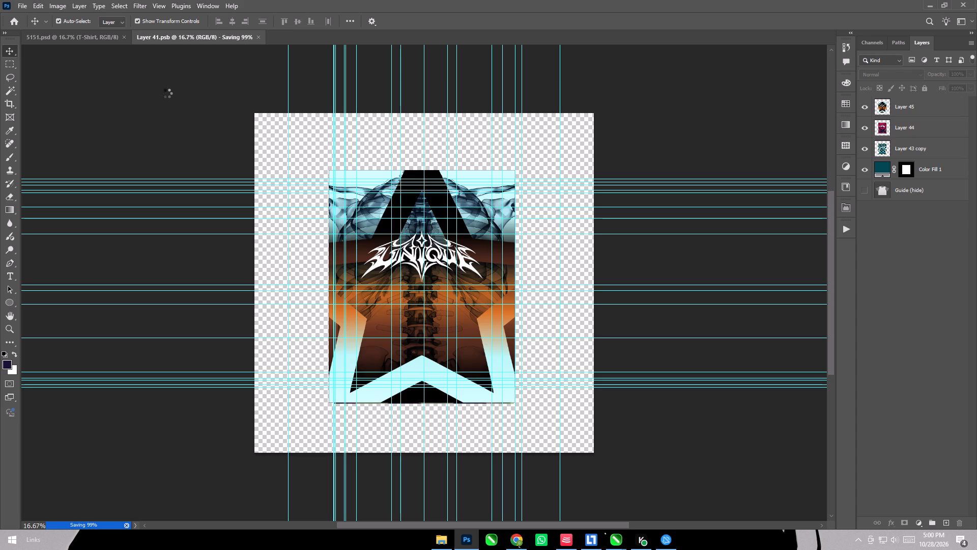
In 5151, recolour the CUSTOM fill in the Color group's T-Shirt folder to black, 000000, sampled from the shirt artwork.
{"action": "left_click", "coordinate": [80, 38]}
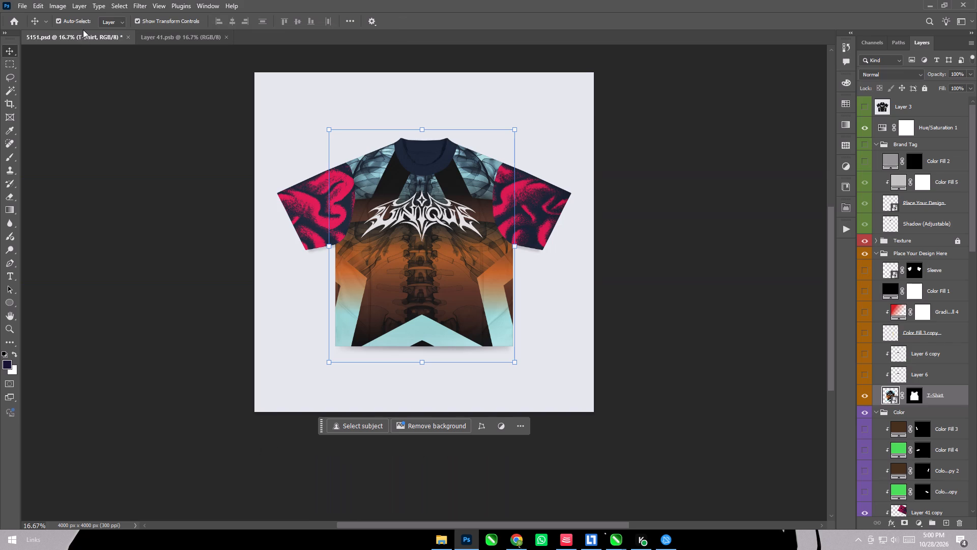
{"action": "scroll", "coordinate": [892, 424], "scroll_direction": "down", "scroll_amount": 3}
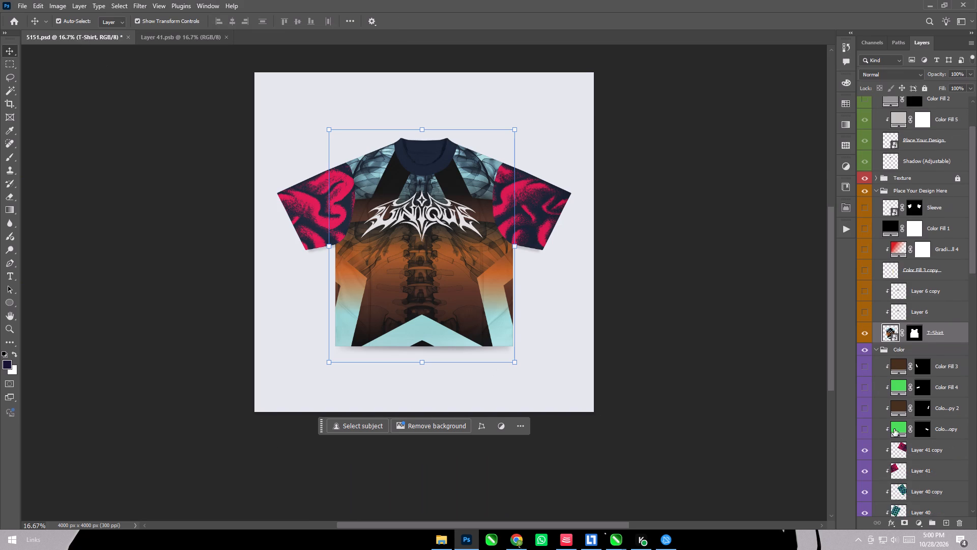
{"action": "scroll", "coordinate": [894, 430], "scroll_direction": "down", "scroll_amount": 14}
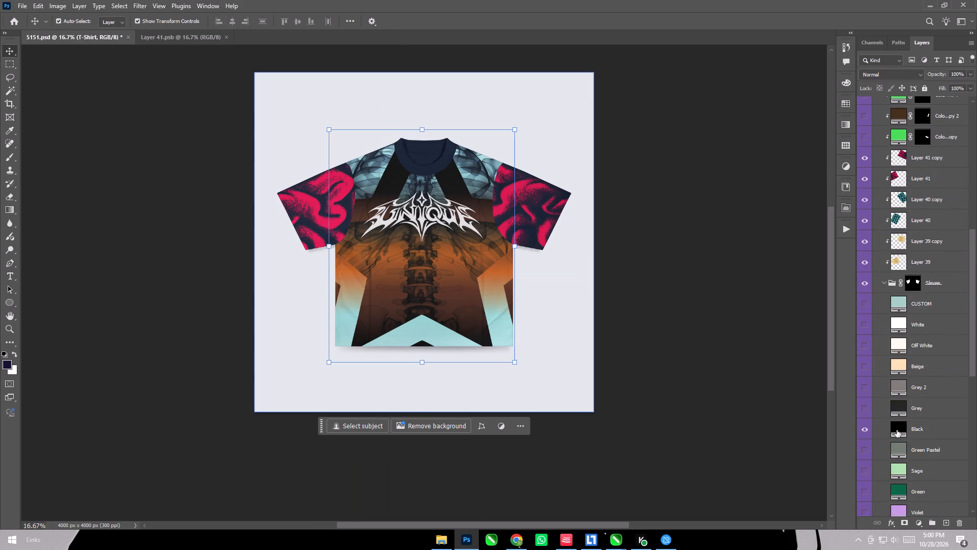
{"action": "left_click", "coordinate": [884, 278]}
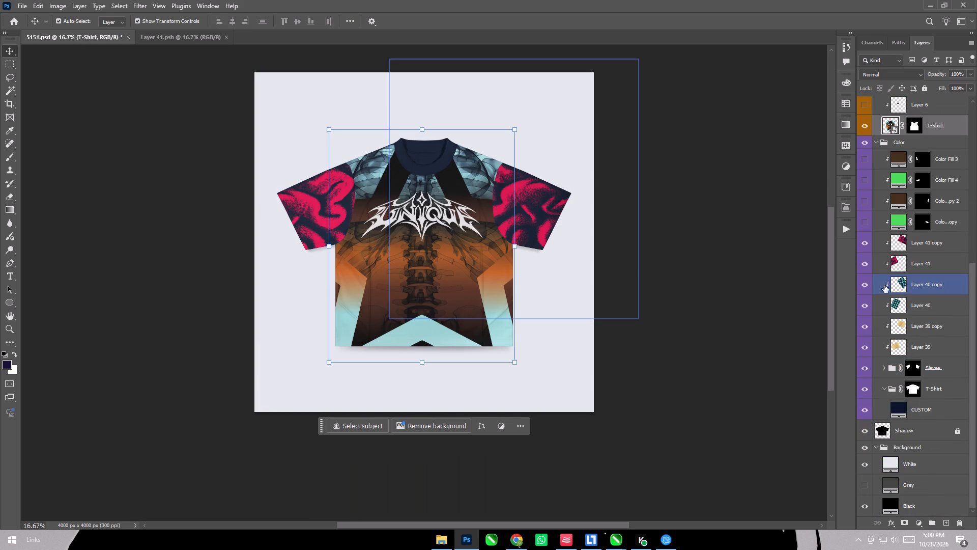
{"action": "double_click", "coordinate": [901, 404]}
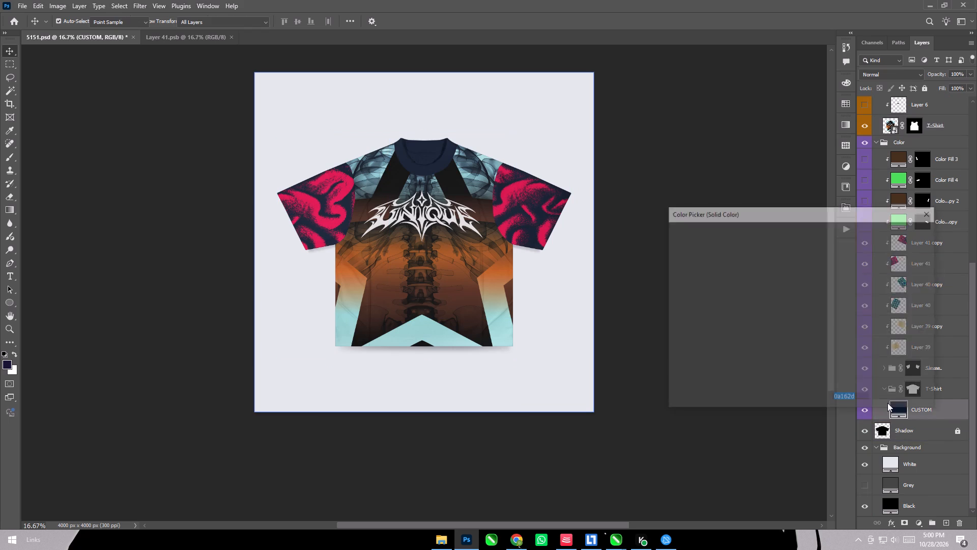
{"action": "left_click", "coordinate": [695, 337]}
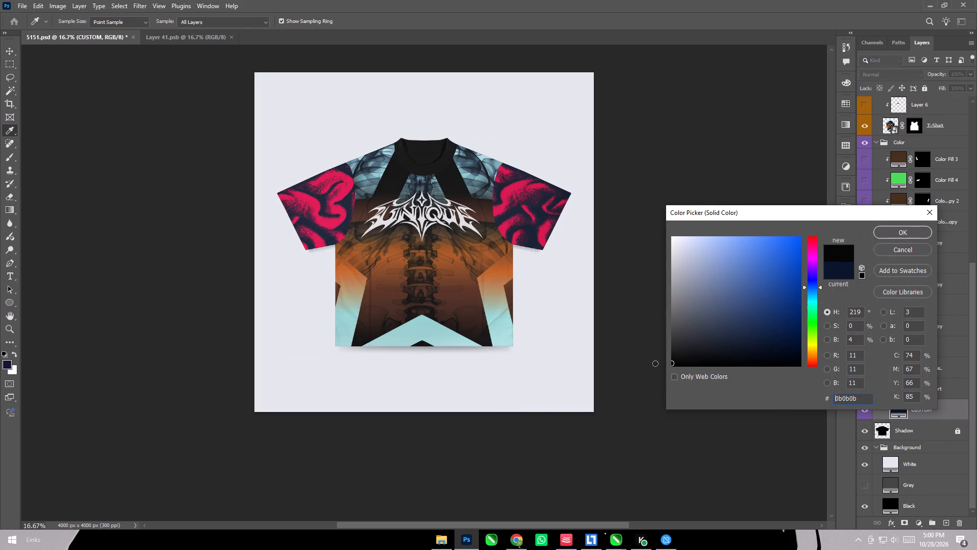
{"action": "left_click", "coordinate": [422, 337]}
{"action": "left_click_drag", "start_coordinate": [697, 353], "coordinate": [640, 373]}
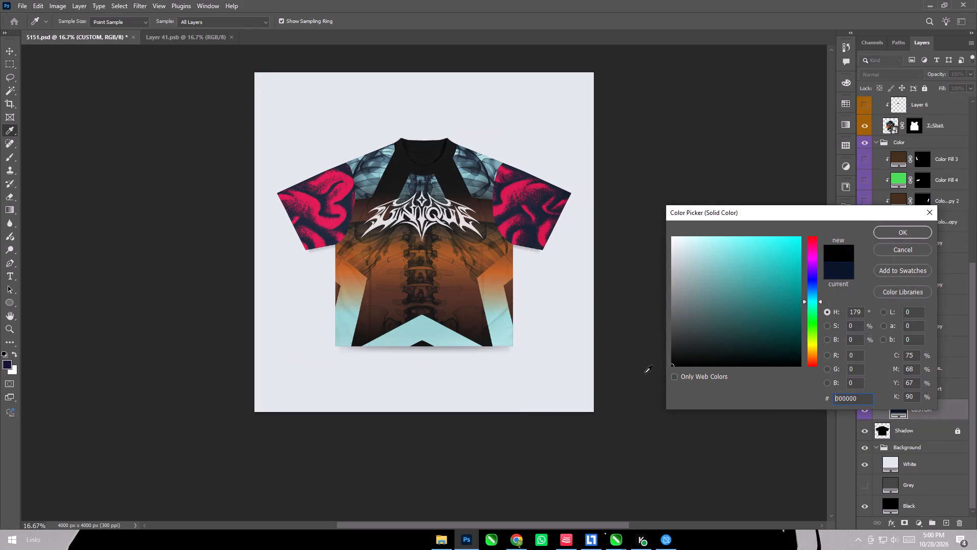
{"action": "left_click", "coordinate": [903, 229]}
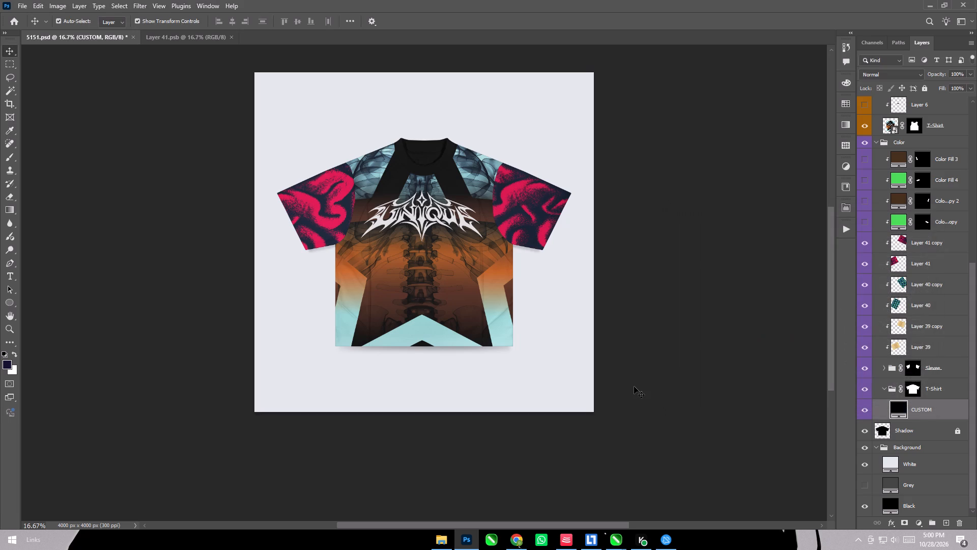
Copy the left wavy orange sleeve panel from CorelDRAW's Untitled-1 and paste it above Layer 41 copy in 5151.
{"action": "left_click", "coordinate": [619, 537]}
{"action": "left_click", "coordinate": [737, 513]}
{"action": "left_click", "coordinate": [484, 368]}
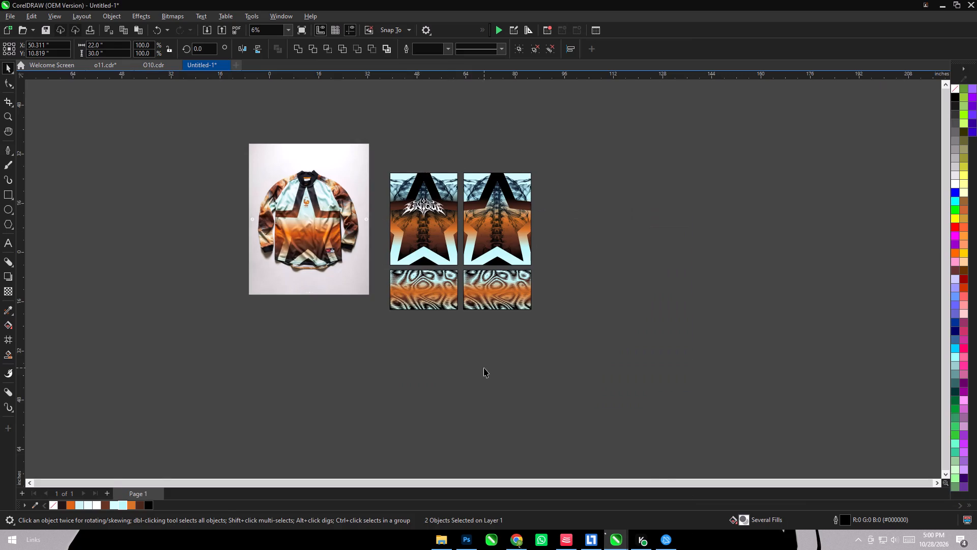
{"action": "left_click", "coordinate": [443, 308]}
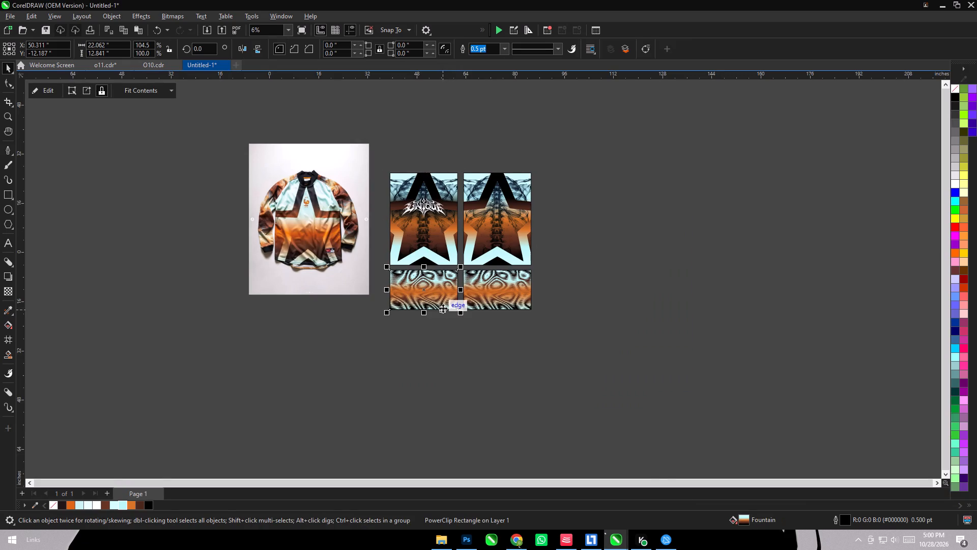
{"action": "key", "text": "ctrl+c"}
{"action": "left_click", "coordinate": [473, 545]}
{"action": "scroll", "coordinate": [920, 264], "scroll_direction": "up", "scroll_amount": 4}
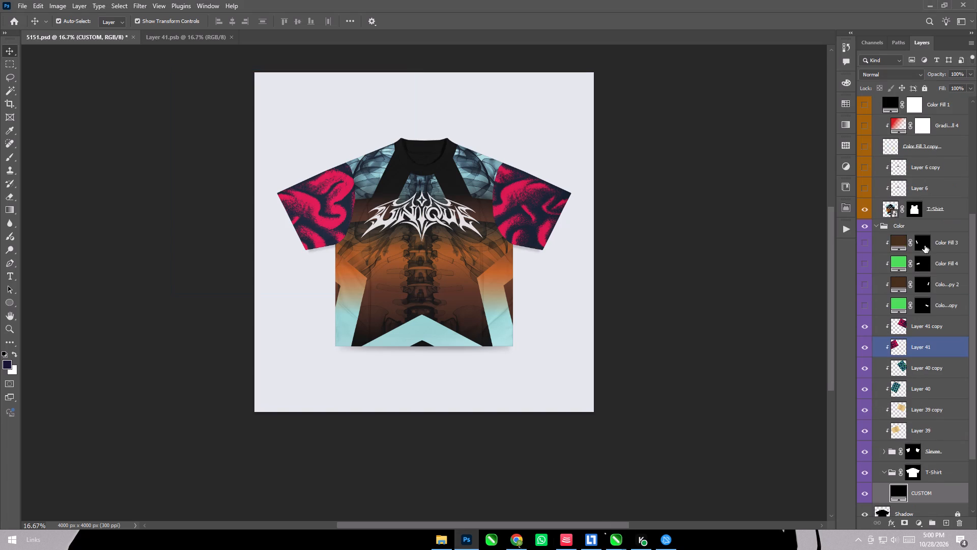
{"action": "left_click", "coordinate": [936, 333]}
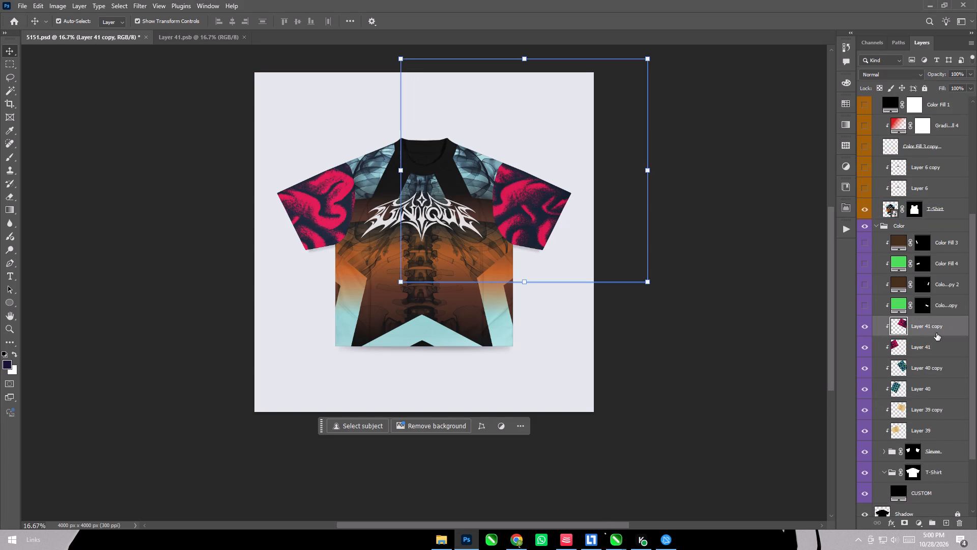
{"action": "key", "text": "ctrl+v"}
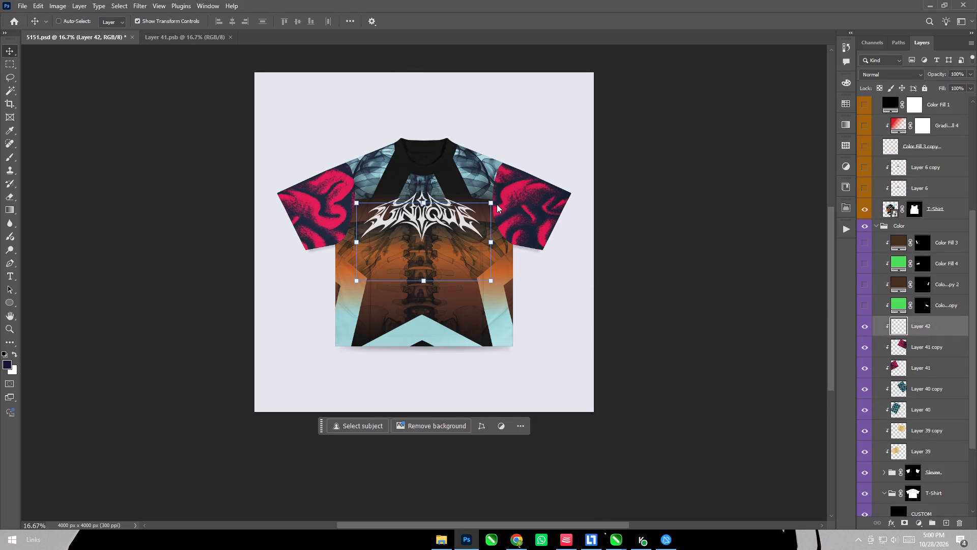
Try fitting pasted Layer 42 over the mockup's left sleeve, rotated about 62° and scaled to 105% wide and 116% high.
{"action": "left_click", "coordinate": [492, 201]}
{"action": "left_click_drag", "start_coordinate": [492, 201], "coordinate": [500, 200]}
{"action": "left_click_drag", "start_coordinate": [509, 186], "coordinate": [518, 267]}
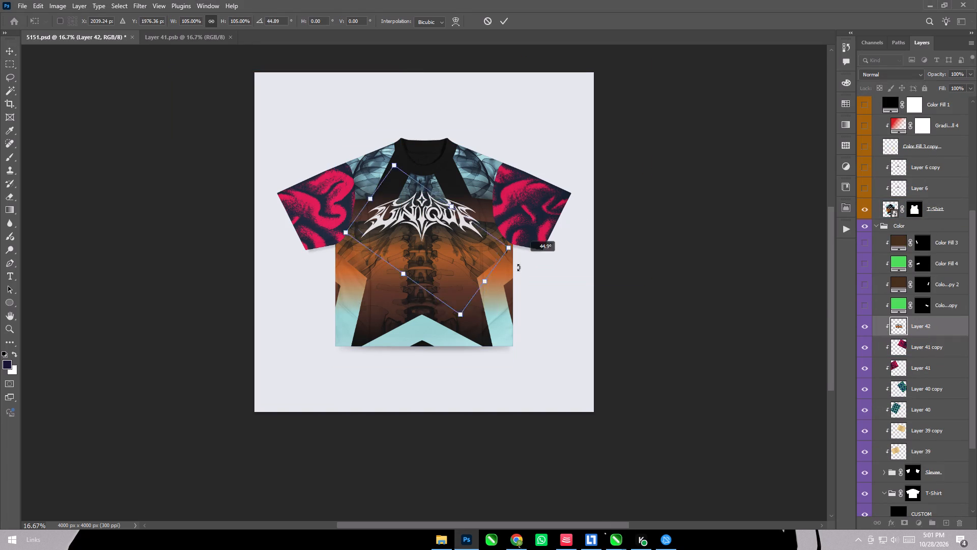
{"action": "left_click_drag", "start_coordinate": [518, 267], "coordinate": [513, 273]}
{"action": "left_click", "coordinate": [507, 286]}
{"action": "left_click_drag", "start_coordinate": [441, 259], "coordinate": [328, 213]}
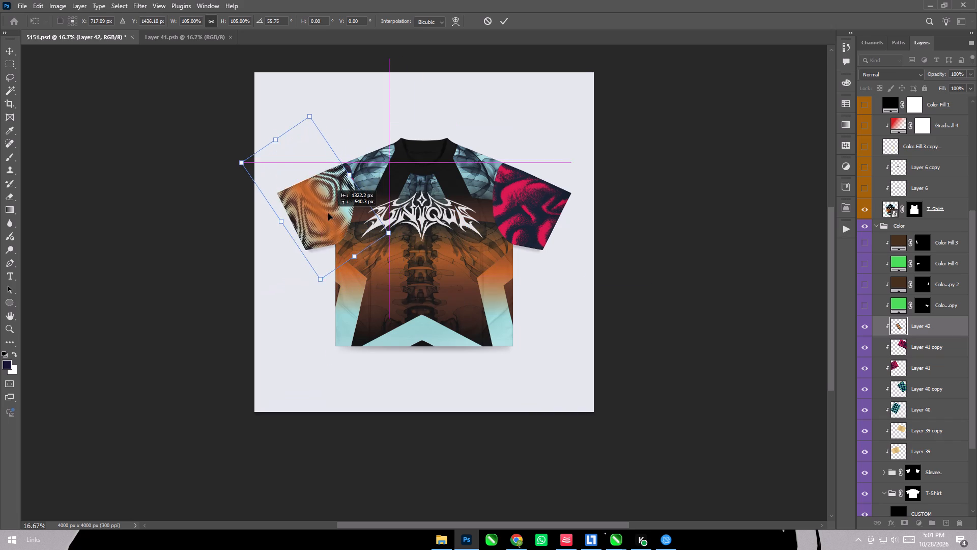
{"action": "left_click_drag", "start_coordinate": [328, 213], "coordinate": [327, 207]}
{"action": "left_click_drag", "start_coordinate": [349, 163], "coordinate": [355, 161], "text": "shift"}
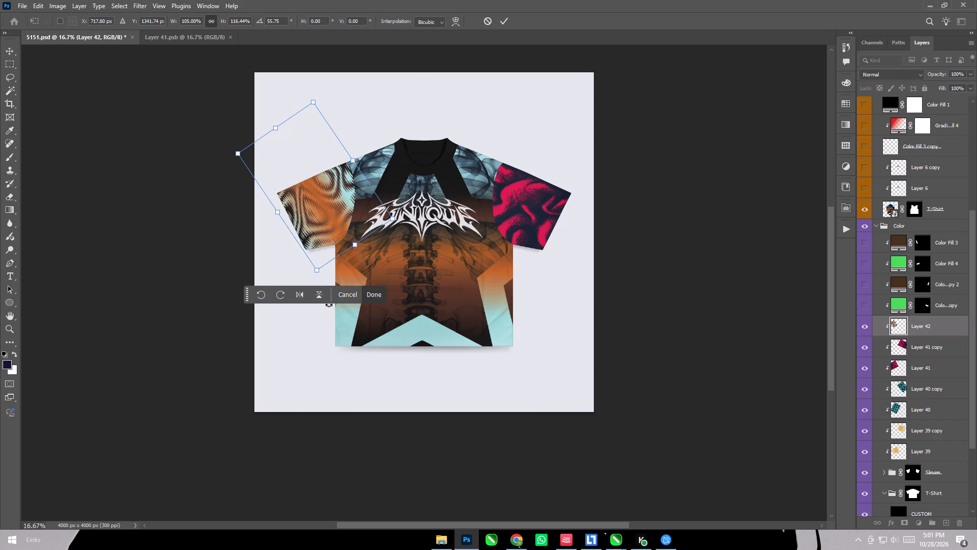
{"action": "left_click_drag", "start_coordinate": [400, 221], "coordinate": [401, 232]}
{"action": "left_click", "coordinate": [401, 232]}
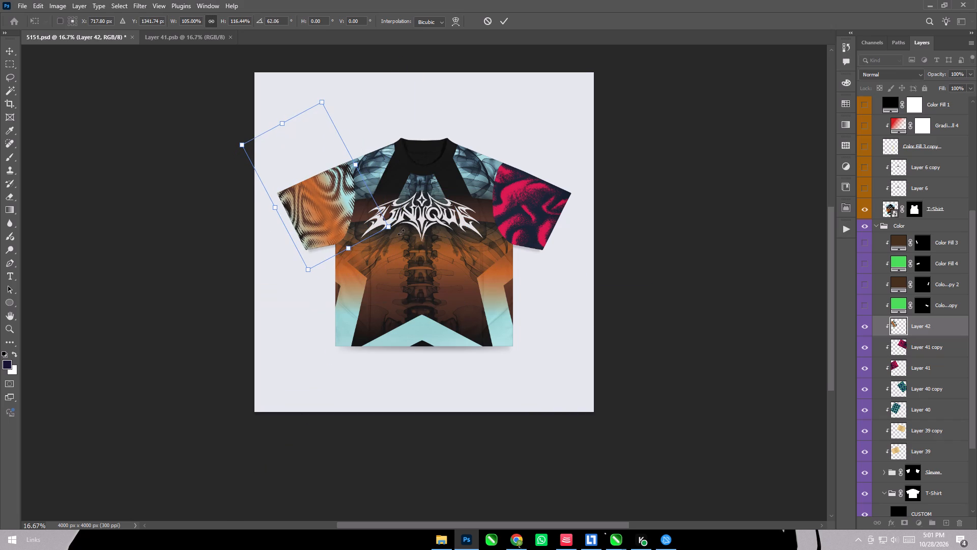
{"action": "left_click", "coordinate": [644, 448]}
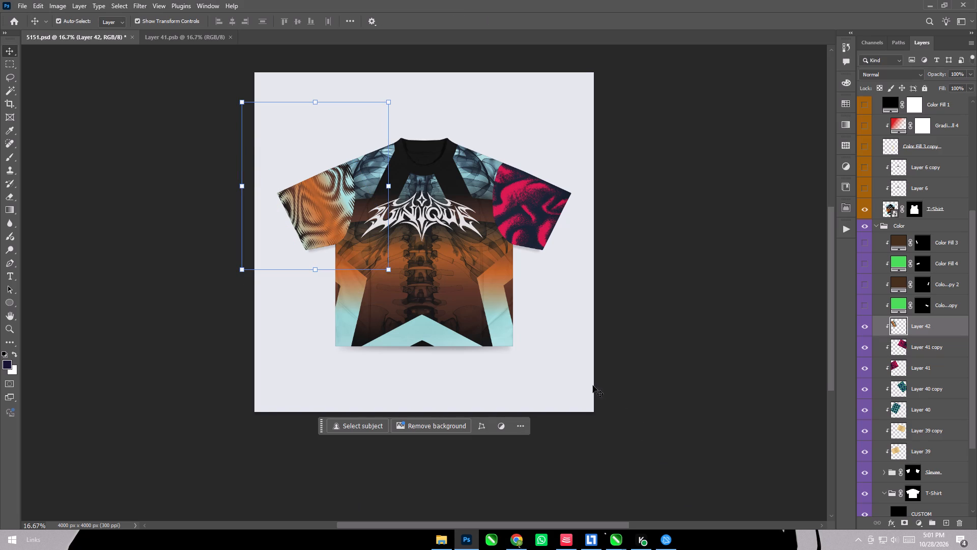
Delete Layer 42 with the wavy orange panel from 5151.
{"action": "key", "text": "Delete"}
{"action": "left_click", "coordinate": [700, 268]}
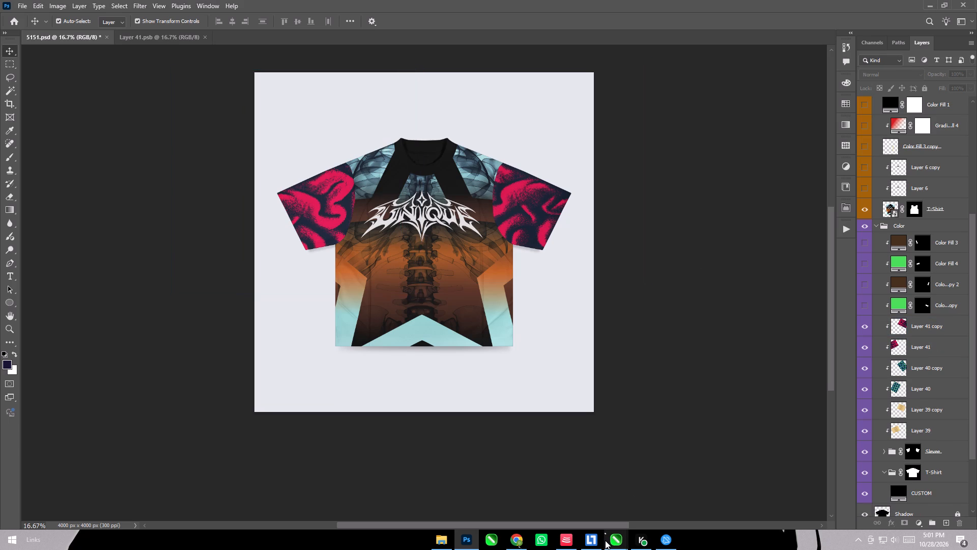
In CorelDRAW's Untitled-1, place a duplicate of the right wavy orange sleeve panel in the empty space beside the jersey panels.
{"action": "left_click", "coordinate": [620, 540]}
{"action": "left_click", "coordinate": [710, 504]}
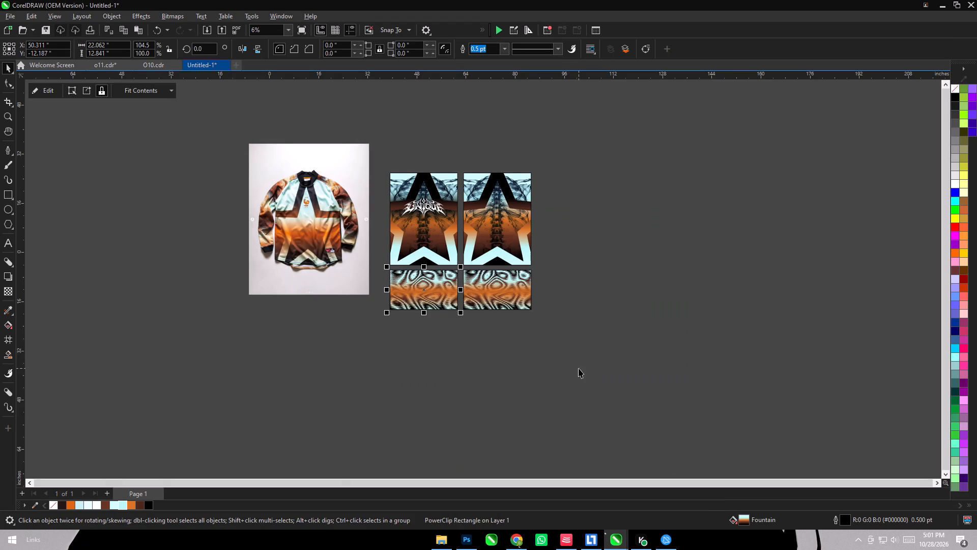
{"action": "left_click", "coordinate": [579, 368]}
{"action": "left_click_drag", "start_coordinate": [527, 307], "coordinate": [639, 274]}
{"action": "right_click", "coordinate": [639, 274]}
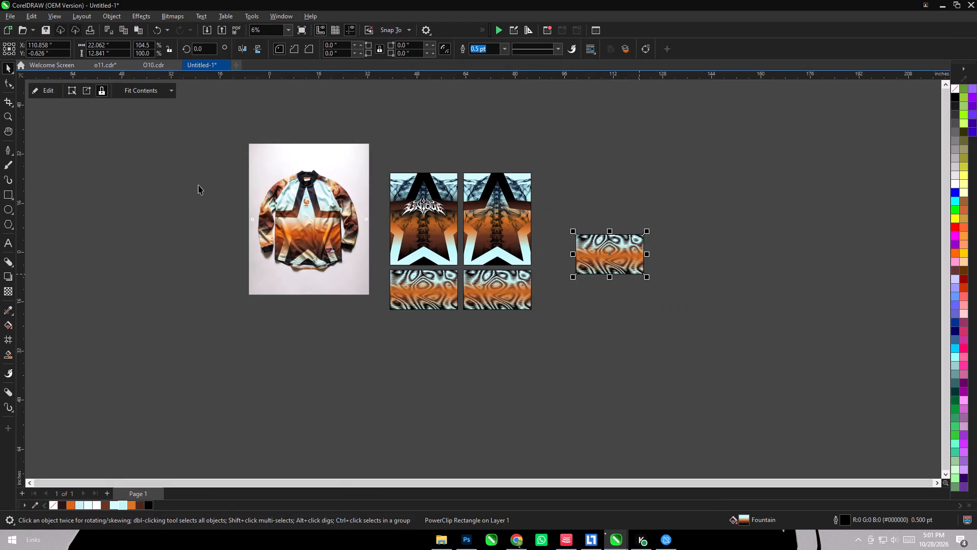
Recolour the wave curve inside the duplicated panel's PowerClip to black and finish editing its contents.
{"action": "left_click", "coordinate": [46, 92]}
{"action": "left_click", "coordinate": [629, 227]}
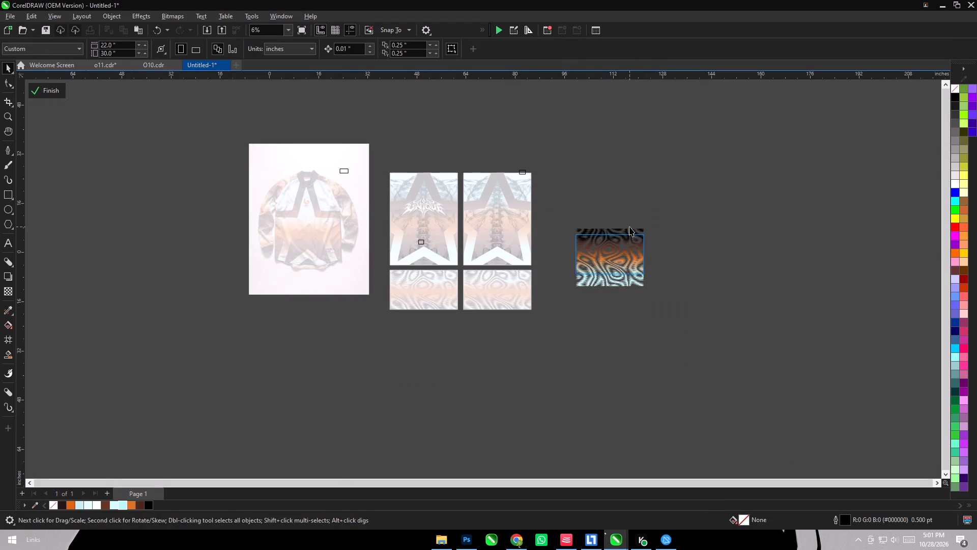
{"action": "left_click", "coordinate": [626, 229]}
{"action": "left_click", "coordinate": [957, 94]}
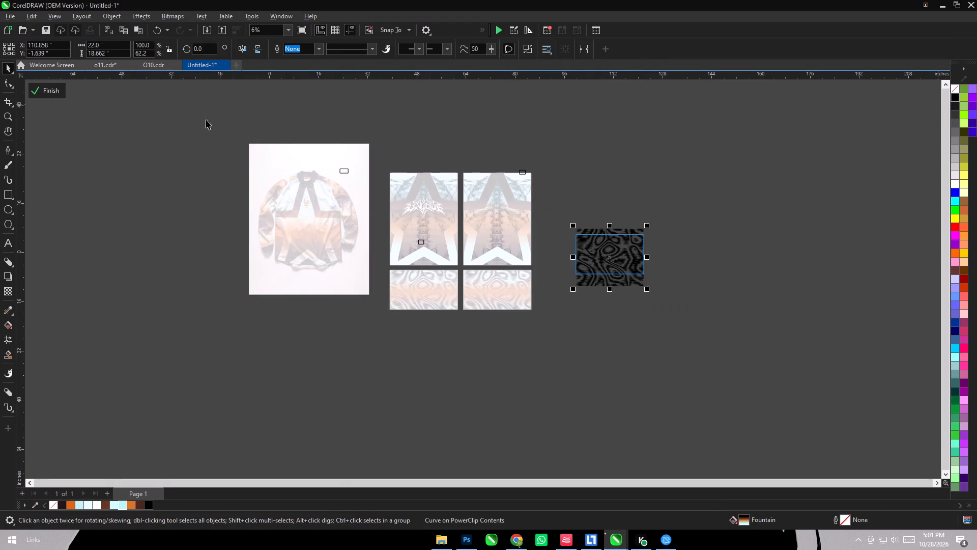
{"action": "left_click", "coordinate": [48, 87]}
{"action": "left_click", "coordinate": [795, 244]}
Copy the black-waved panel and paste it above Layer 41 copy in Photoshop's 5151.
{"action": "scroll", "coordinate": [645, 265], "scroll_direction": "up", "scroll_amount": 5}
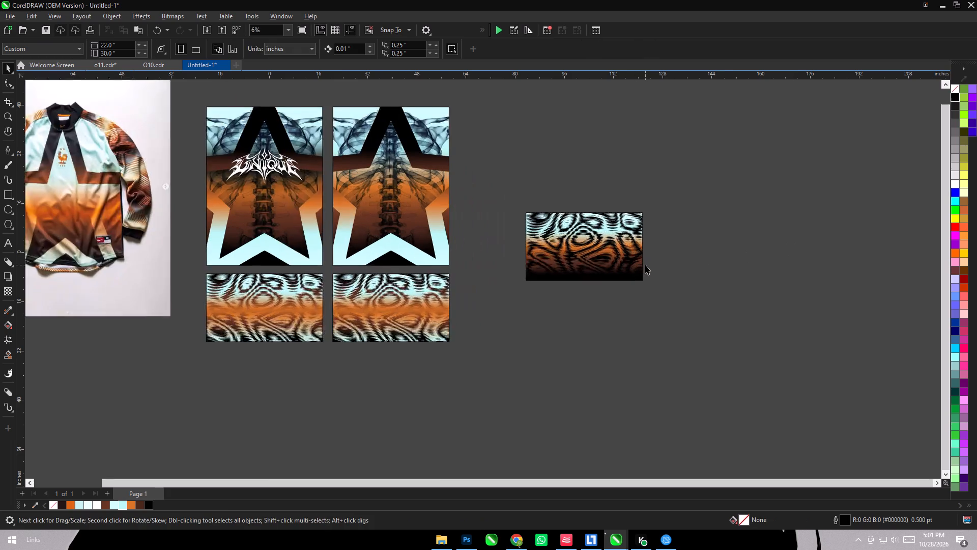
{"action": "scroll", "coordinate": [645, 265], "scroll_direction": "up", "scroll_amount": 2}
{"action": "left_click_drag", "start_coordinate": [689, 127], "coordinate": [469, 343]}
{"action": "left_click", "coordinate": [509, 223]}
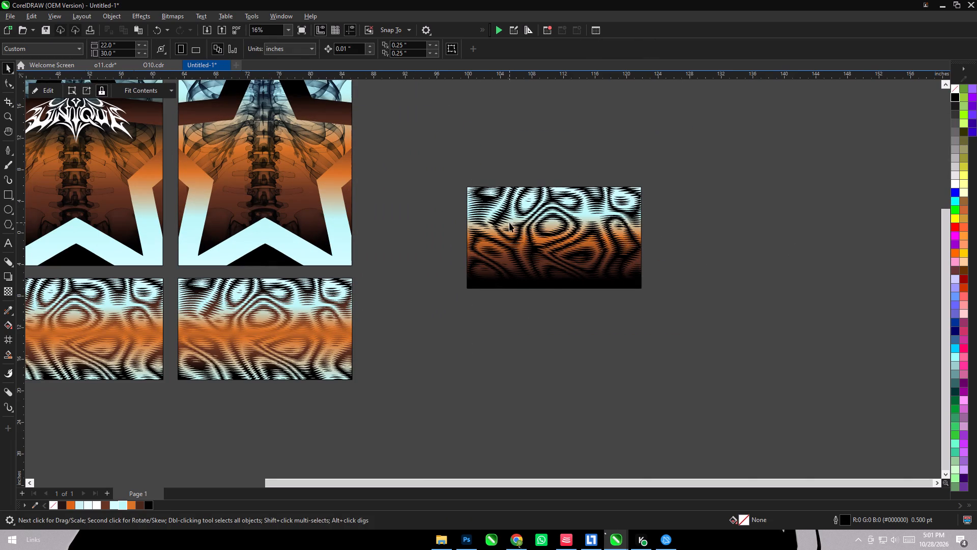
{"action": "scroll", "coordinate": [509, 223], "scroll_direction": "down", "scroll_amount": 4}
{"action": "key", "text": "ctrl+c"}
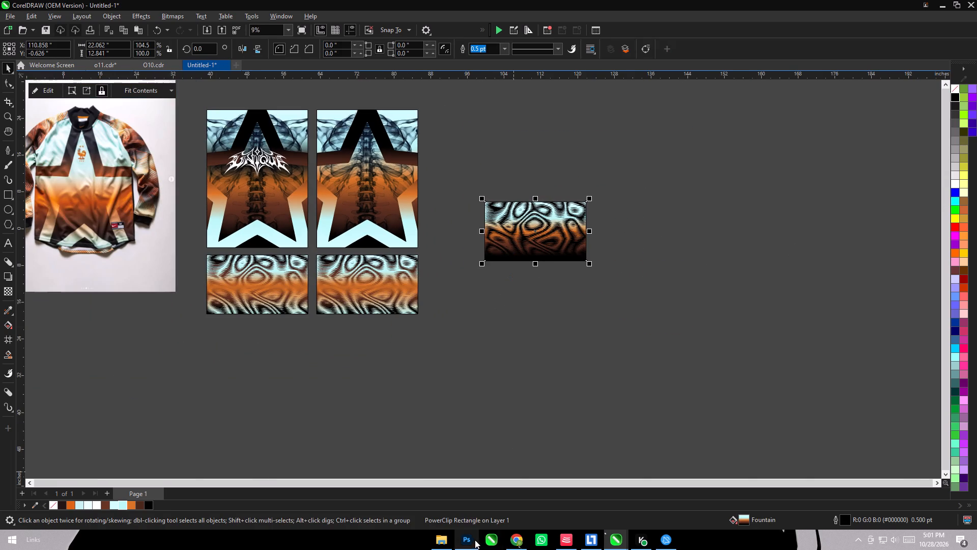
{"action": "left_click", "coordinate": [472, 541]}
{"action": "left_click", "coordinate": [925, 326]}
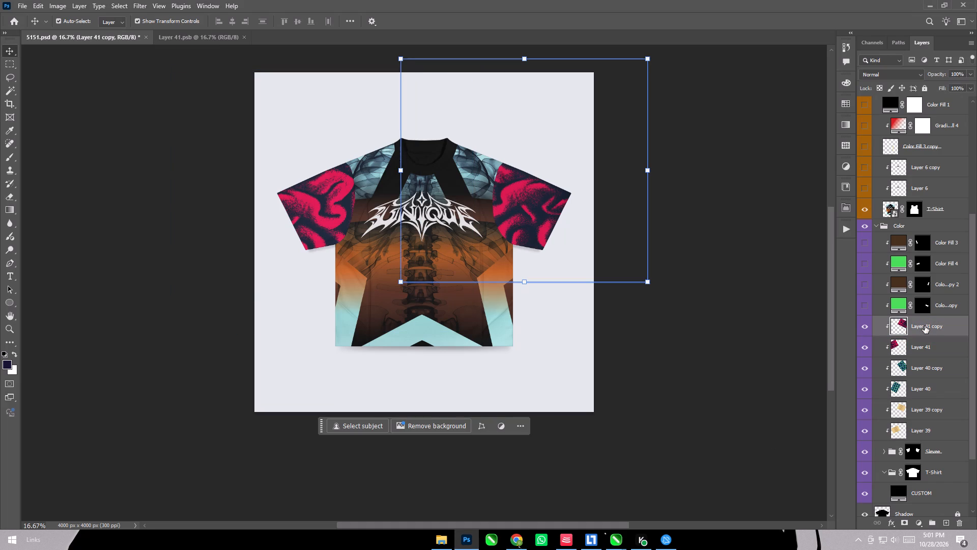
{"action": "key", "text": "ctrl+v"}
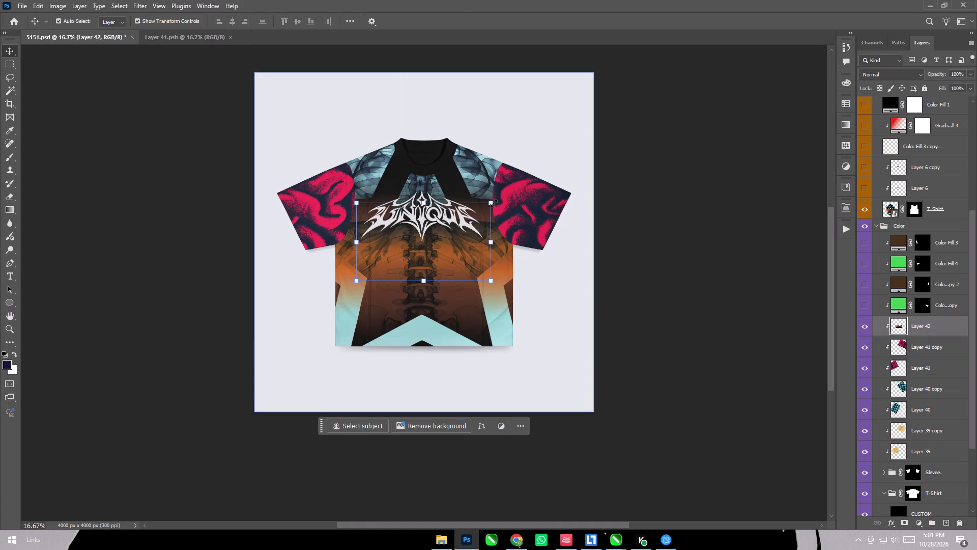
Fit the pasted panel over the mockup's left sleeve, rotated about 58° and scaled to about 103% wide and 116% high.
{"action": "left_click_drag", "start_coordinate": [494, 203], "coordinate": [498, 202]}
{"action": "double_click", "coordinate": [498, 202]}
{"action": "left_click_drag", "start_coordinate": [506, 189], "coordinate": [495, 274]}
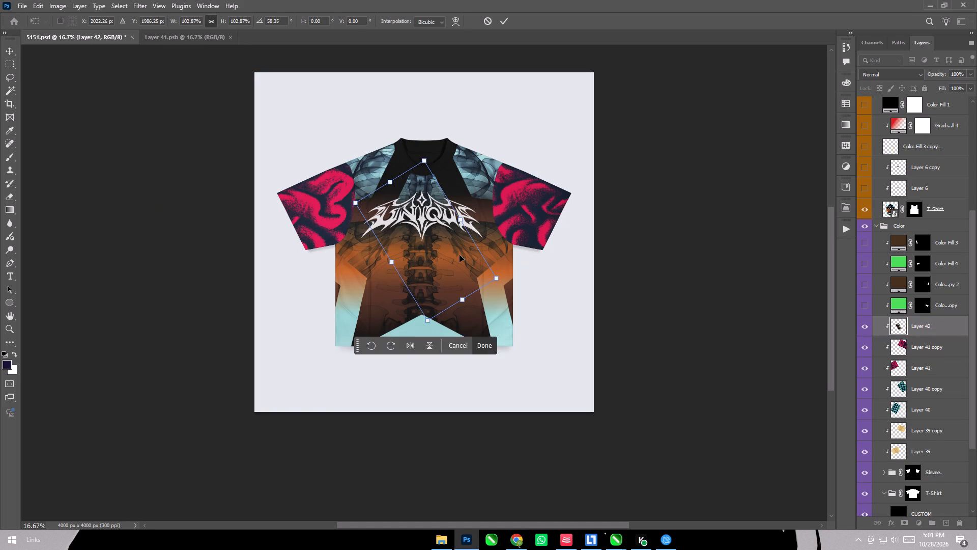
{"action": "left_click_drag", "start_coordinate": [458, 255], "coordinate": [403, 233]}
{"action": "left_click_drag", "start_coordinate": [397, 231], "coordinate": [353, 222]}
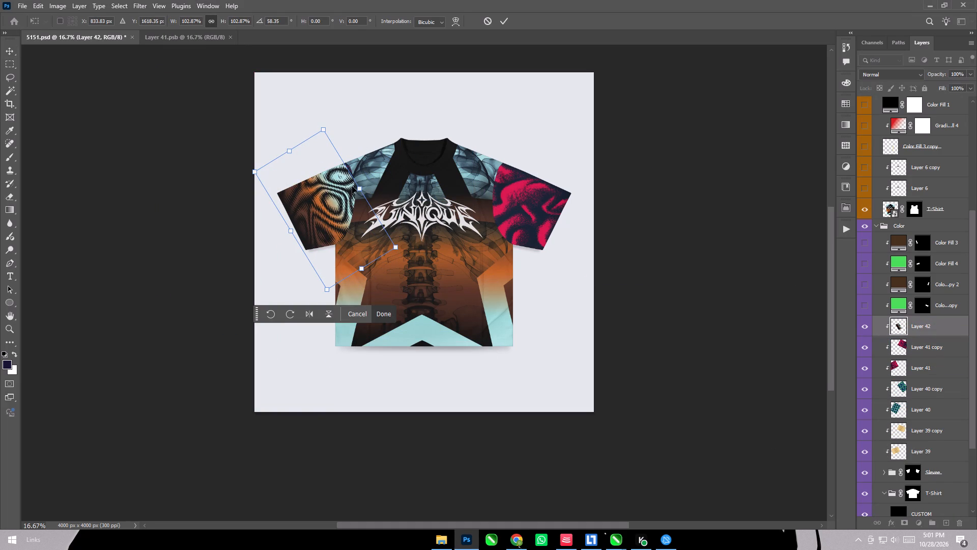
{"action": "left_click_drag", "start_coordinate": [361, 185], "coordinate": [373, 182], "text": "shift"}
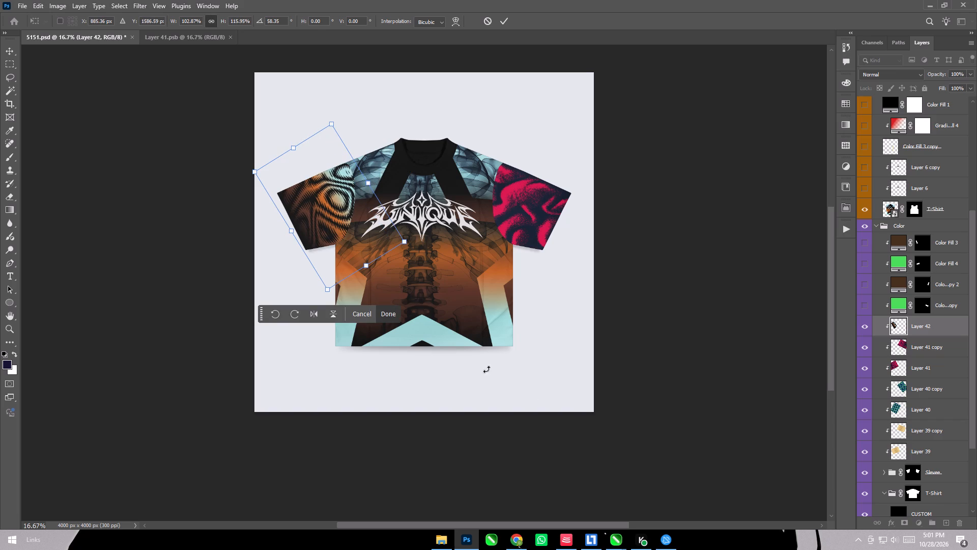
{"action": "left_click", "coordinate": [504, 20]}
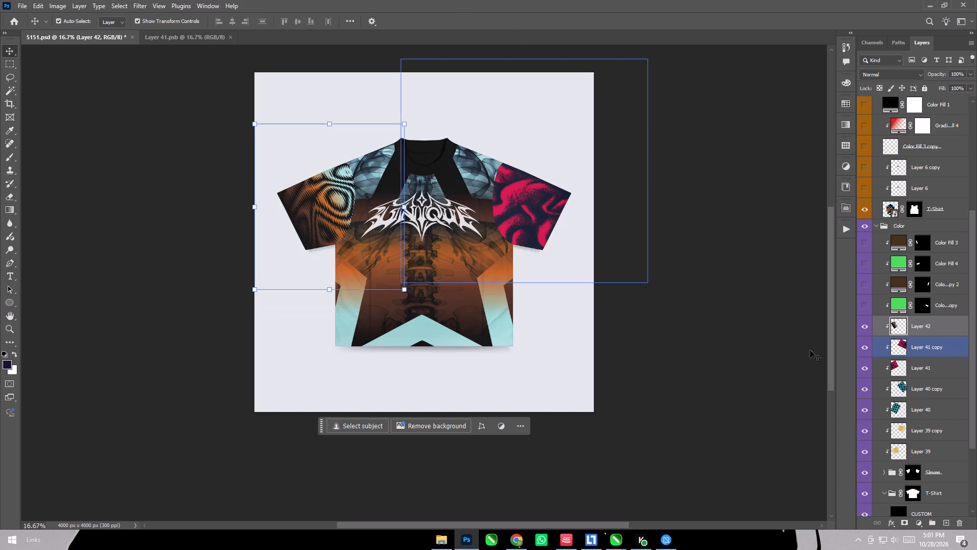
Duplicate Layer 42, flip the copy horizontally, and move and slightly rotate it to cover the right sleeve.
{"action": "left_click", "coordinate": [930, 326]}
{"action": "key", "text": "ctrl+j"}
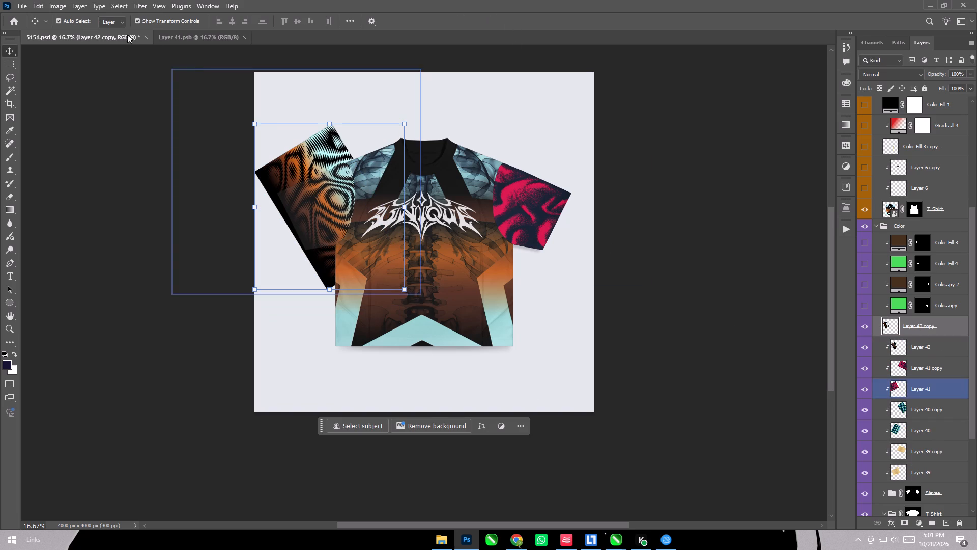
{"action": "left_click", "coordinate": [42, 3]}
{"action": "left_click", "coordinate": [64, 256]}
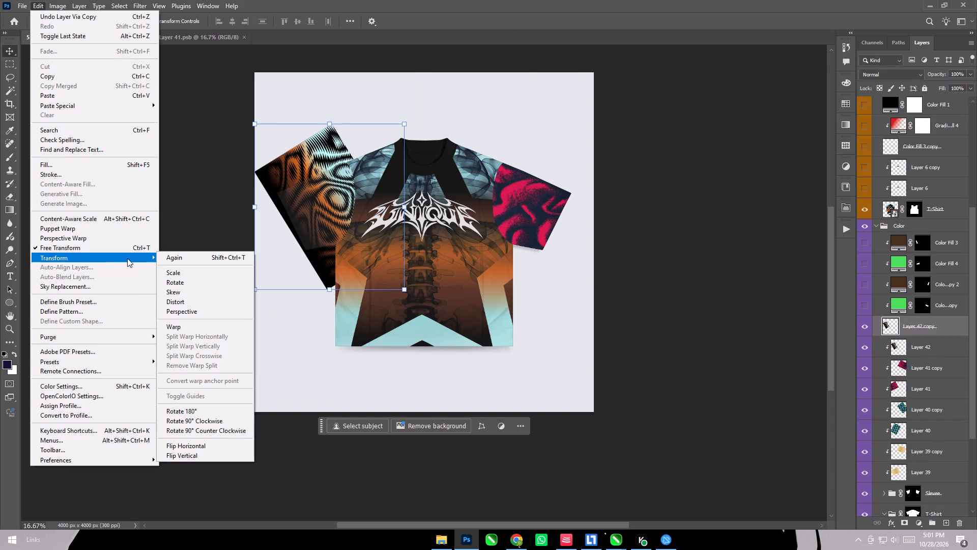
{"action": "left_click", "coordinate": [201, 447]}
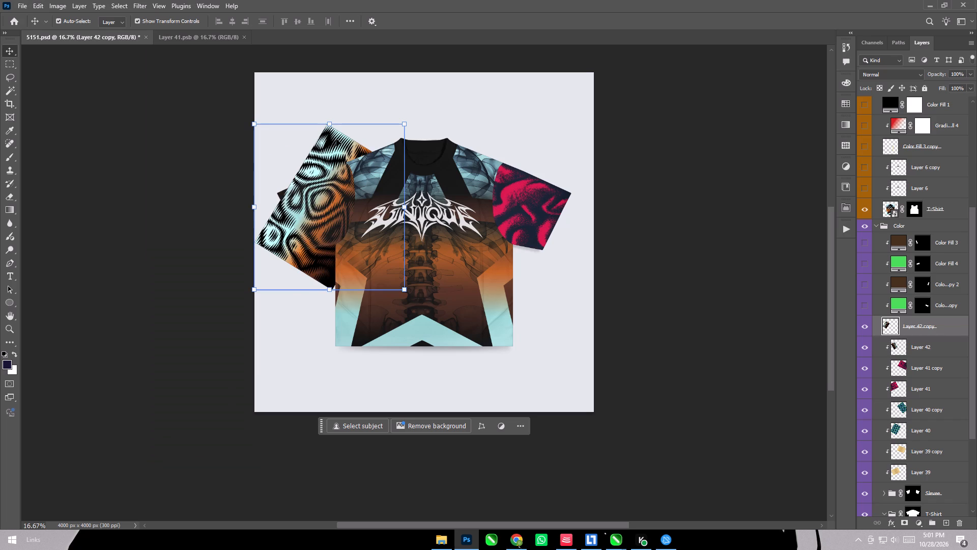
{"action": "left_click_drag", "start_coordinate": [336, 139], "coordinate": [526, 135]}
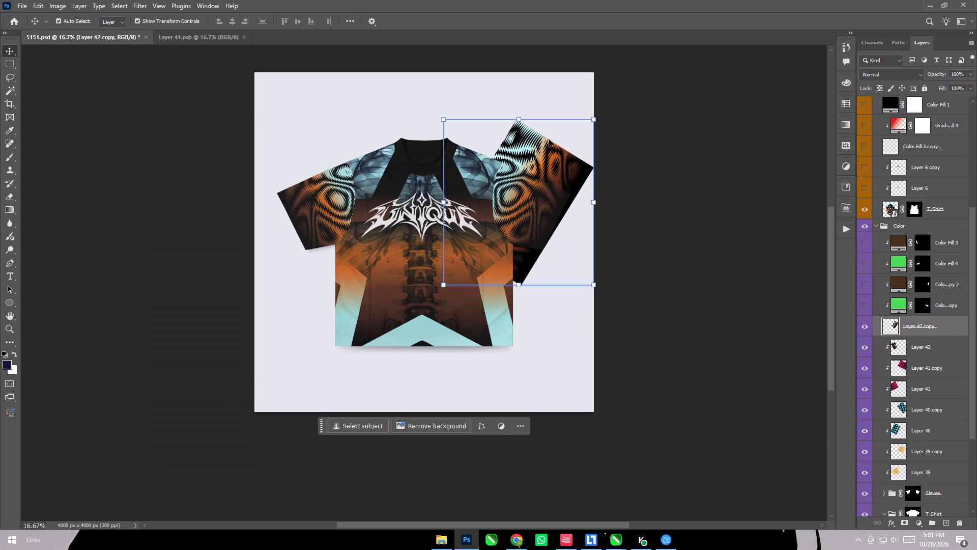
{"action": "left_click_drag", "start_coordinate": [603, 113], "coordinate": [583, 103]}
Create a clipping mask for Layer 42 copy so it is confined to the sleeve shape.
{"action": "right_click", "coordinate": [958, 332]}
{"action": "right_click", "coordinate": [958, 332]}
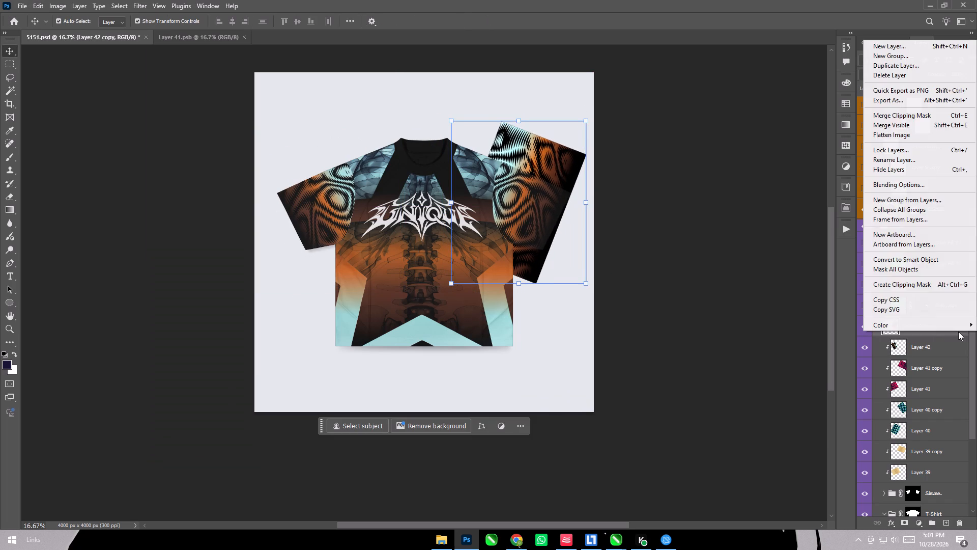
{"action": "left_click", "coordinate": [944, 285]}
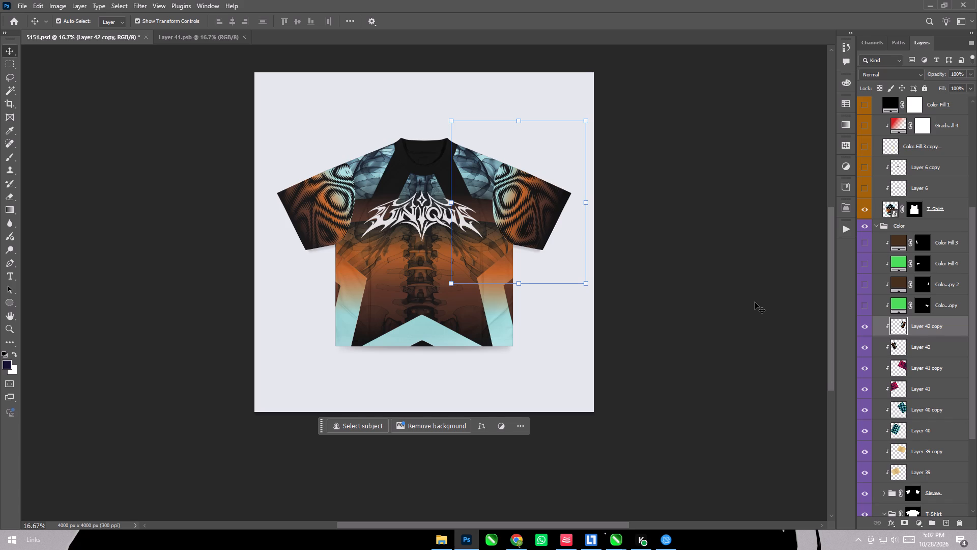
{"action": "left_click", "coordinate": [755, 302]}
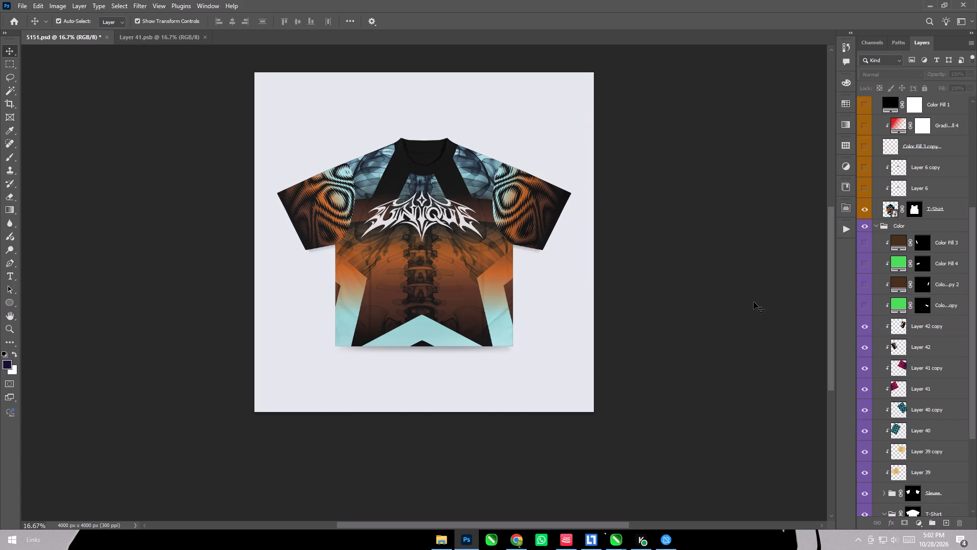
Export the mockup as 5151.png to the today folder in Downloads.
{"action": "left_click", "coordinate": [17, 5]}
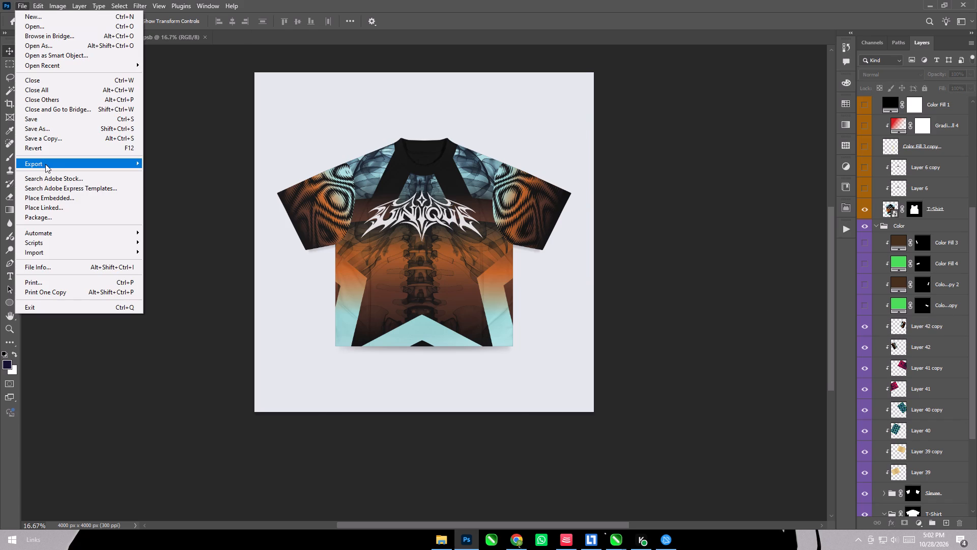
{"action": "left_click", "coordinate": [45, 164]}
{"action": "left_click", "coordinate": [198, 164]}
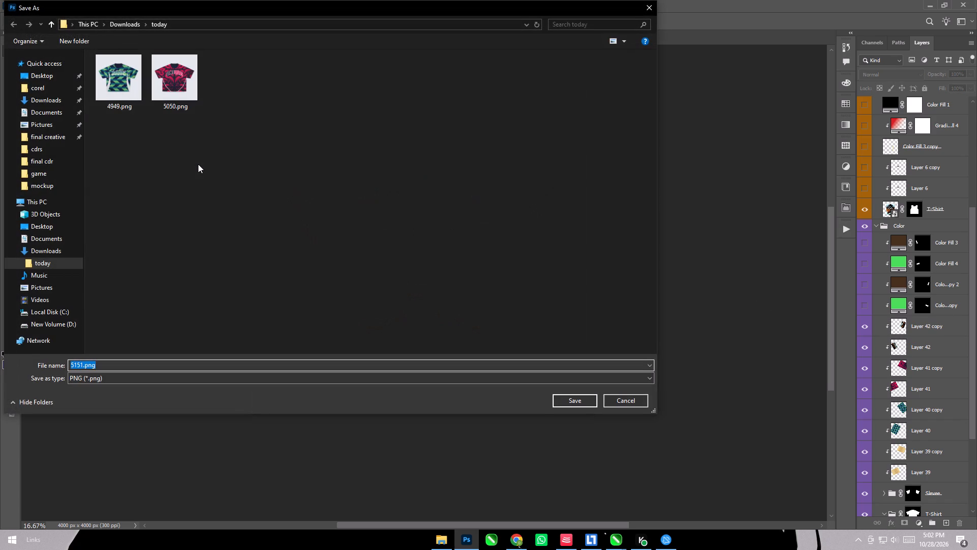
{"action": "key", "text": "Return"}
{"action": "key", "text": "Return"}
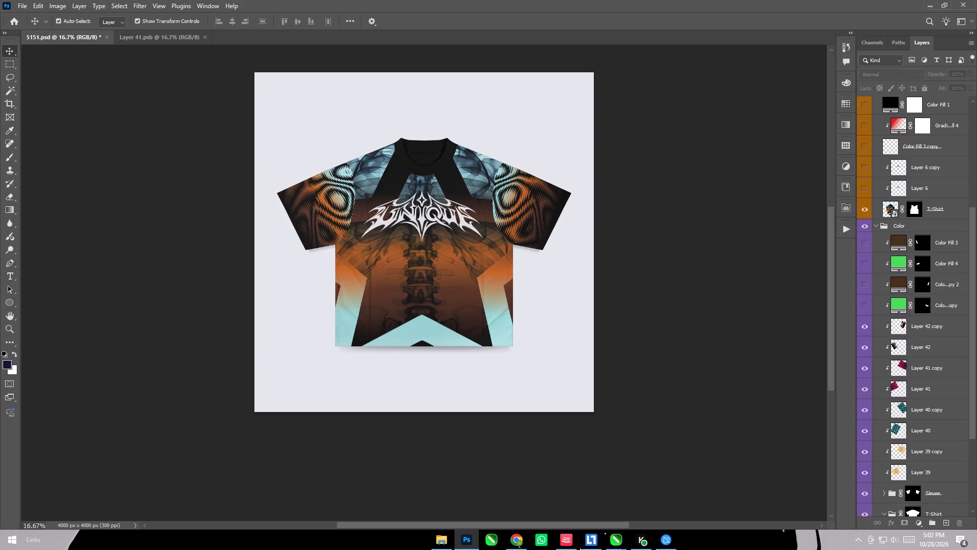
In CorelDRAW's Untitled-1, align the loose black-waved panel to the centre and top of the left sleeve panel.
{"action": "left_click", "coordinate": [618, 547]}
{"action": "left_click", "coordinate": [729, 508]}
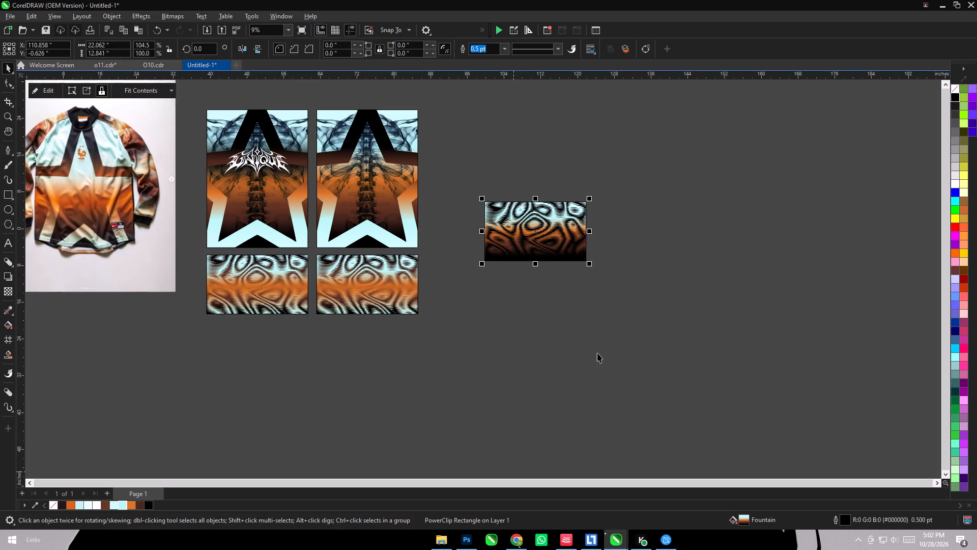
{"action": "left_click", "coordinate": [597, 353]}
{"action": "left_click", "coordinate": [285, 309]}
{"action": "left_click", "coordinate": [512, 251]}
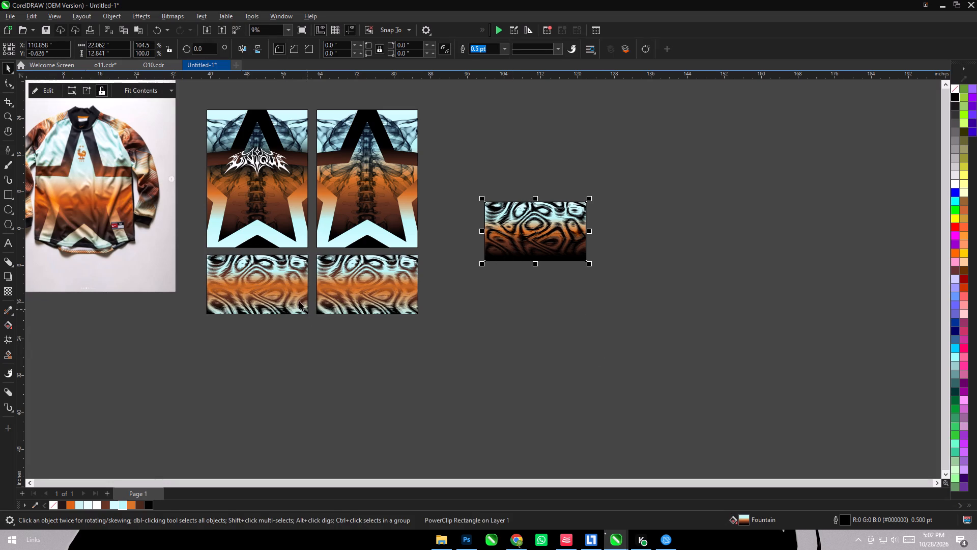
{"action": "left_click", "coordinate": [299, 301], "text": "shift"}
{"action": "type", "text": "ct"}
{"action": "left_click", "coordinate": [320, 377]}
Duplicate the black-waved panel and align the copy to the centre and top of the right sleeve panel.
{"action": "left_click_drag", "start_coordinate": [290, 295], "coordinate": [265, 392]}
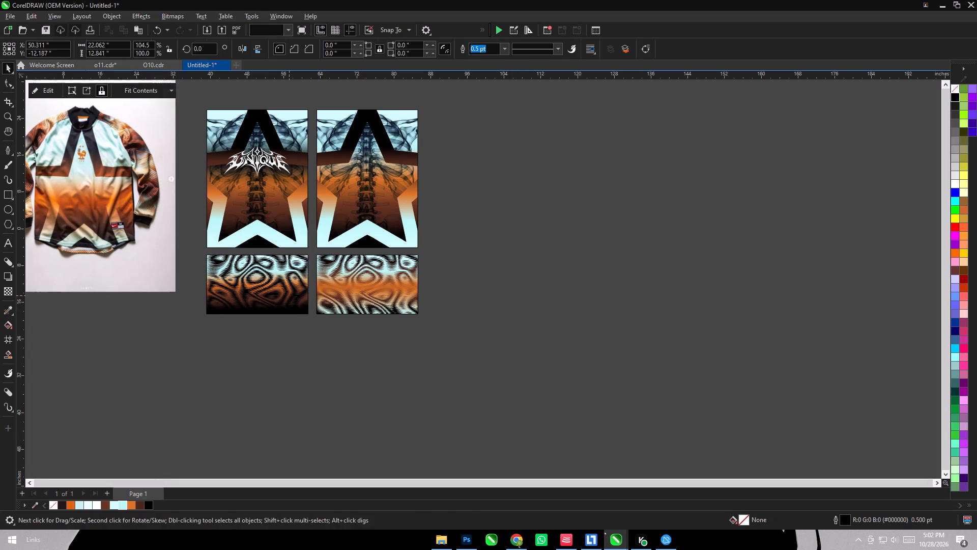
{"action": "left_click_drag", "start_coordinate": [265, 392], "coordinate": [268, 395]}
{"action": "right_click", "coordinate": [265, 395]}
{"action": "left_click", "coordinate": [364, 305], "text": "shift"}
{"action": "type", "text": "ct"}
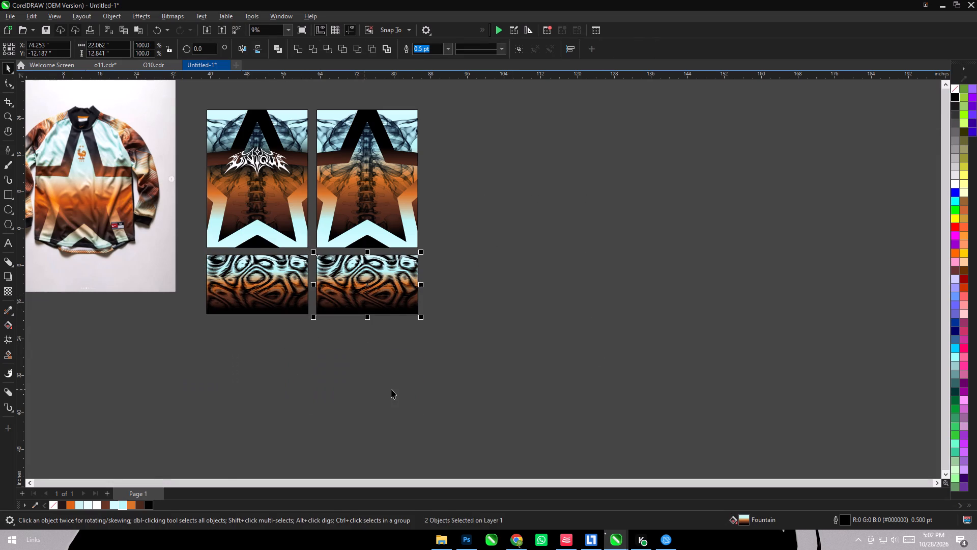
{"action": "left_click", "coordinate": [391, 389]}
Send both black-waved sleeve panels to the back and delete the two original orange-banded panels covering them.
{"action": "left_click", "coordinate": [280, 299]}
{"action": "left_click", "coordinate": [361, 299], "text": "shift"}
{"action": "key", "text": "shift+Page_Down"}
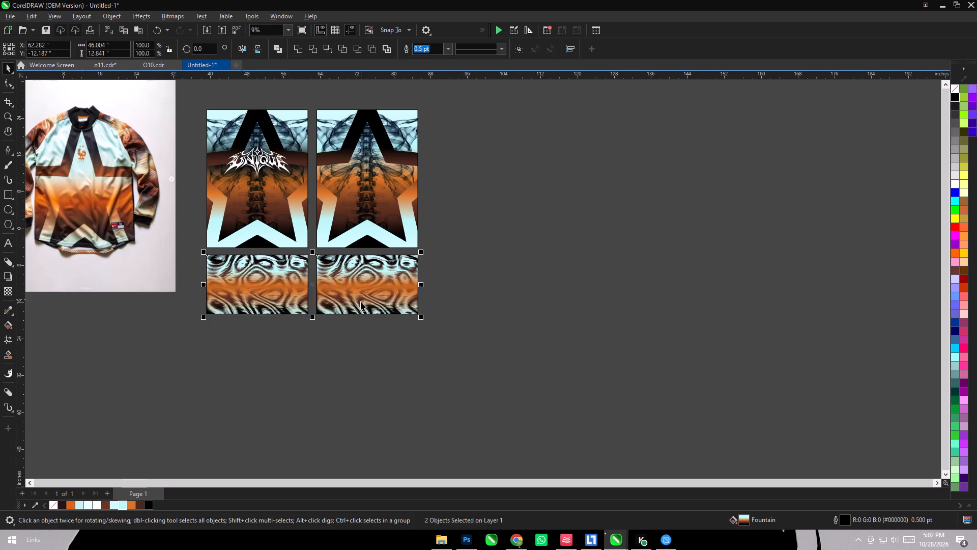
{"action": "left_click", "coordinate": [384, 419]}
{"action": "left_click", "coordinate": [371, 300]}
{"action": "key", "text": "Delete"}
{"action": "left_click", "coordinate": [266, 296]}
{"action": "key", "text": "Delete"}
{"action": "left_click", "coordinate": [278, 374]}
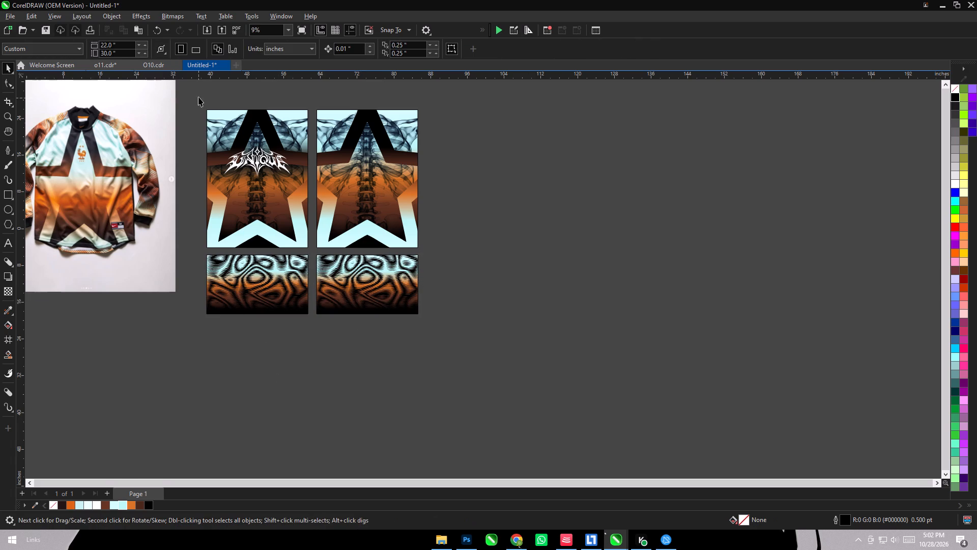
Copy the finished star jersey panels and both black-waved sleeves from Untitled-1 into O10.cdr and group them.
{"action": "left_click_drag", "start_coordinate": [197, 96], "coordinate": [480, 360]}
{"action": "key", "text": "ctrl+c"}
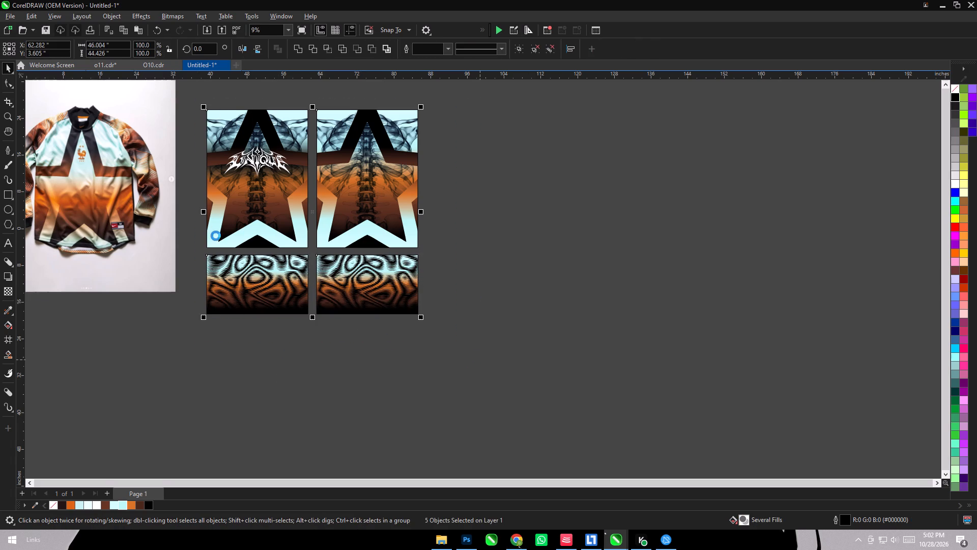
{"action": "left_click", "coordinate": [106, 67]}
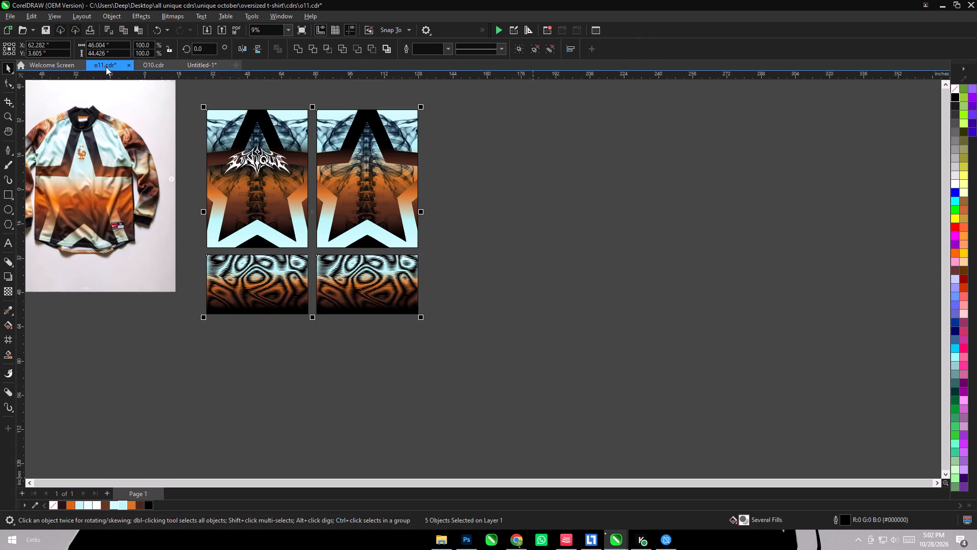
{"action": "left_click", "coordinate": [135, 65]}
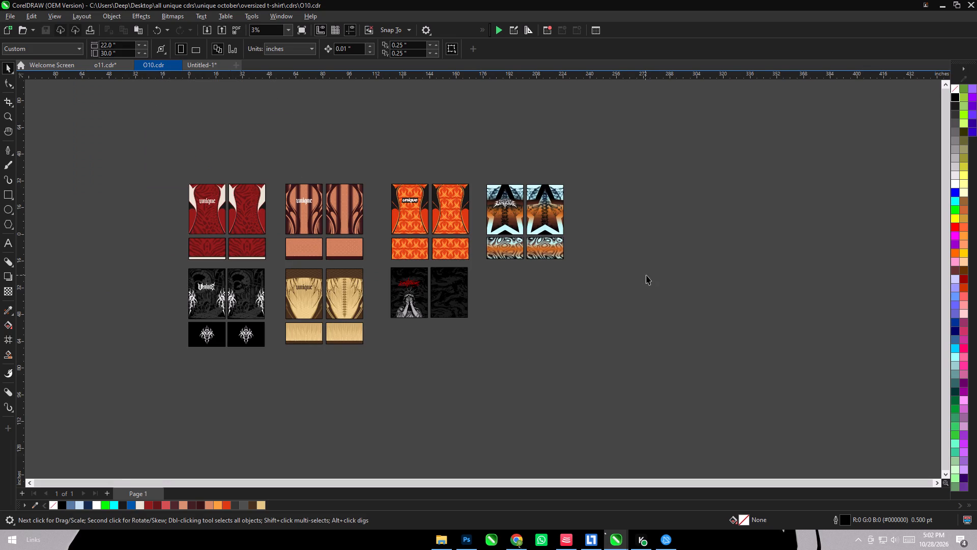
{"action": "right_click", "coordinate": [646, 275]}
{"action": "left_click", "coordinate": [695, 364]}
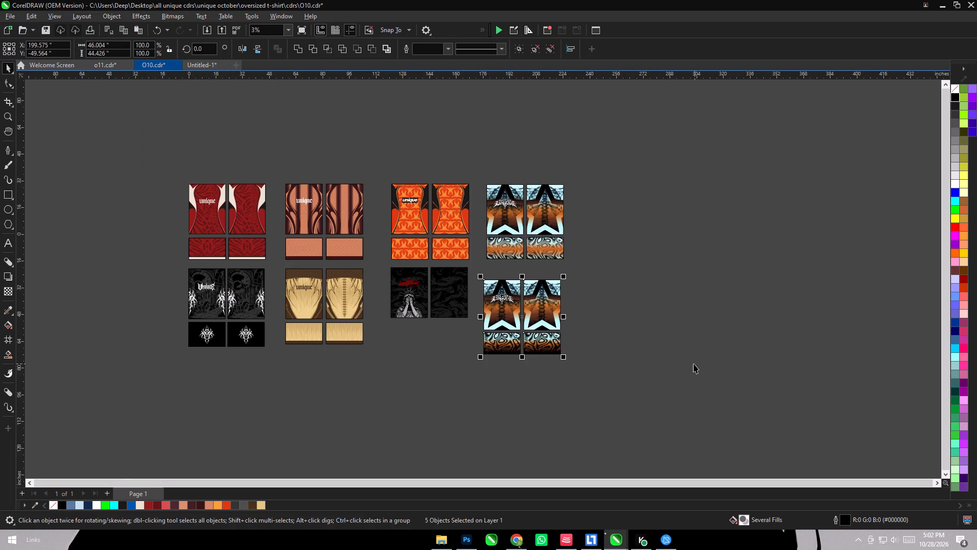
{"action": "key", "text": "ctrl+g"}
Delete the old star jersey set in the top row of O10.cdr.
{"action": "left_click", "coordinate": [605, 209]}
{"action": "left_click_drag", "start_coordinate": [593, 177], "coordinate": [471, 265]}
{"action": "key", "text": "Delete"}
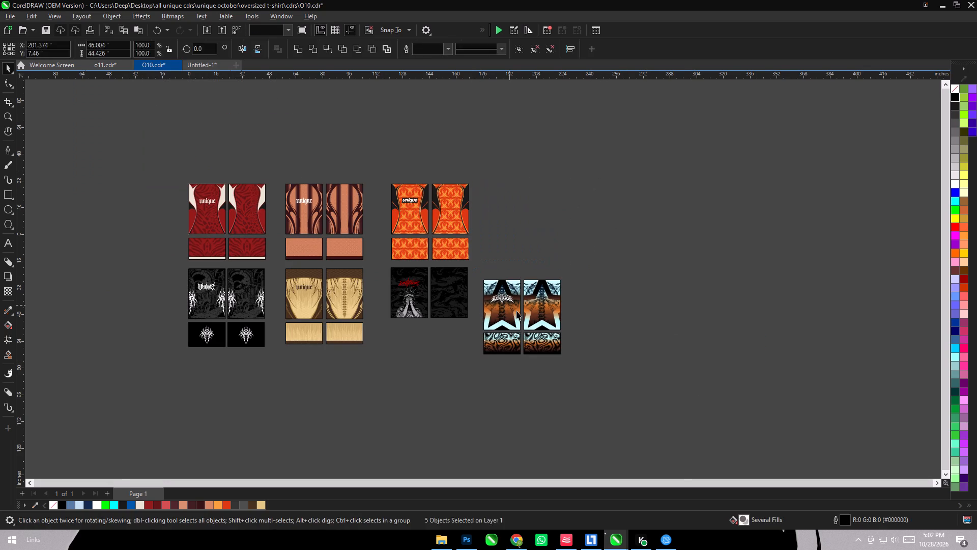
Align the pasted star jersey group horizontally level with the orange Unique set and position it beside that set in the top row.
{"action": "left_click", "coordinate": [516, 311]}
{"action": "left_click", "coordinate": [454, 235], "text": "shift"}
{"action": "left_click", "coordinate": [457, 229], "text": "shift"}
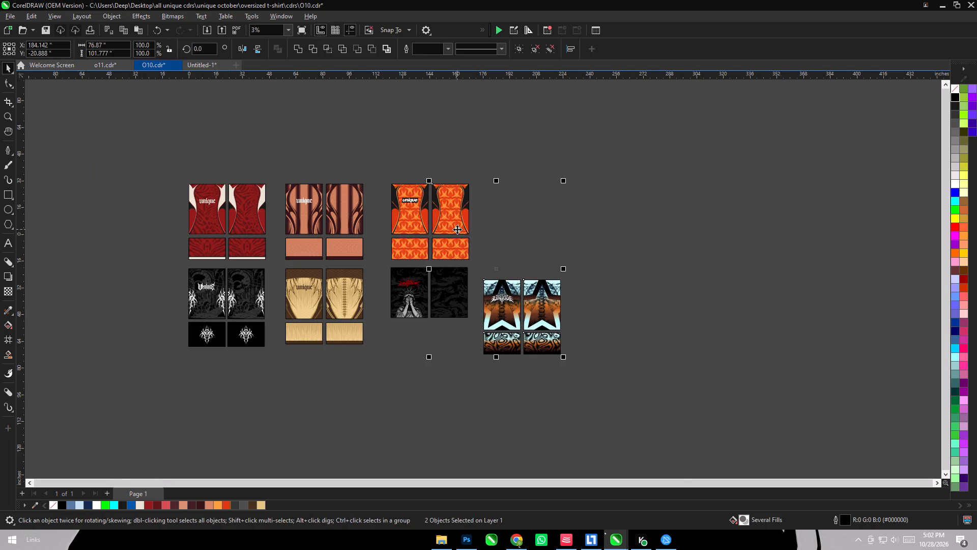
{"action": "key", "text": "e"}
{"action": "left_click", "coordinate": [599, 306]}
{"action": "left_click_drag", "start_coordinate": [510, 217], "coordinate": [512, 226]}
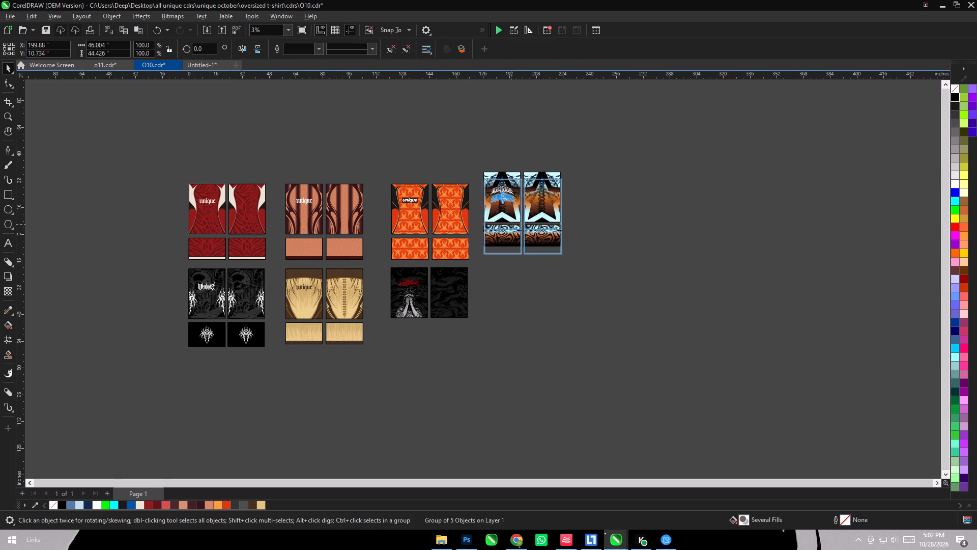
{"action": "left_click_drag", "start_coordinate": [512, 226], "coordinate": [512, 230]}
{"action": "scroll", "coordinate": [489, 175], "scroll_direction": "up", "scroll_amount": 7}
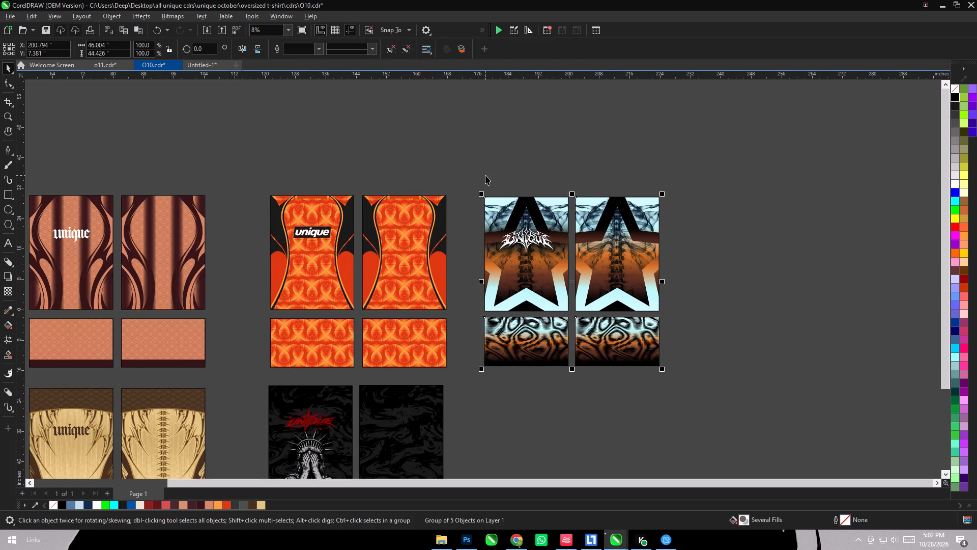
{"action": "left_click", "coordinate": [495, 215]}
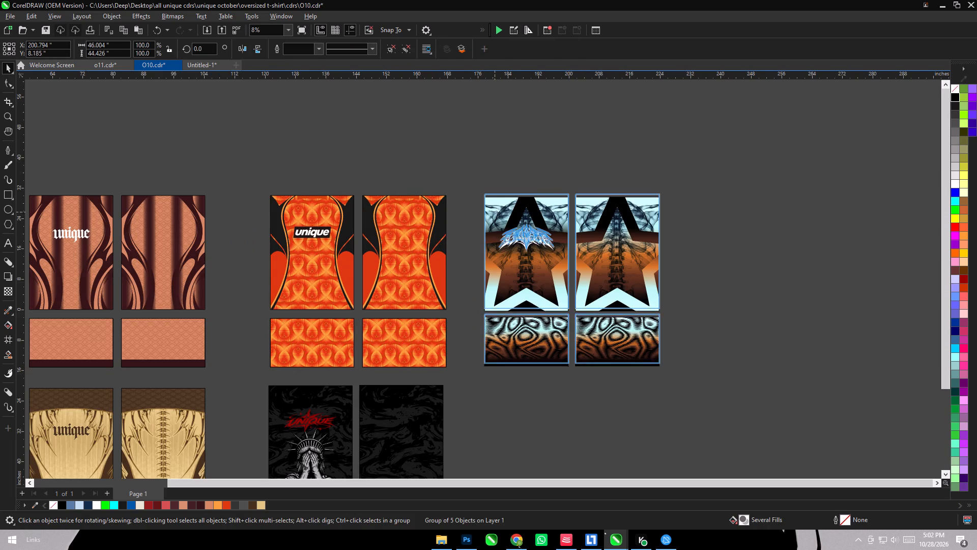
{"action": "left_click", "coordinate": [773, 255]}
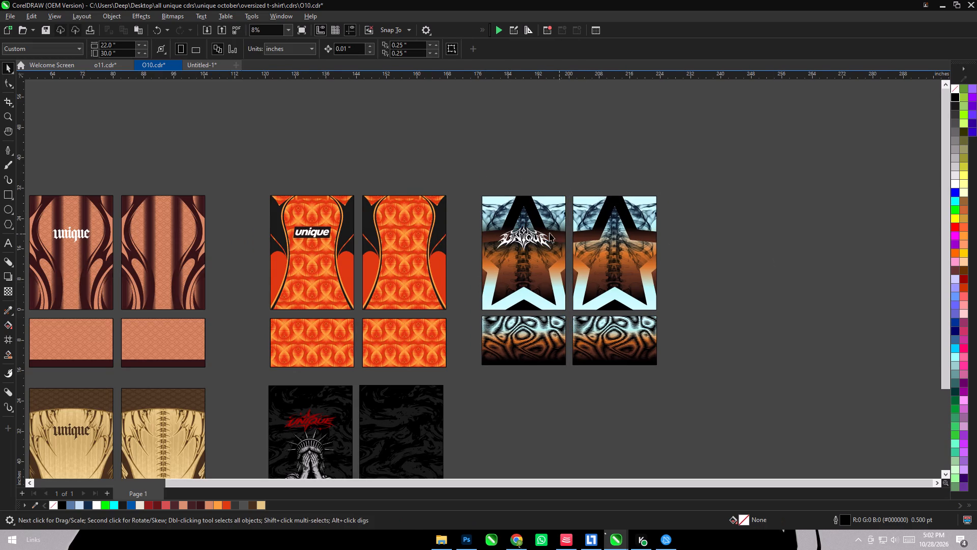
Save O10.cdr with the updated star jersey set.
{"action": "scroll", "coordinate": [538, 233], "scroll_direction": "down", "scroll_amount": 7}
{"action": "key", "text": "ctrl+s"}
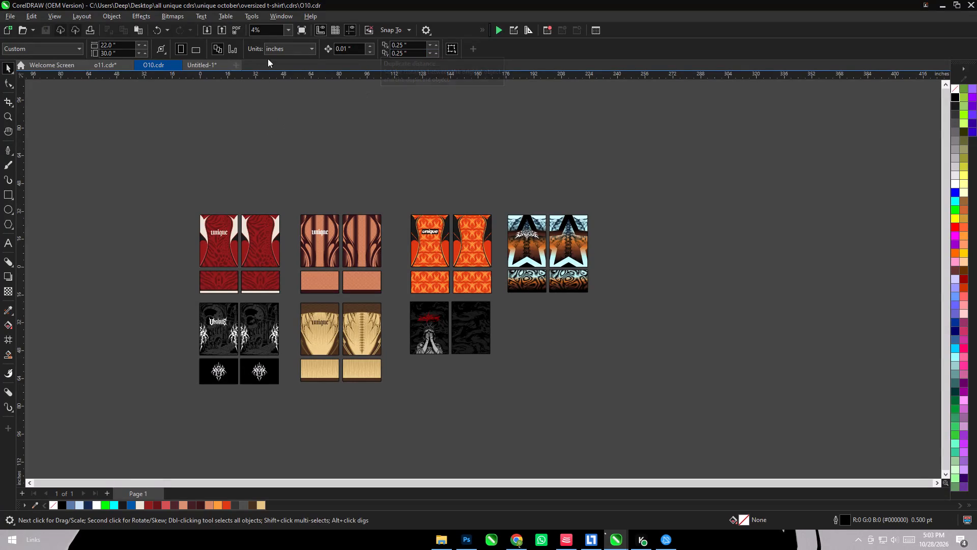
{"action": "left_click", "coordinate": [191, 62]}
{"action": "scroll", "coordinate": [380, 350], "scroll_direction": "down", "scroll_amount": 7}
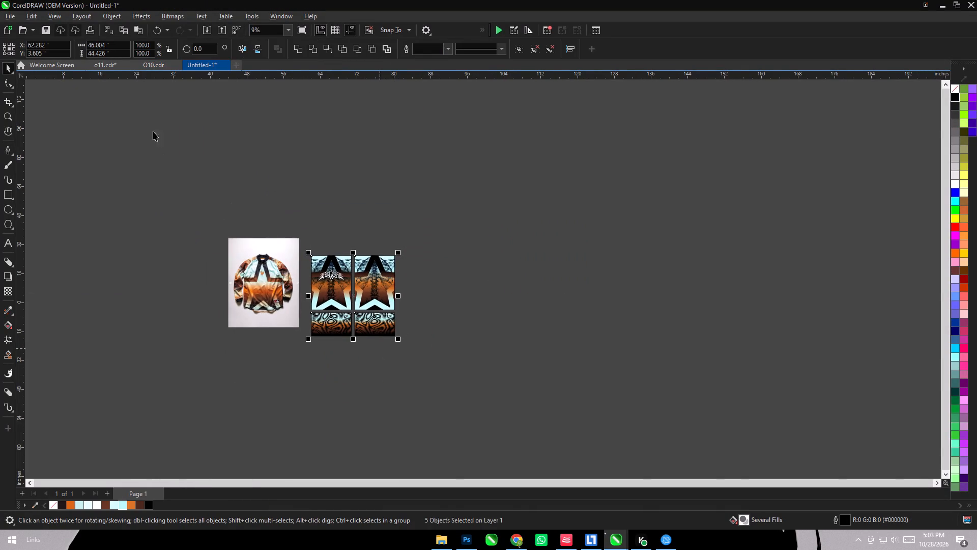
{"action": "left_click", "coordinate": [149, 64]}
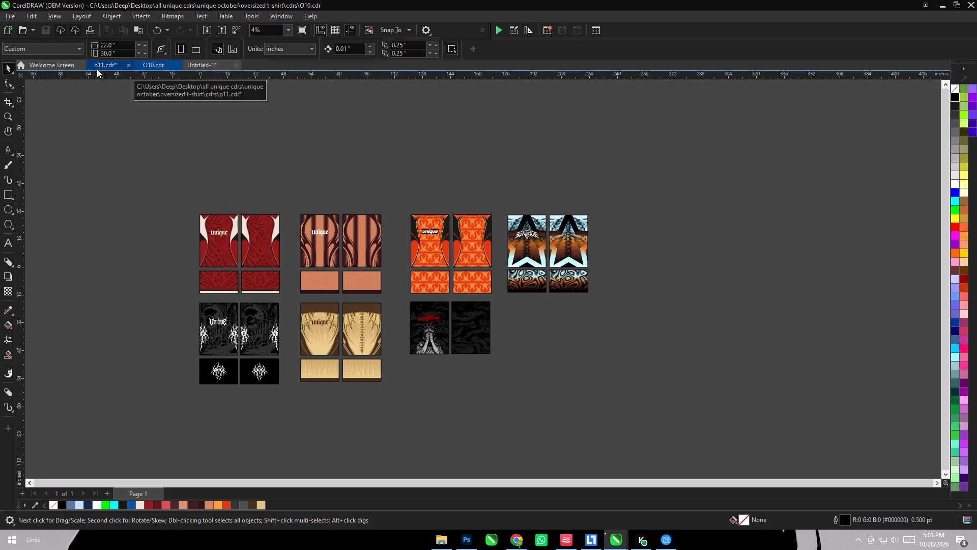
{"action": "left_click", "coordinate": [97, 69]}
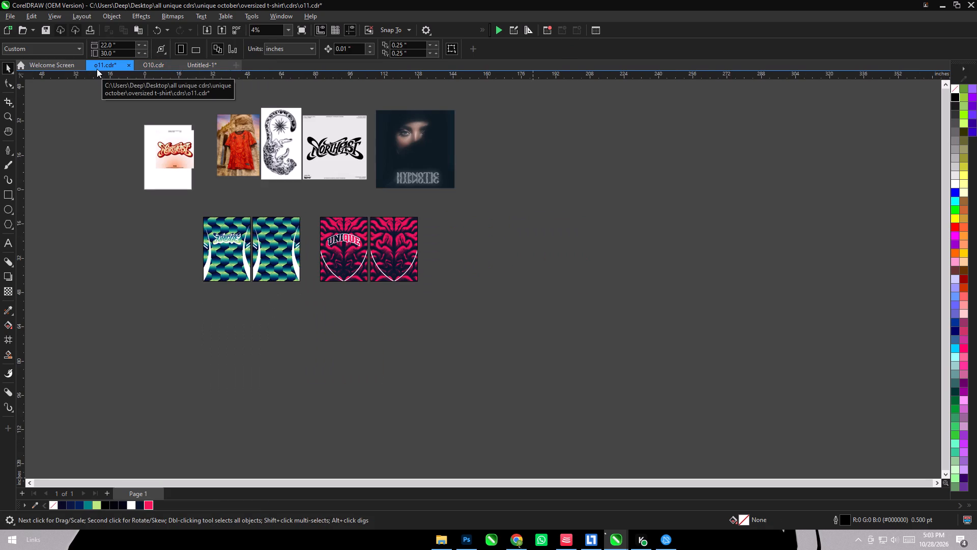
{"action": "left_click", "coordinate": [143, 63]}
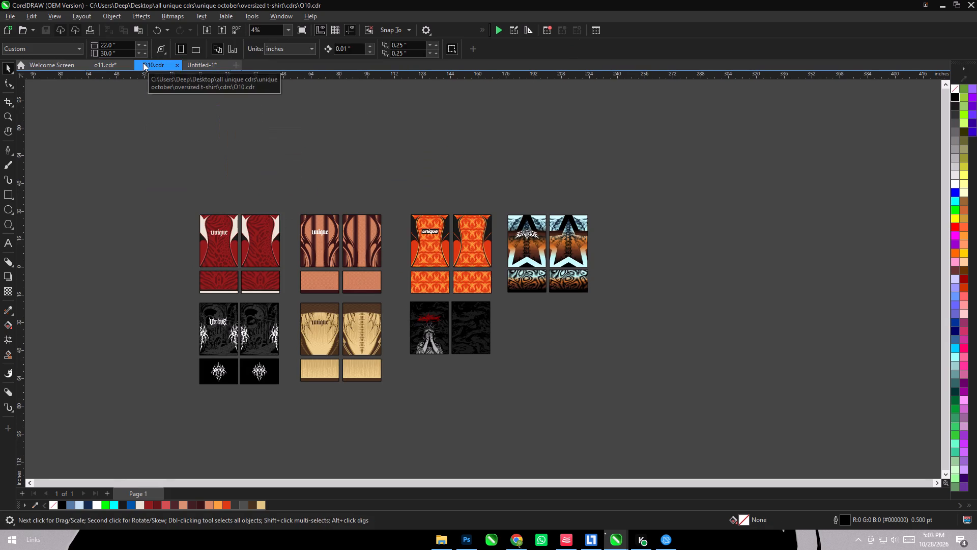
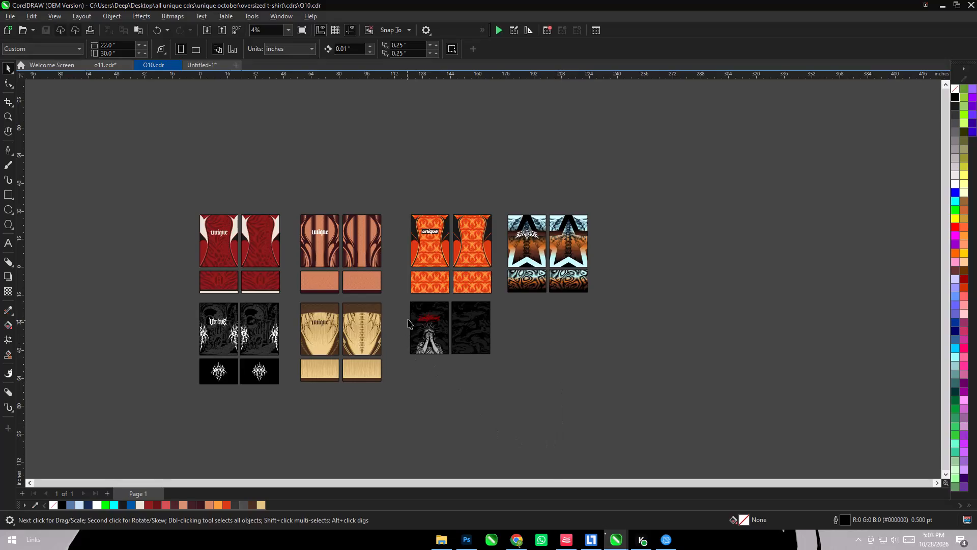
Copy the black Statue of Liberty T-shirt front panel and switch to Photoshop.
{"action": "left_click_drag", "start_coordinate": [402, 297], "coordinate": [459, 382]}
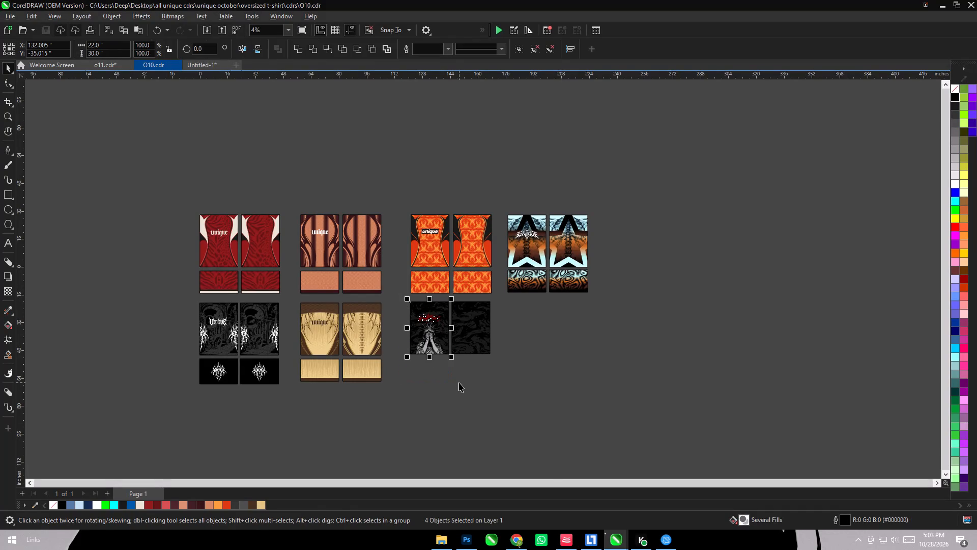
{"action": "key", "text": "ctrl+c"}
{"action": "left_click", "coordinate": [471, 544]}
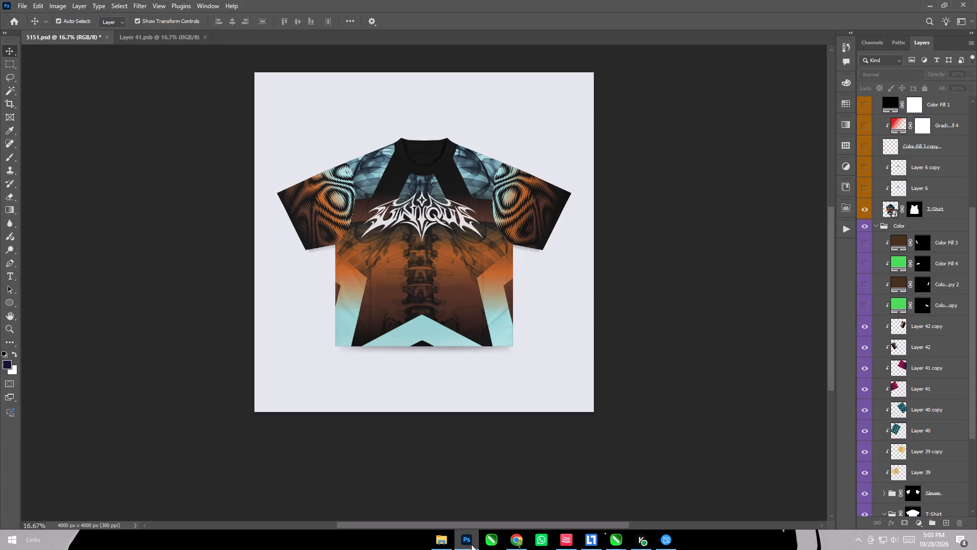
Save the T-shirt mockup under the new name 5252.
{"action": "key", "text": "ctrl+shift+s"}
{"action": "type", "text": "5252"}
{"action": "key", "text": "Return"}
{"action": "key", "text": "Return"}
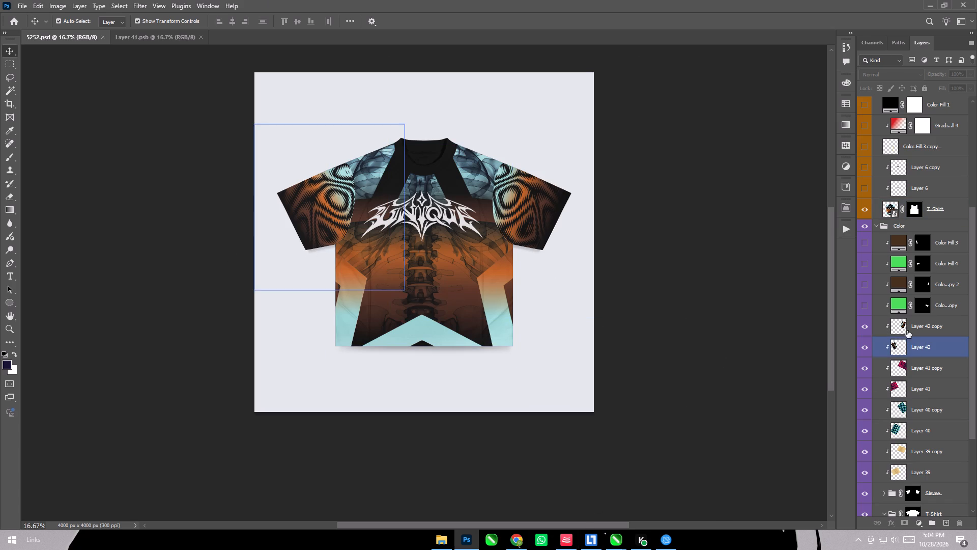
Paste the copied front artwork into the T-Shirt layer's smart object.
{"action": "double_click", "coordinate": [896, 216]}
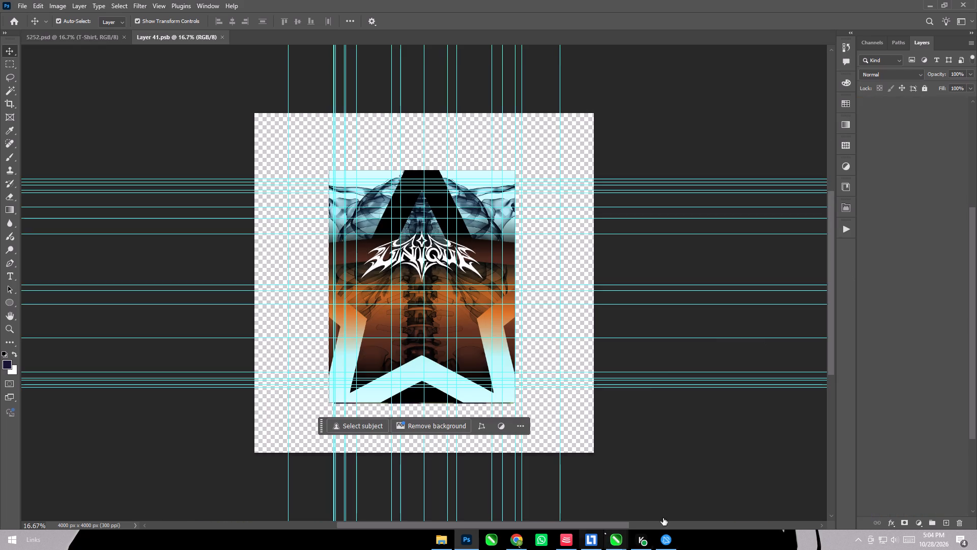
{"action": "key", "text": "ctrl+v"}
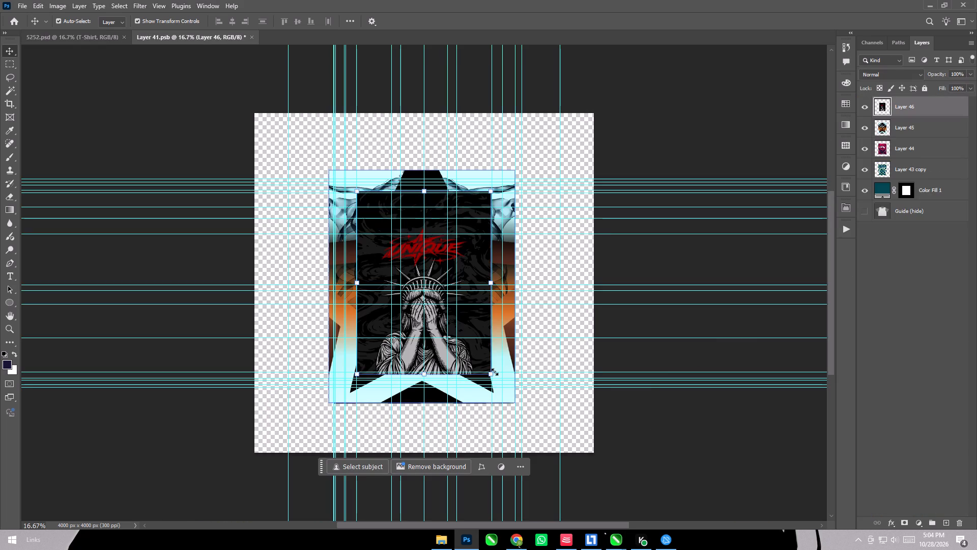
Stretch the pasted artwork to about 138% width and 122% height over the old design, then save the smart object and check the mockup.
{"action": "left_click_drag", "start_coordinate": [492, 377], "coordinate": [512, 405]}
{"action": "left_click_drag", "start_coordinate": [356, 188], "coordinate": [339, 185]}
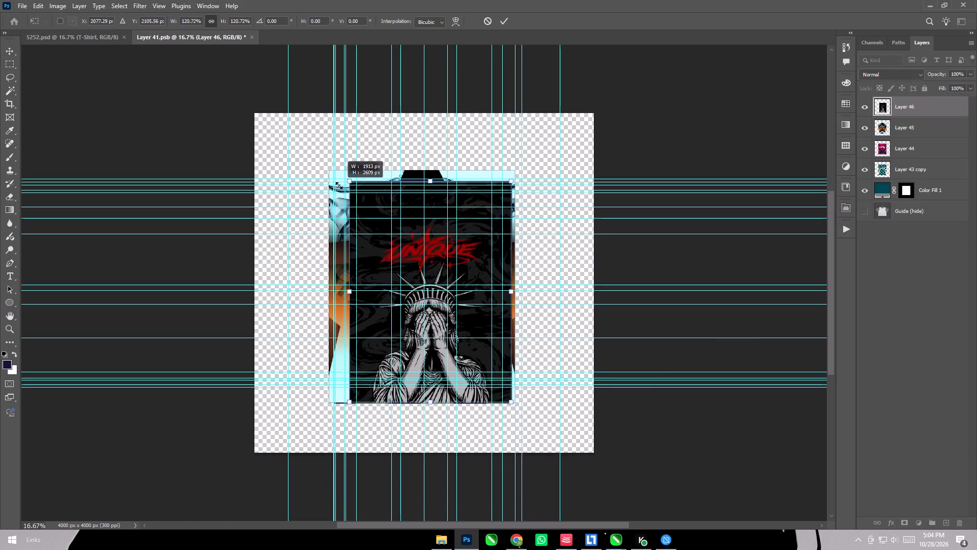
{"action": "left_click_drag", "start_coordinate": [339, 185], "coordinate": [336, 185]}
{"action": "left_click_drag", "start_coordinate": [347, 296], "coordinate": [330, 296], "text": "shift"}
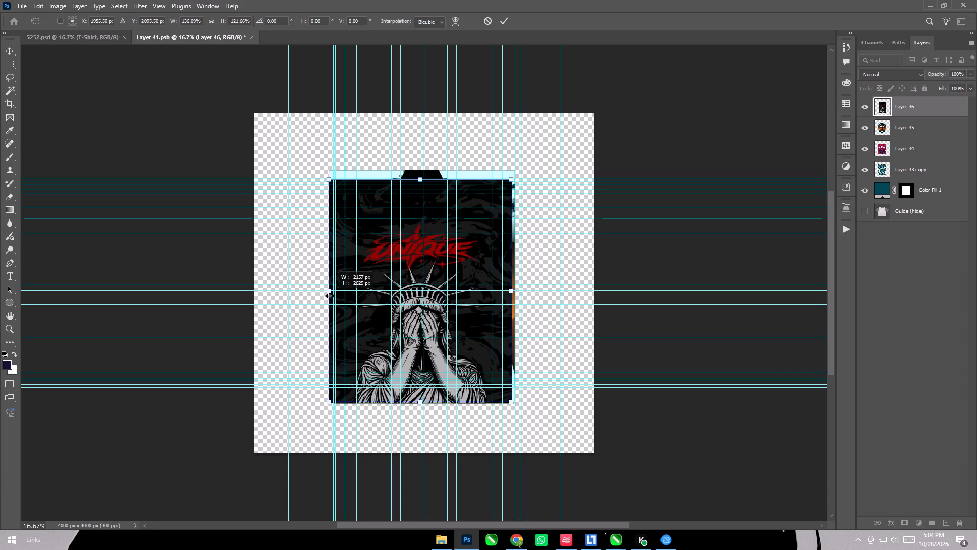
{"action": "left_click_drag", "start_coordinate": [330, 296], "coordinate": [324, 296], "text": "shift"}
{"action": "left_click_drag", "start_coordinate": [509, 292], "coordinate": [515, 291], "text": "shift"}
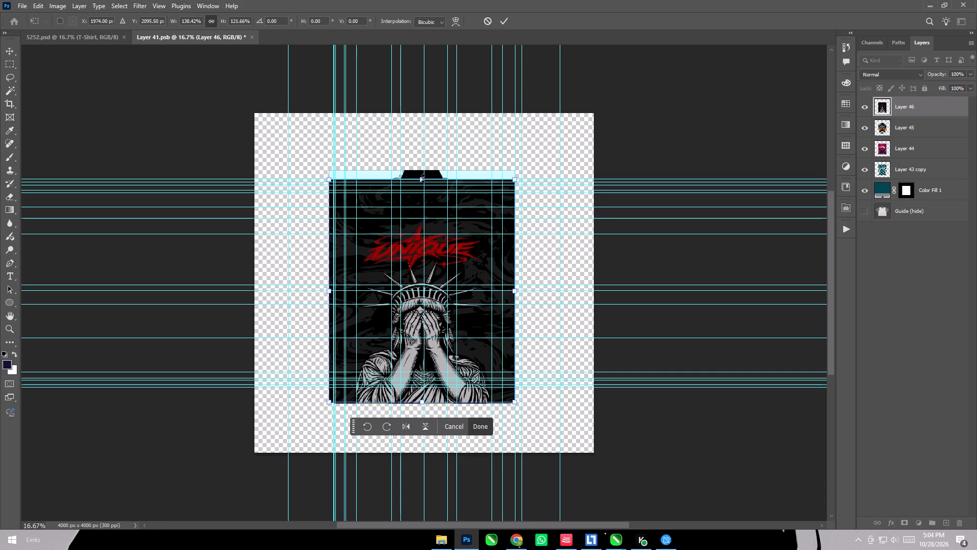
{"action": "left_click", "coordinate": [507, 22]}
{"action": "left_click", "coordinate": [671, 77]}
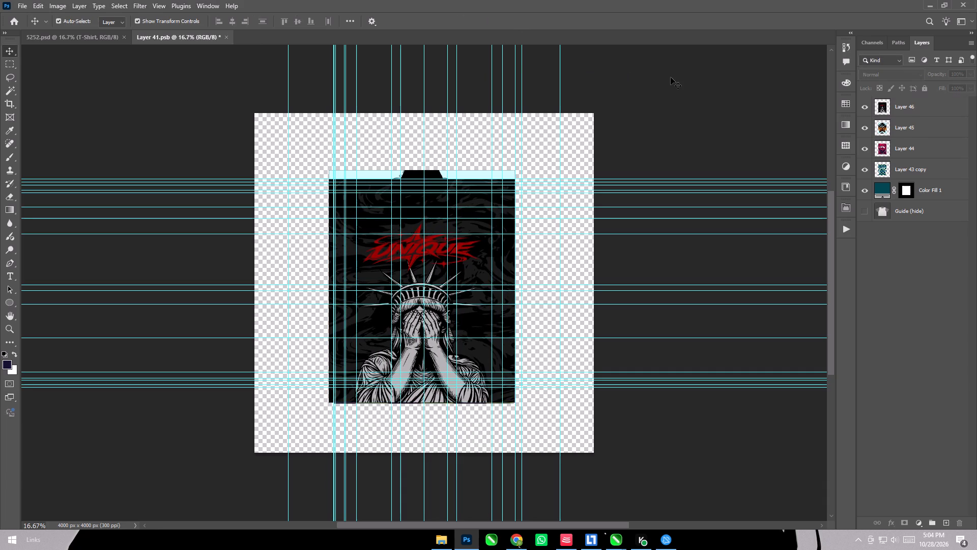
{"action": "key", "text": "ctrl+s"}
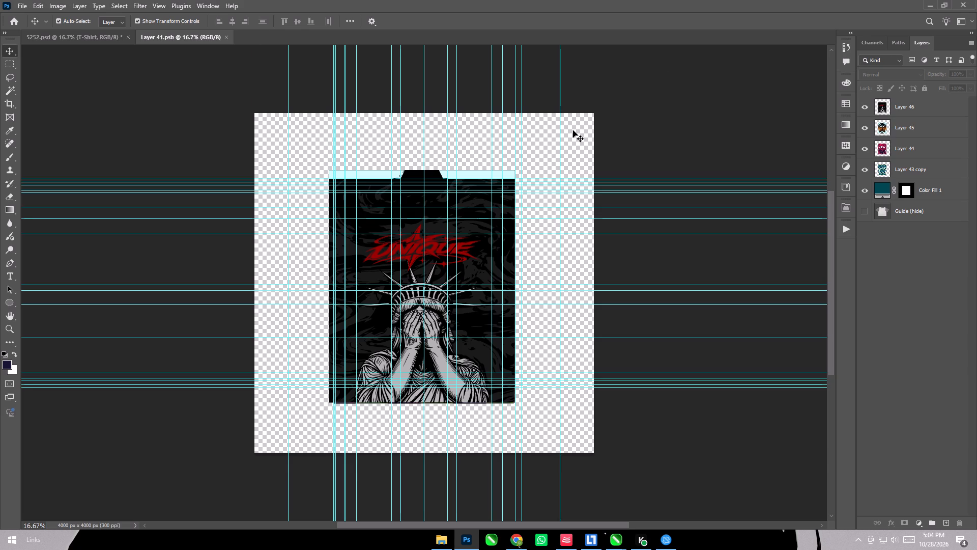
{"action": "left_click", "coordinate": [67, 34]}
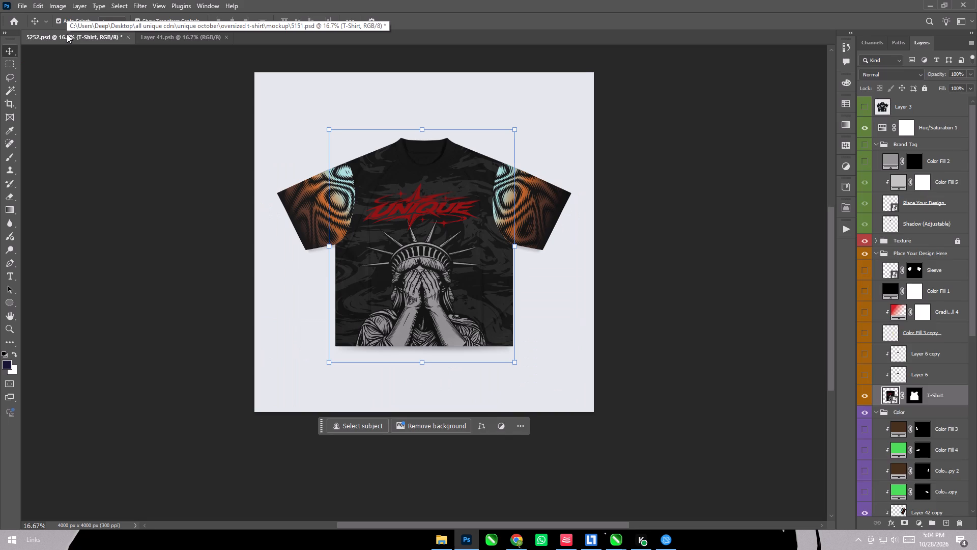
{"action": "left_click", "coordinate": [180, 35]}
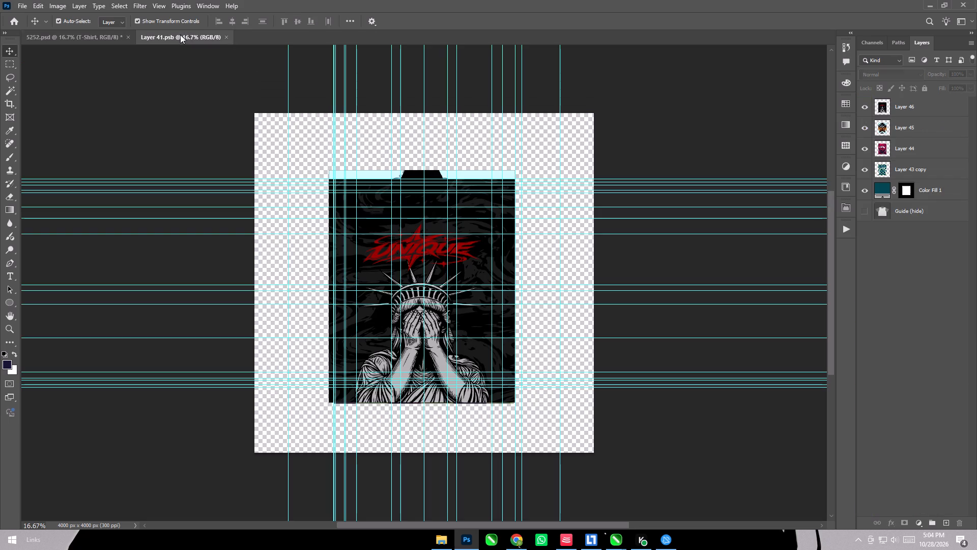
Narrow the Layer 46 artwork to about 2049 px wide, centre it horizontally with Layer 45, and update the mockup.
{"action": "double_click", "coordinate": [924, 111]}
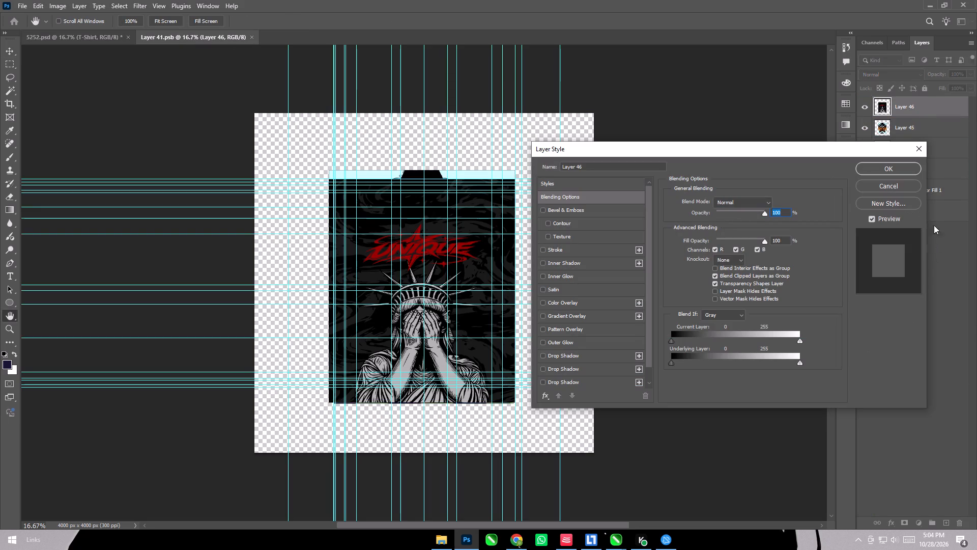
{"action": "left_click", "coordinate": [904, 185]}
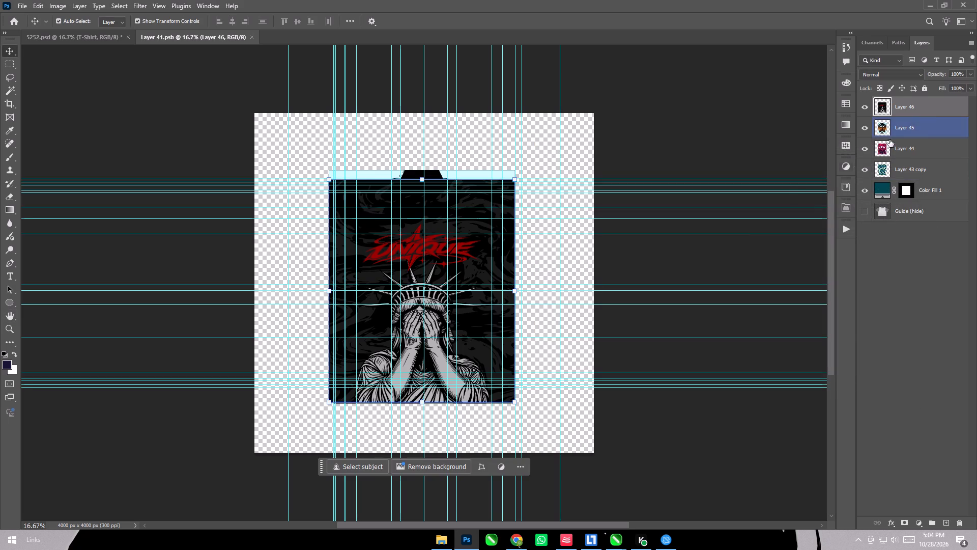
{"action": "left_click_drag", "start_coordinate": [516, 293], "coordinate": [502, 292], "text": "shift"}
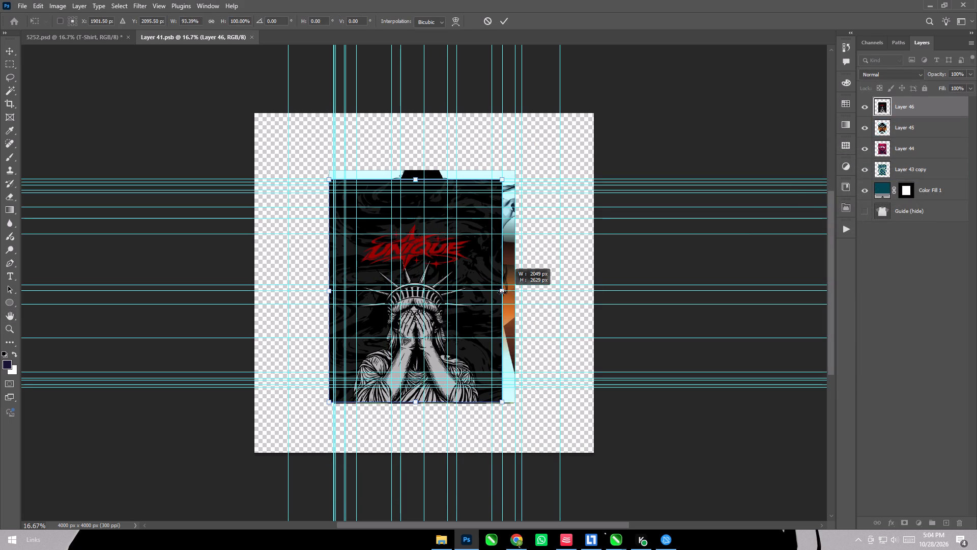
{"action": "left_click_drag", "start_coordinate": [502, 292], "coordinate": [502, 292], "text": "shift"}
{"action": "left_click", "coordinate": [924, 134], "text": "shift"}
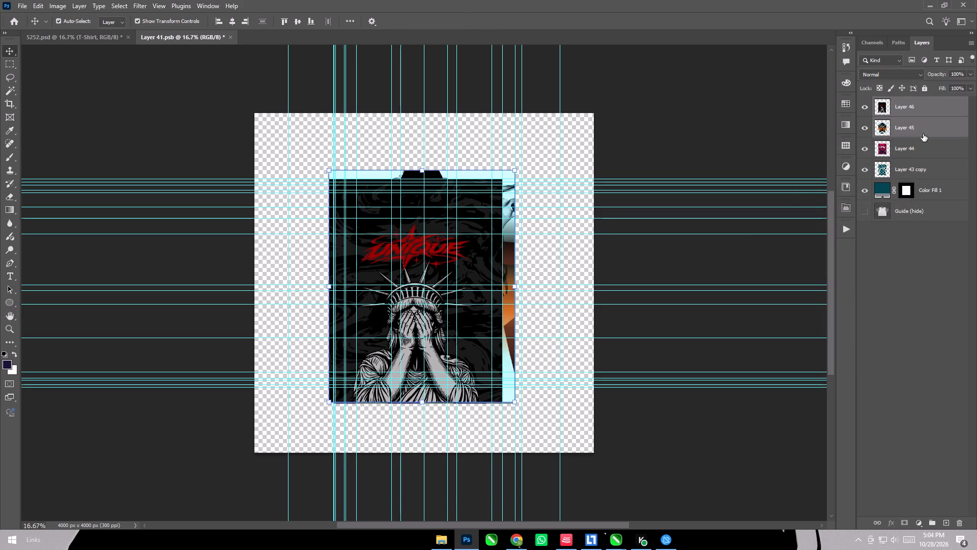
{"action": "left_click", "coordinate": [233, 23]}
{"action": "left_click", "coordinate": [164, 140]}
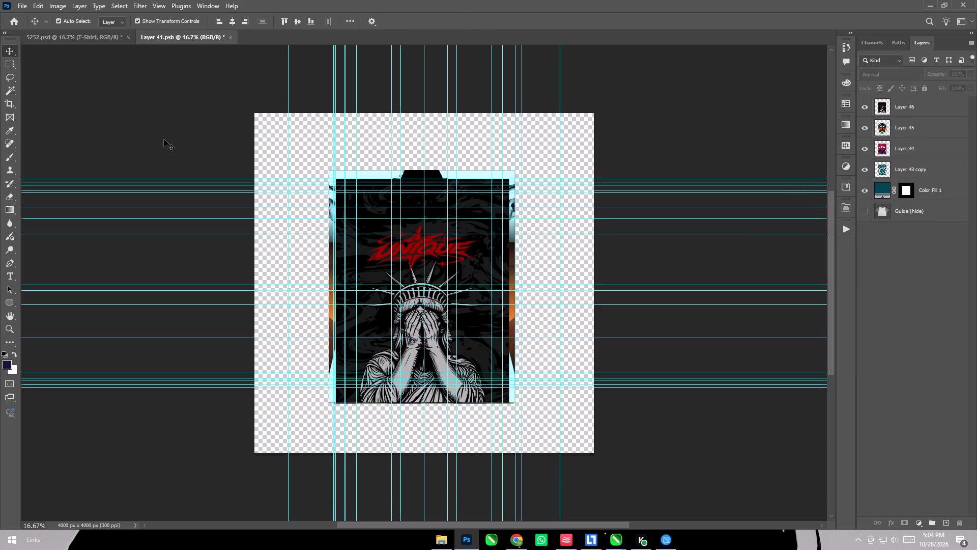
{"action": "key", "text": "ctrl+s"}
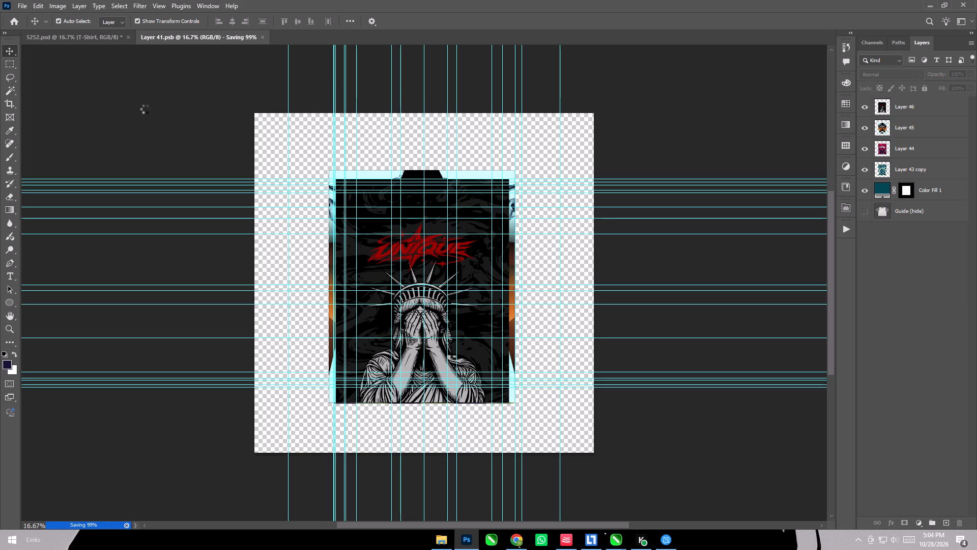
{"action": "left_click", "coordinate": [96, 32]}
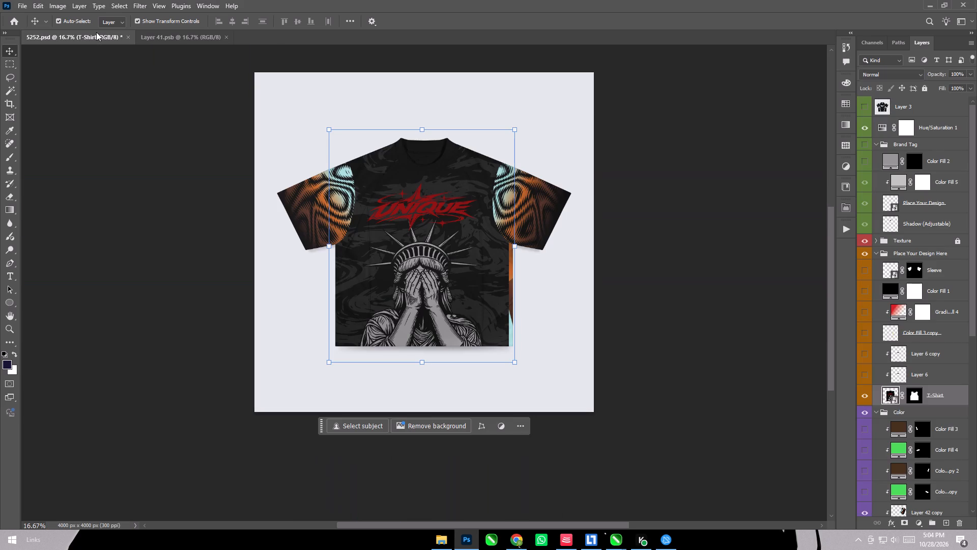
Nudge the Statue of Liberty artwork a few pixels to the right in the smart object and save it to update the mockup.
{"action": "left_click", "coordinate": [180, 36]}
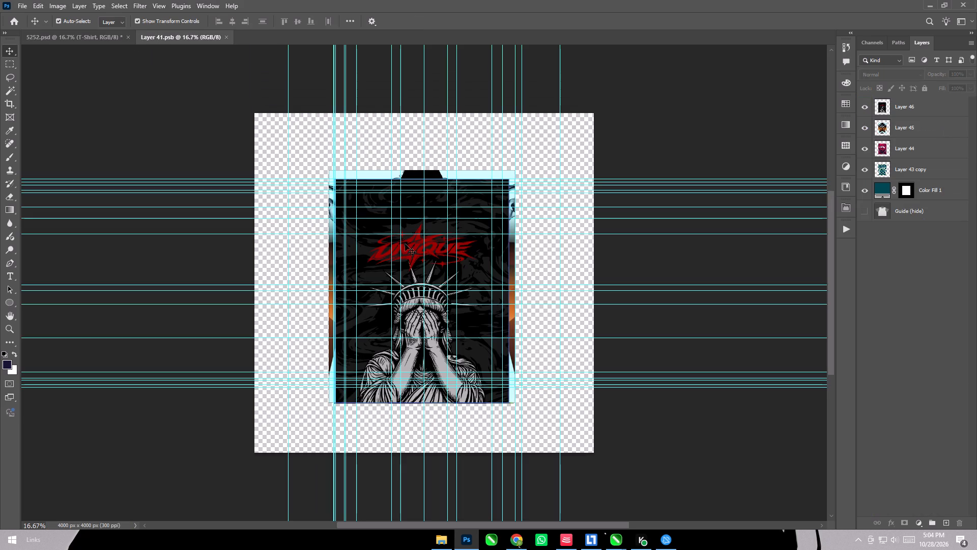
{"action": "key", "text": "Right"}
{"action": "key", "text": "Right"}
{"action": "key", "text": "Right"}
{"action": "key", "text": "Right"}
{"action": "key", "text": "Right"}
{"action": "key", "text": "Right"}
{"action": "key", "text": "Right"}
{"action": "key", "text": "Right"}
{"action": "key", "text": "Right"}
{"action": "key", "text": "Right"}
{"action": "key", "text": "Right"}
{"action": "key", "text": "Right"}
{"action": "key", "text": "Right"}
{"action": "key", "text": "Right"}
{"action": "key", "text": "Right"}
{"action": "key", "text": "Right"}
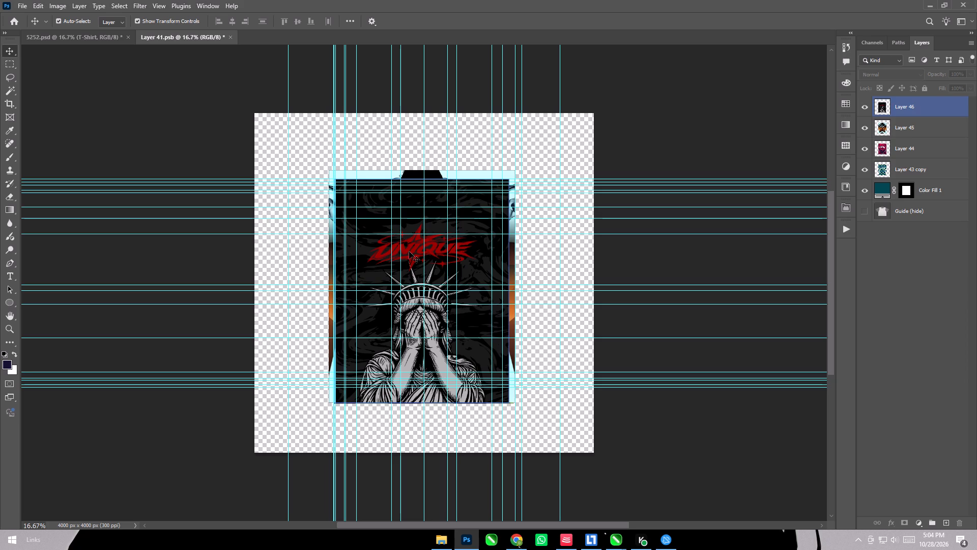
{"action": "left_click", "coordinate": [695, 124]}
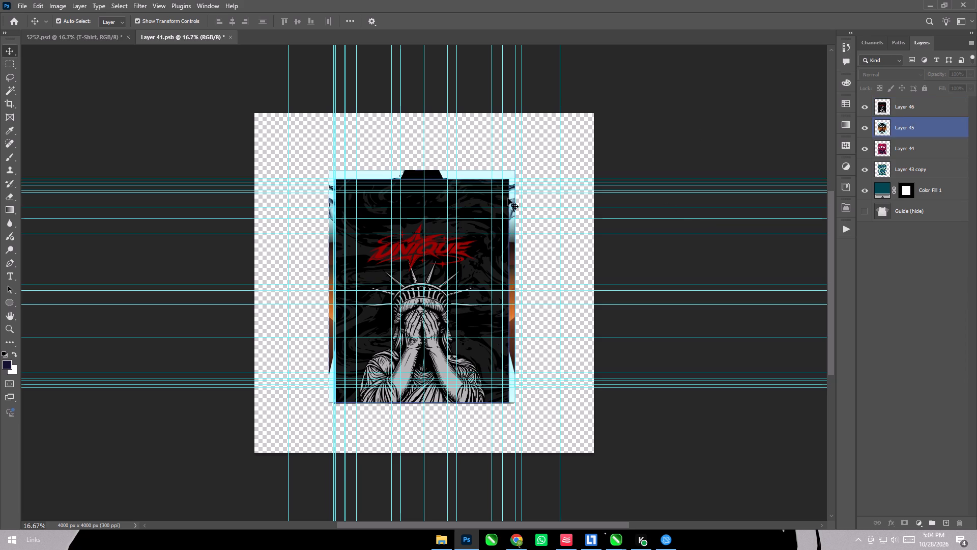
{"action": "left_click", "coordinate": [505, 198]}
{"action": "key", "text": "Right"}
{"action": "key", "text": "Right"}
{"action": "key", "text": "Right"}
{"action": "key", "text": "Right"}
{"action": "key", "text": "Right"}
{"action": "key", "text": "Right"}
{"action": "key", "text": "Right"}
{"action": "key", "text": "Right"}
{"action": "key", "text": "Right"}
{"action": "key", "text": "Right"}
{"action": "key", "text": "Right"}
{"action": "key", "text": "Right"}
{"action": "key", "text": "Right"}
{"action": "key", "text": "Right"}
{"action": "key", "text": "Right"}
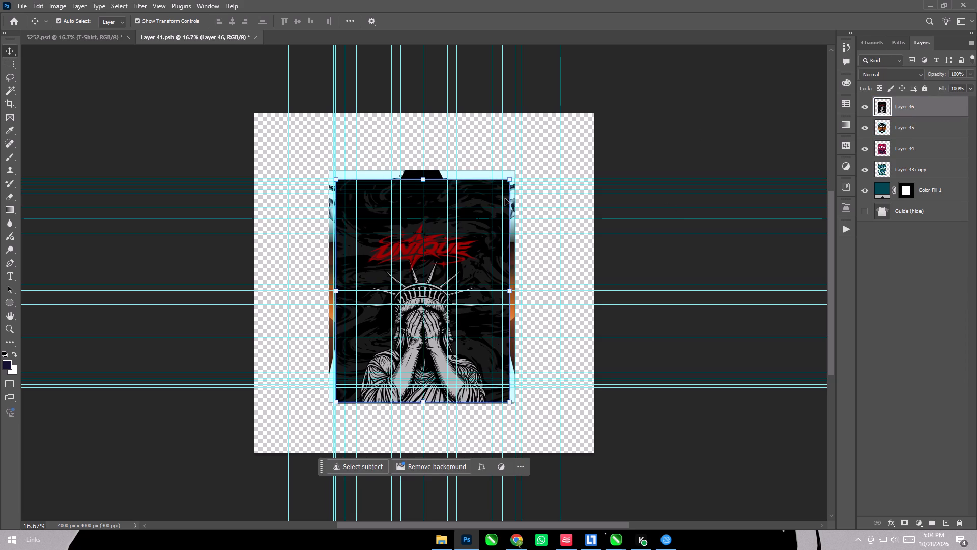
{"action": "key", "text": "ctrl+s"}
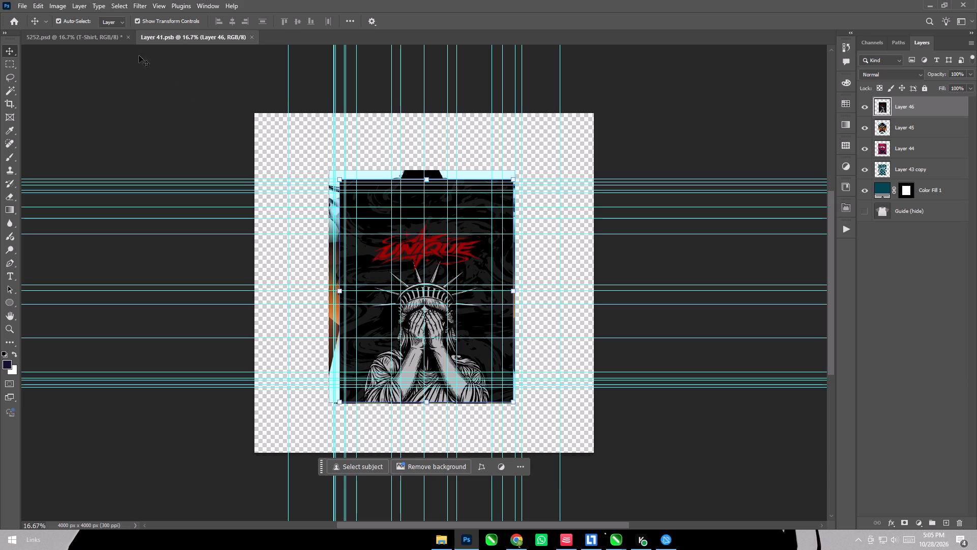
{"action": "left_click", "coordinate": [105, 38]}
Nudge the Statue of Liberty artwork slightly back to the left and save the smart object.
{"action": "left_click", "coordinate": [174, 38]}
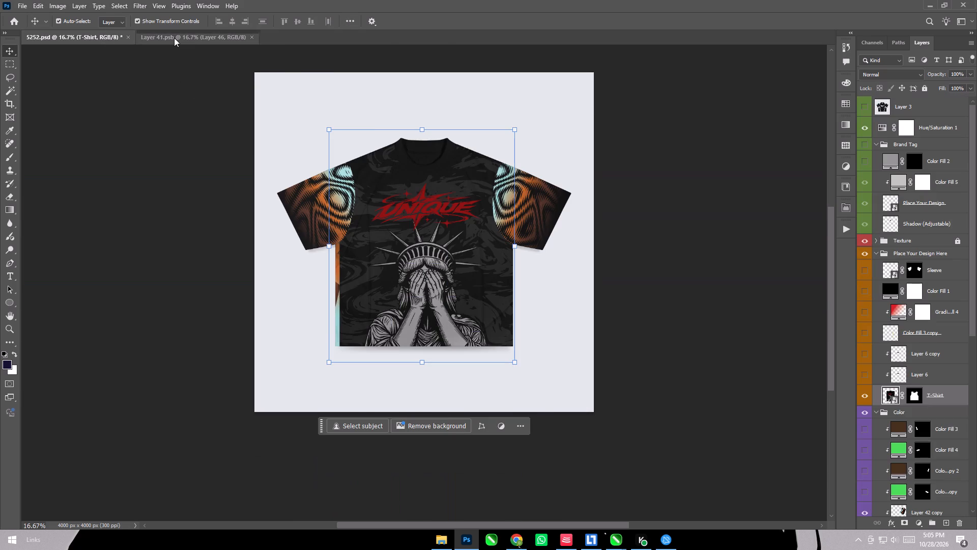
{"action": "key", "text": "Left"}
{"action": "key", "text": "Left"}
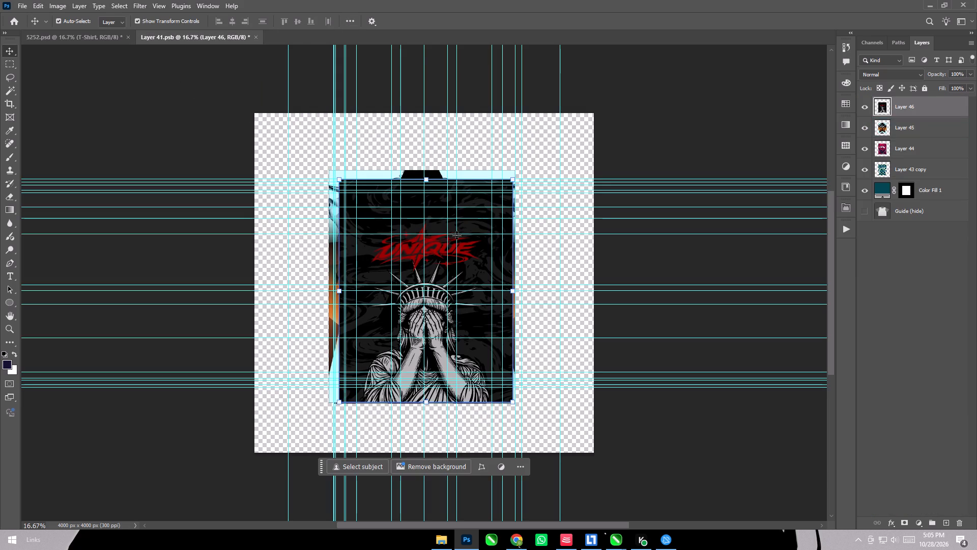
{"action": "key", "text": "Left"}
{"action": "key", "text": "Left"}
{"action": "key", "text": "Left"}
{"action": "key", "text": "ctrl+s"}
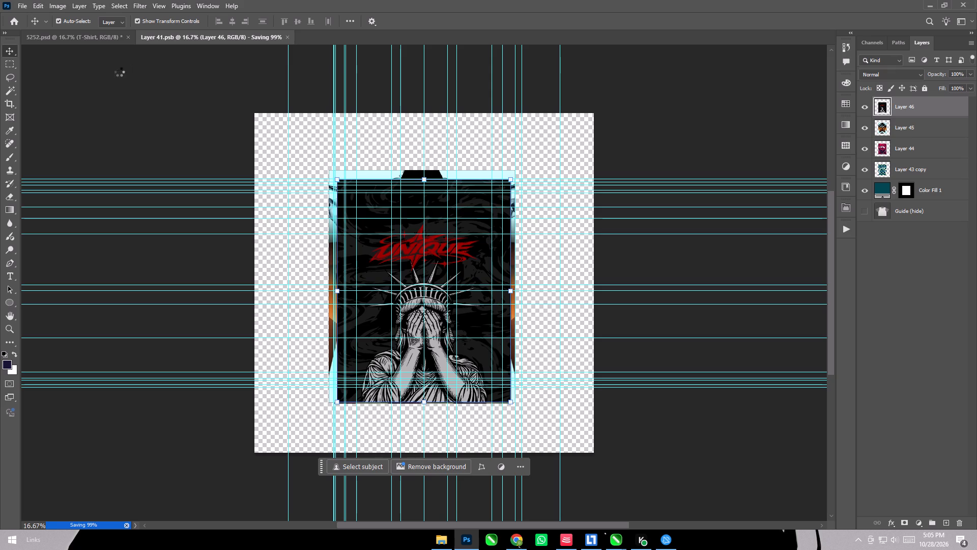
{"action": "left_click", "coordinate": [107, 36]}
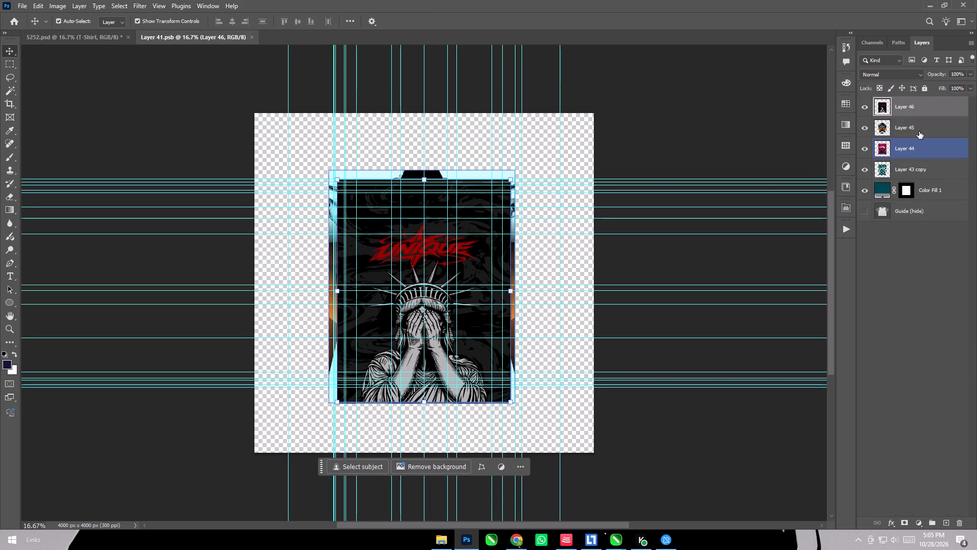
Delete the old design layers Layer 45, Layer 44 and Layer 43 copy from the smart object.
{"action": "left_click", "coordinate": [919, 131]}
{"action": "key", "text": "bracketright"}
{"action": "key", "text": "Delete"}
{"action": "key", "text": "Delete"}
{"action": "key", "text": "Delete"}
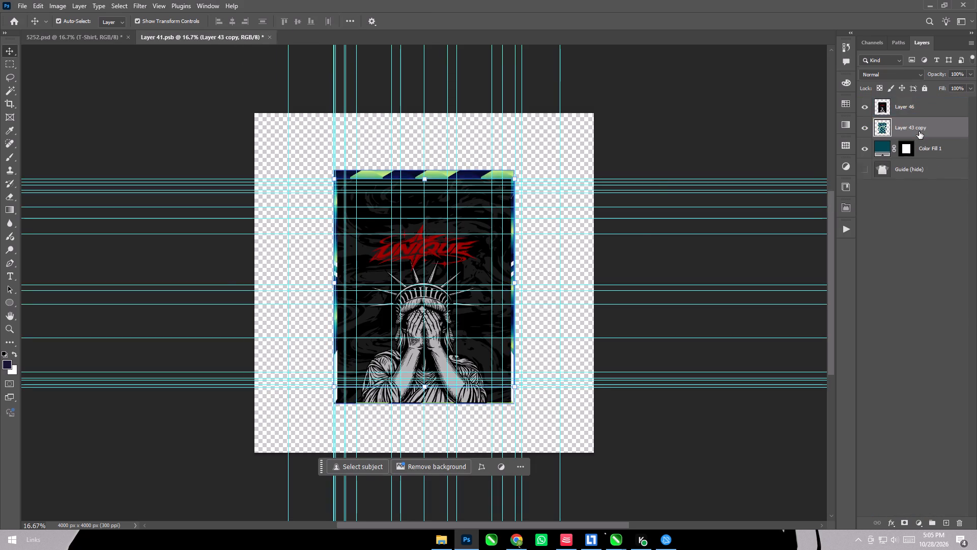
Change the Color Fill 1 layer to black (000000) sampled from the artwork.
{"action": "double_click", "coordinate": [886, 128]}
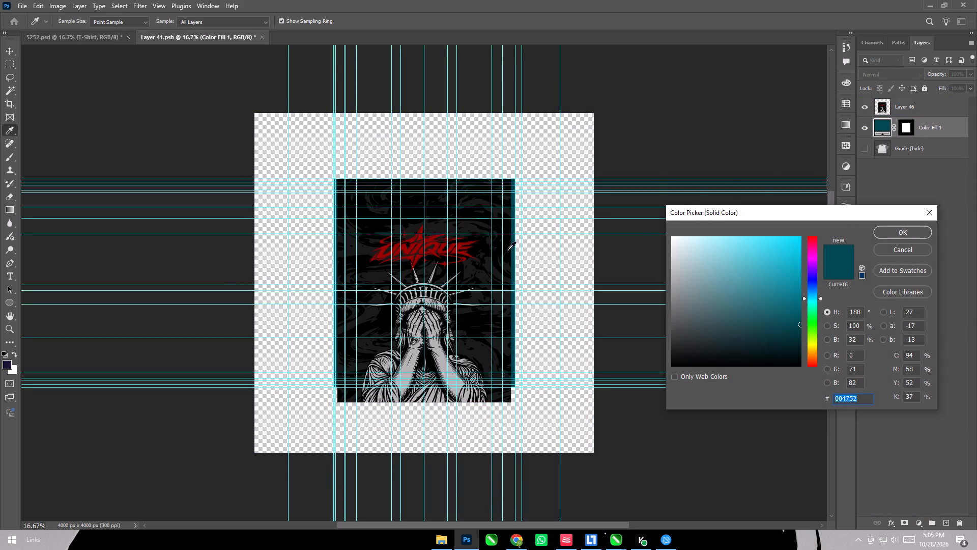
{"action": "left_click", "coordinate": [508, 243]}
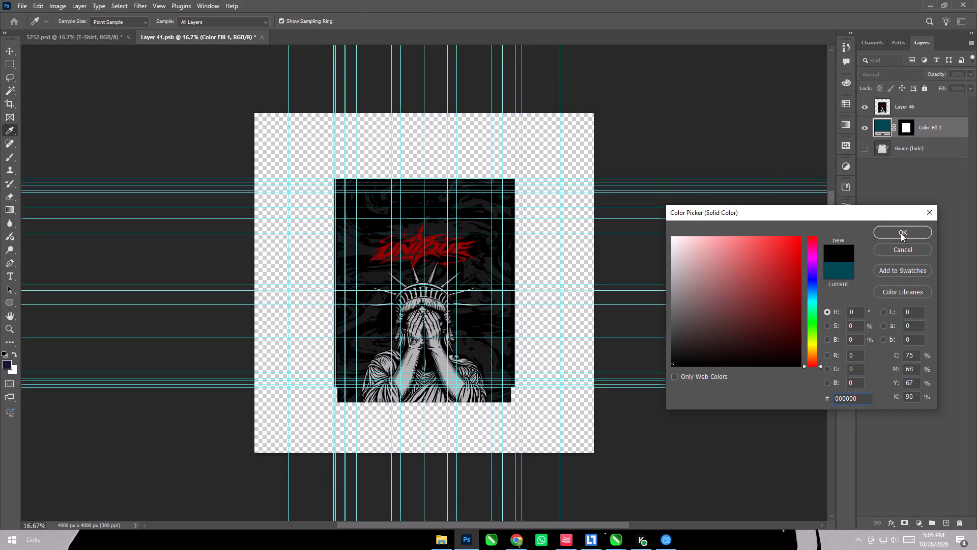
{"action": "left_click", "coordinate": [901, 233]}
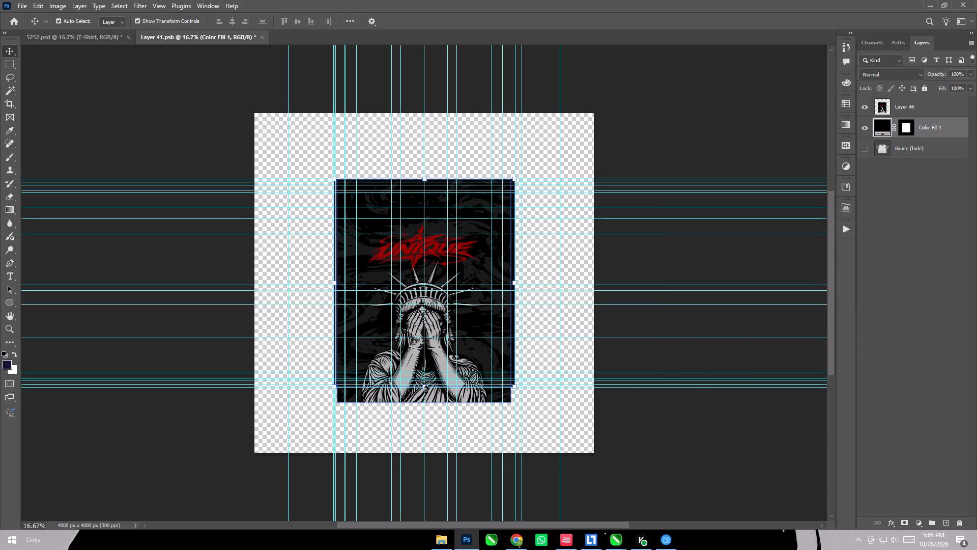
Stretch the black Color Fill 1 layer past the artwork's lower and upper edges, to about 113% height.
{"action": "left_click_drag", "start_coordinate": [426, 390], "coordinate": [428, 410], "text": "shift"}
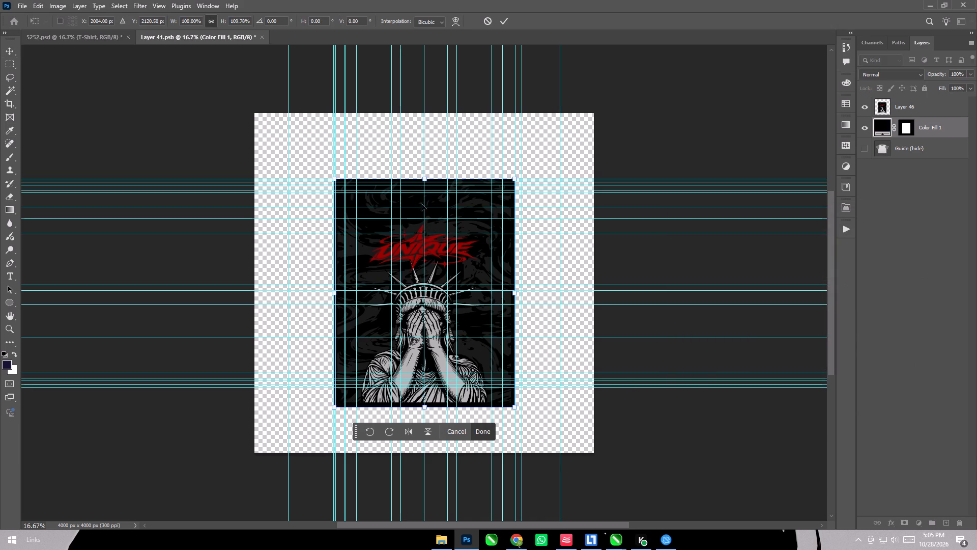
{"action": "left_click_drag", "start_coordinate": [423, 180], "coordinate": [424, 175], "text": "shift"}
{"action": "left_click", "coordinate": [424, 175], "text": "shift"}
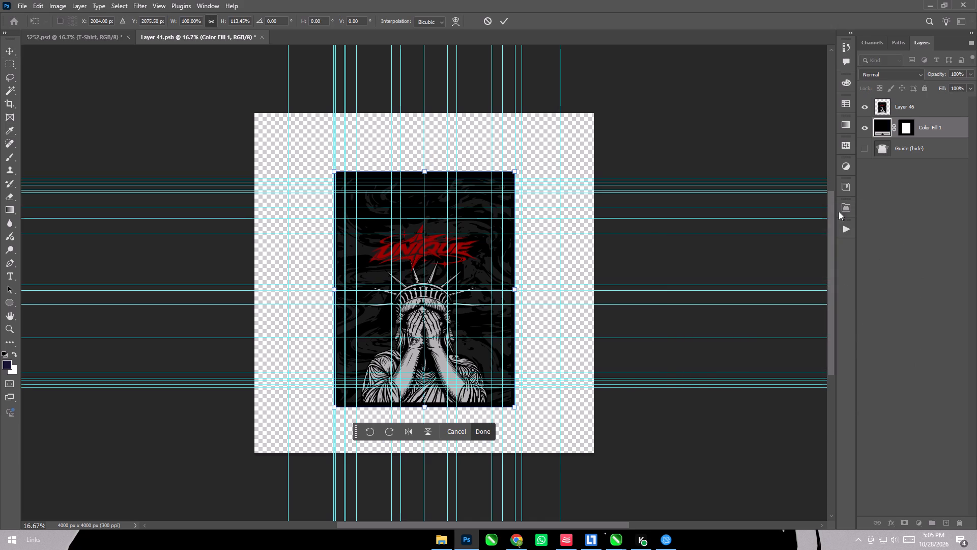
Show the Guide (hide) layer directly beneath Layer 46 and lower Layer 46's fill to 34% for alignment.
{"action": "left_click", "coordinate": [863, 148]}
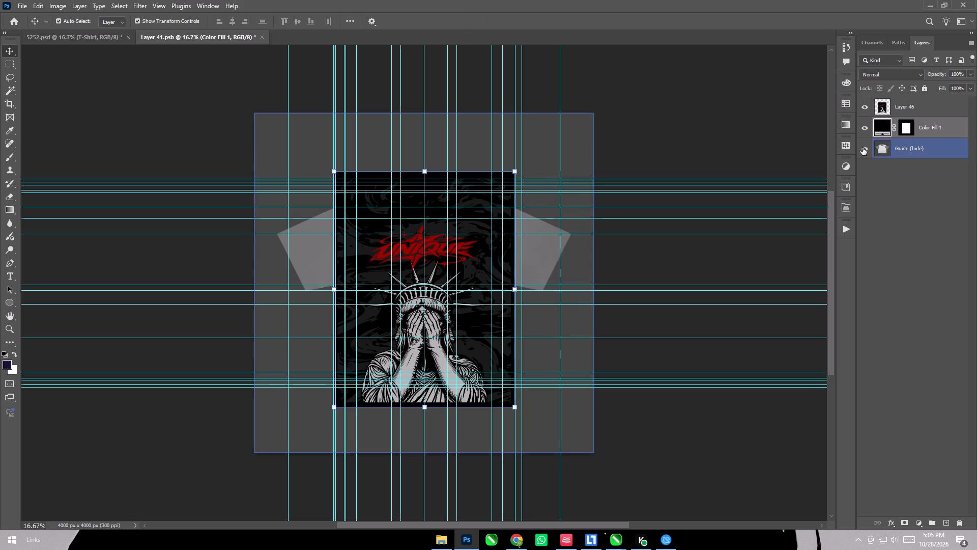
{"action": "left_click_drag", "start_coordinate": [907, 153], "coordinate": [909, 106]}
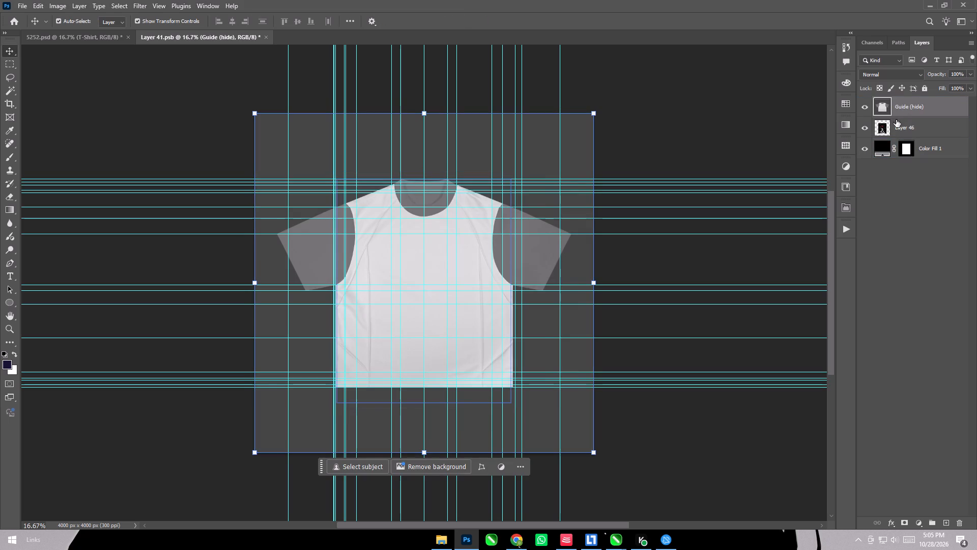
{"action": "left_click_drag", "start_coordinate": [905, 126], "coordinate": [905, 101]}
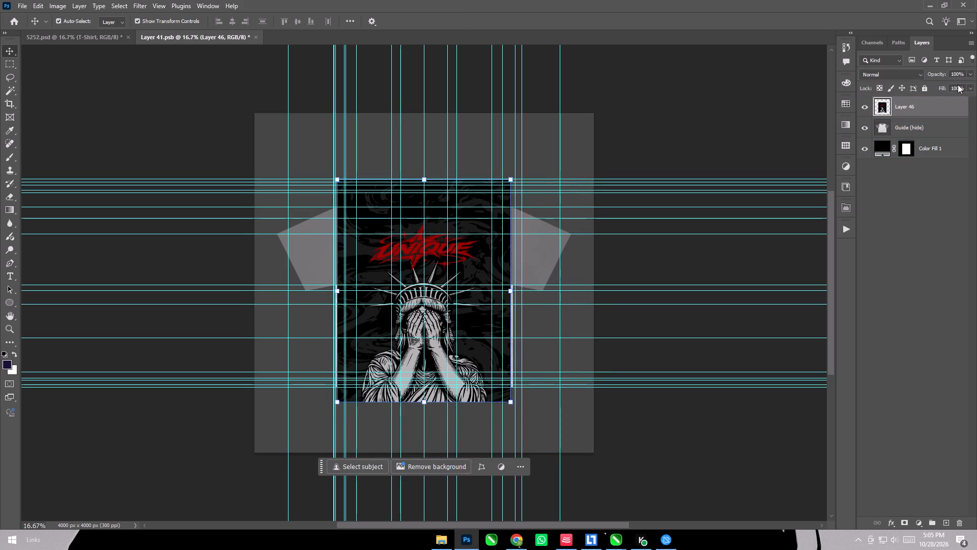
{"action": "left_click", "coordinate": [976, 86]}
{"action": "left_click", "coordinate": [972, 88]}
{"action": "double_click", "coordinate": [938, 97]}
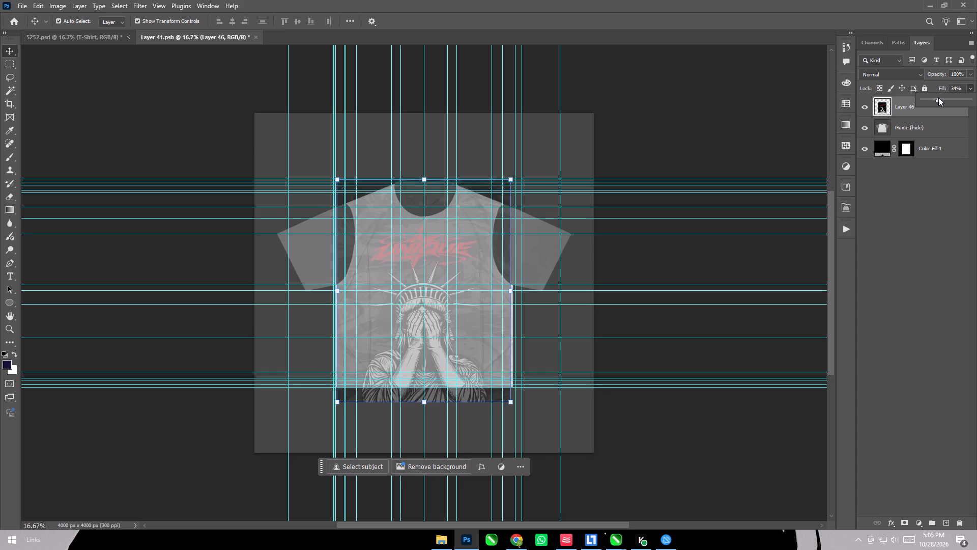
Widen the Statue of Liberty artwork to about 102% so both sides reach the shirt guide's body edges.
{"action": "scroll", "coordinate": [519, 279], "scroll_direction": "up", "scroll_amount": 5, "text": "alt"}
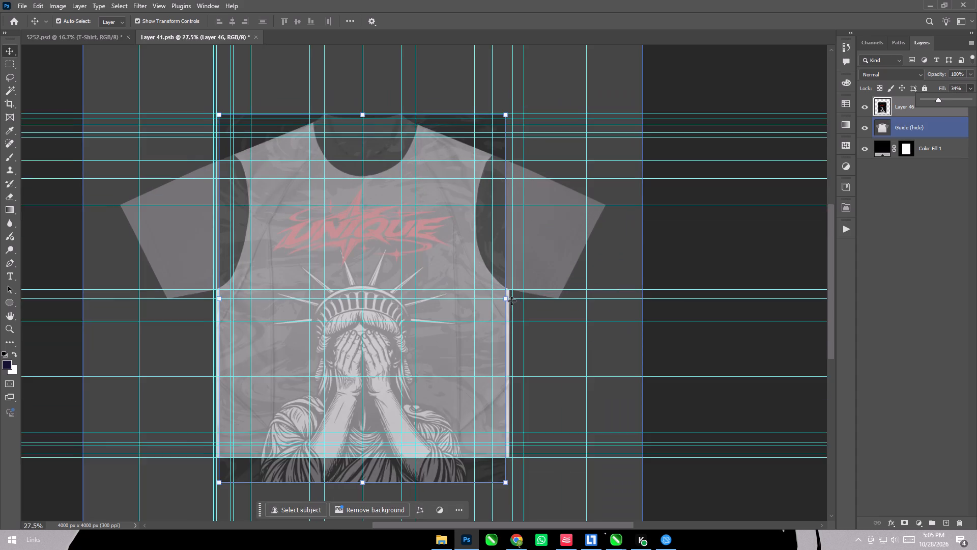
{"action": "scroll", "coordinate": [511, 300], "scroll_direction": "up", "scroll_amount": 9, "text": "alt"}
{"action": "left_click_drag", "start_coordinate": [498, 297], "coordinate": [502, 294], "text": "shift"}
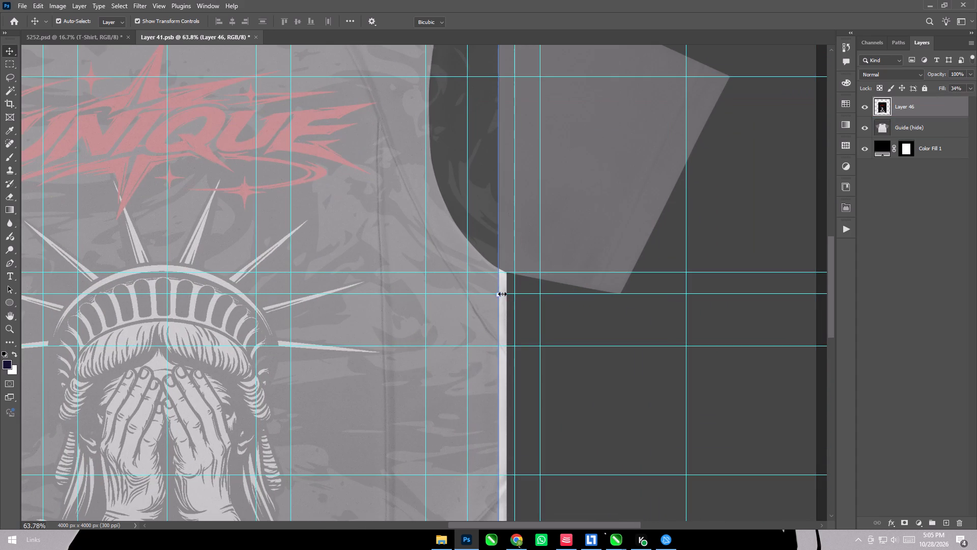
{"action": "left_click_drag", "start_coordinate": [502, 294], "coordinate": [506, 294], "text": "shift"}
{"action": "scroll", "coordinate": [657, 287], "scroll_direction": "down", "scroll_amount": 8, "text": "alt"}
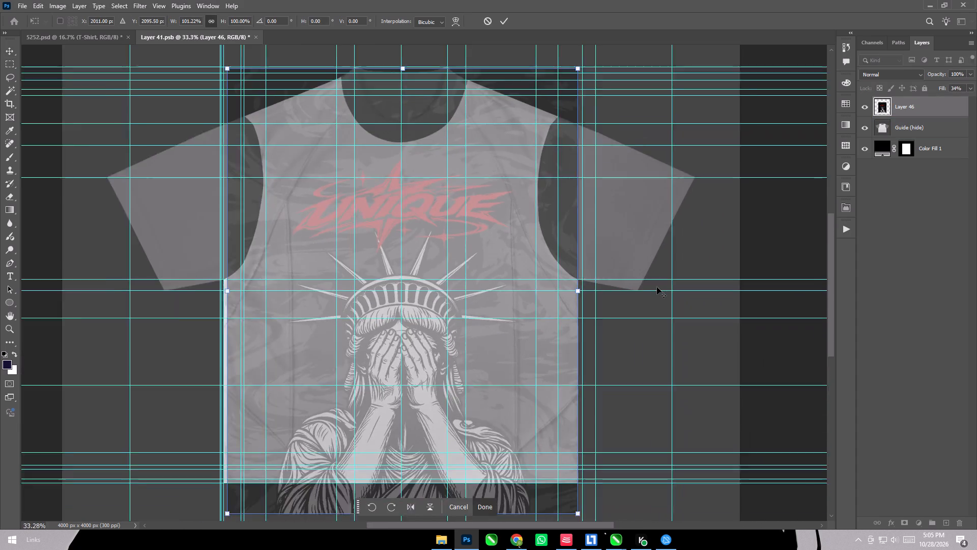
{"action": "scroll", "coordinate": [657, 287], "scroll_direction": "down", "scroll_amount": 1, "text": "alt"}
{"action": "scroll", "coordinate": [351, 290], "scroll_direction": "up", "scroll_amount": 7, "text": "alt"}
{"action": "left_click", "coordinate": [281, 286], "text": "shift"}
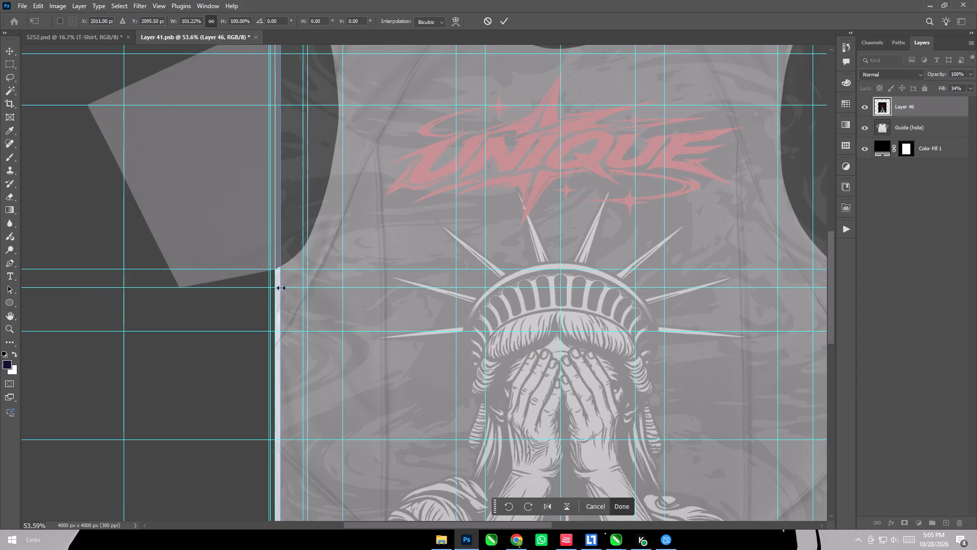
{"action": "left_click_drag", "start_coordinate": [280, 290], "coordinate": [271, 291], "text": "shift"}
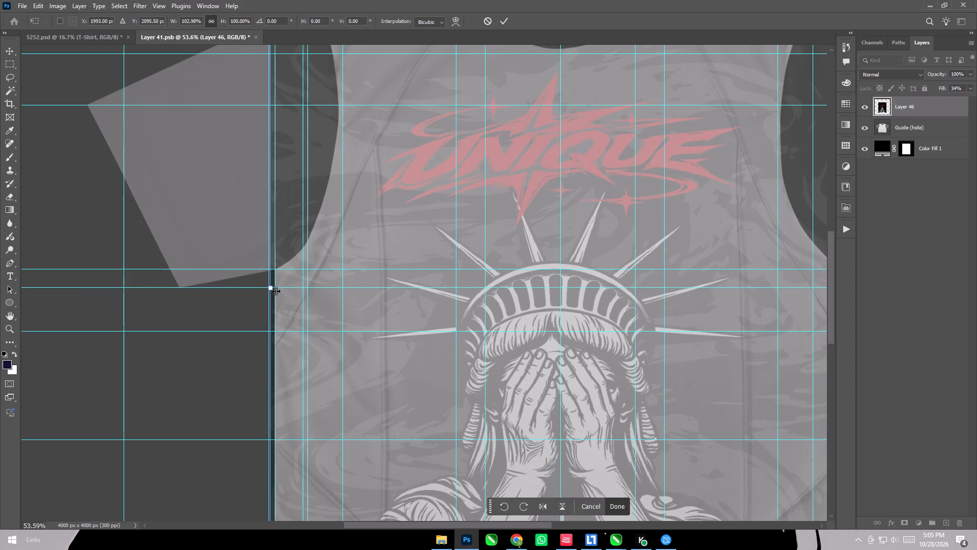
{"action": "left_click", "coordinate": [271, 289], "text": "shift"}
Reduce the artwork's height to about 94% by raising its lower edge close to the shirt guide's hem.
{"action": "scroll", "coordinate": [434, 183], "scroll_direction": "down", "scroll_amount": 7, "text": "alt"}
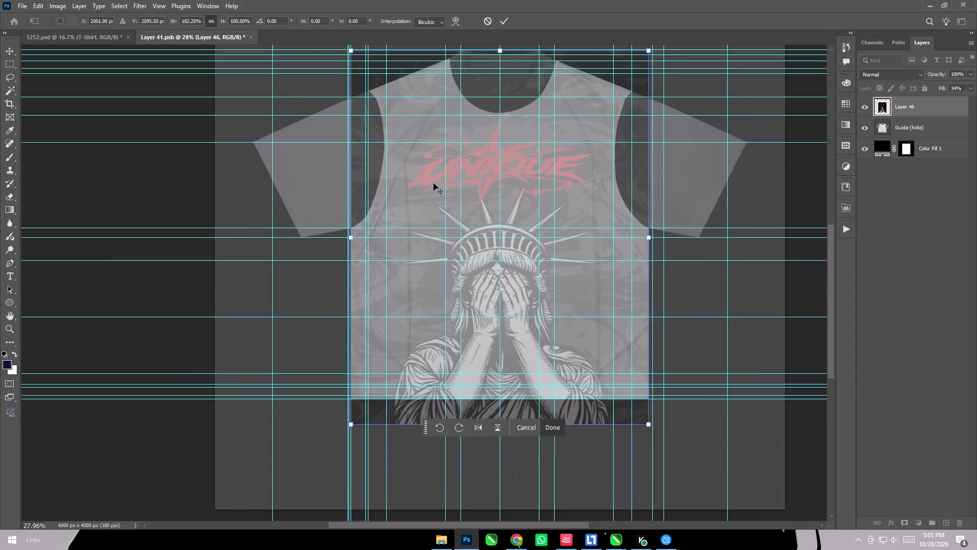
{"action": "scroll", "coordinate": [434, 183], "scroll_direction": "down", "scroll_amount": 1, "text": "alt"}
{"action": "scroll", "coordinate": [533, 320], "scroll_direction": "up", "scroll_amount": 5, "text": "alt"}
{"action": "left_click", "coordinate": [470, 448]}
{"action": "left_click_drag", "start_coordinate": [471, 452], "coordinate": [470, 424], "text": "shift"}
{"action": "double_click", "coordinate": [470, 423], "text": "shift"}
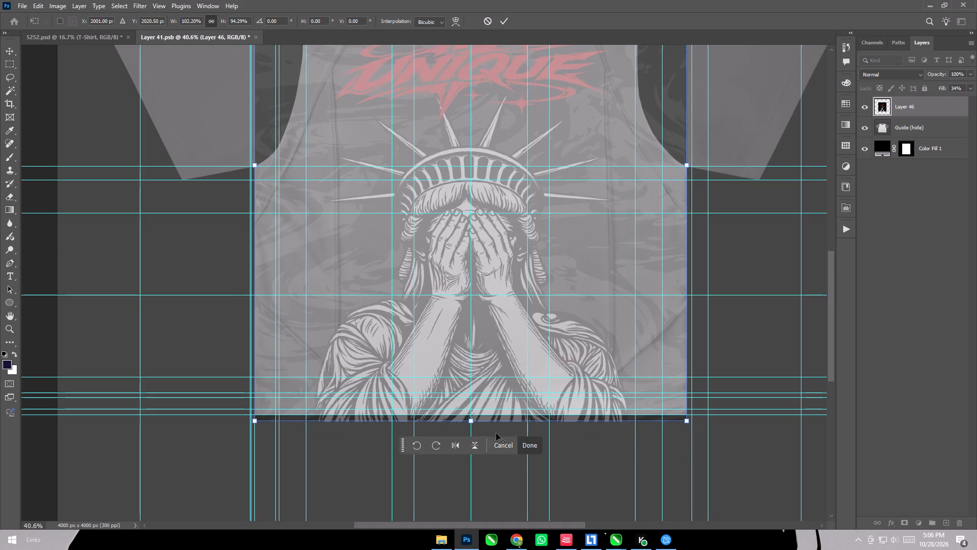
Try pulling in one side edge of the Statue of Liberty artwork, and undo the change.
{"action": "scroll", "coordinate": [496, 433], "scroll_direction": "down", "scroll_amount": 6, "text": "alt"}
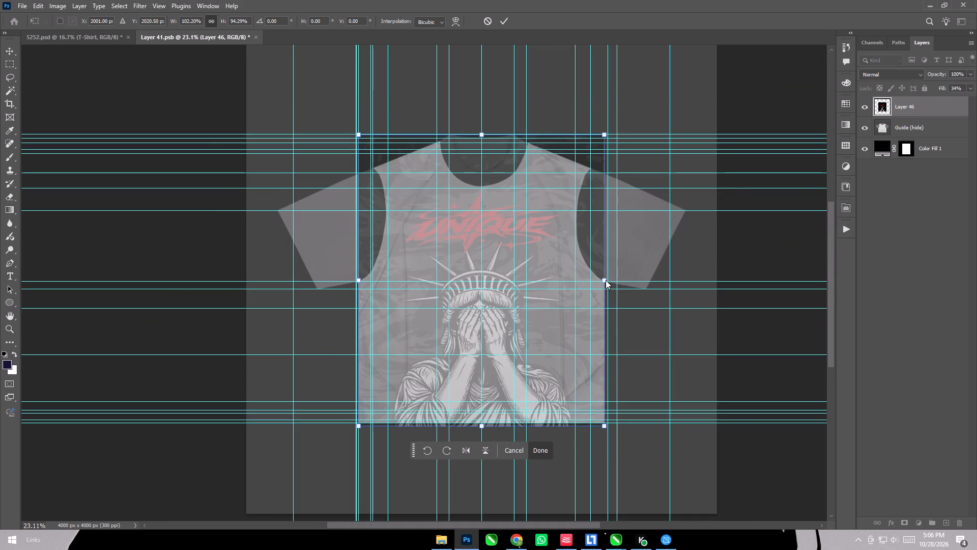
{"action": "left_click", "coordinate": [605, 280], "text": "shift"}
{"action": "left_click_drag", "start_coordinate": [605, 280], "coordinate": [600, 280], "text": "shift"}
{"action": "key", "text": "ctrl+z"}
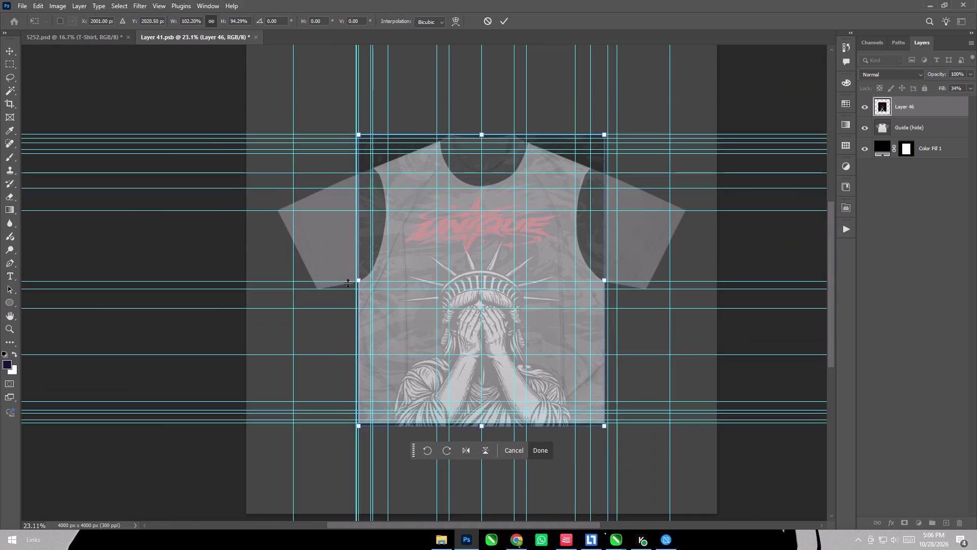
Narrow the artwork to about 99.85% width and centre it horizontally on the shirt guide at about X 1998.6 px.
{"action": "left_click_drag", "start_coordinate": [357, 278], "coordinate": [363, 279], "text": "shift"}
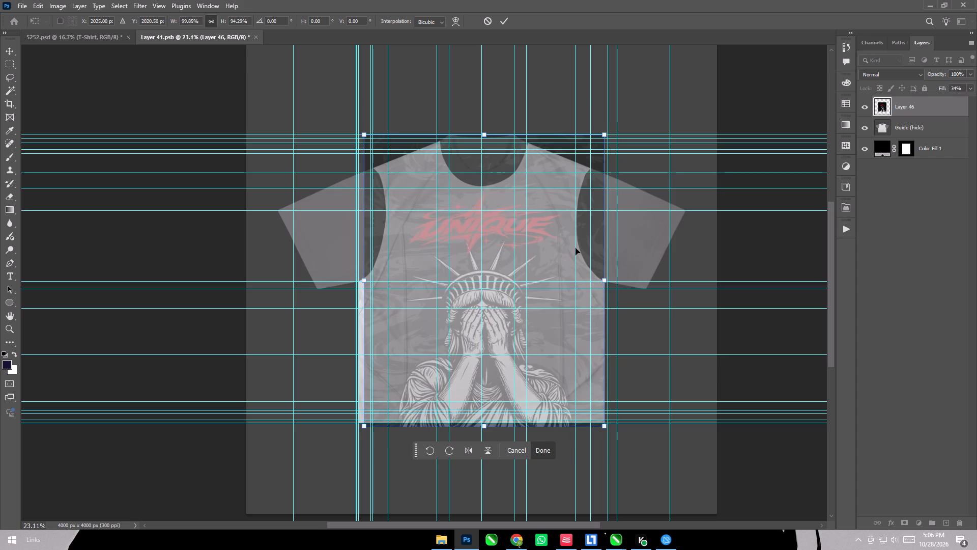
{"action": "left_click_drag", "start_coordinate": [567, 241], "coordinate": [560, 241]}
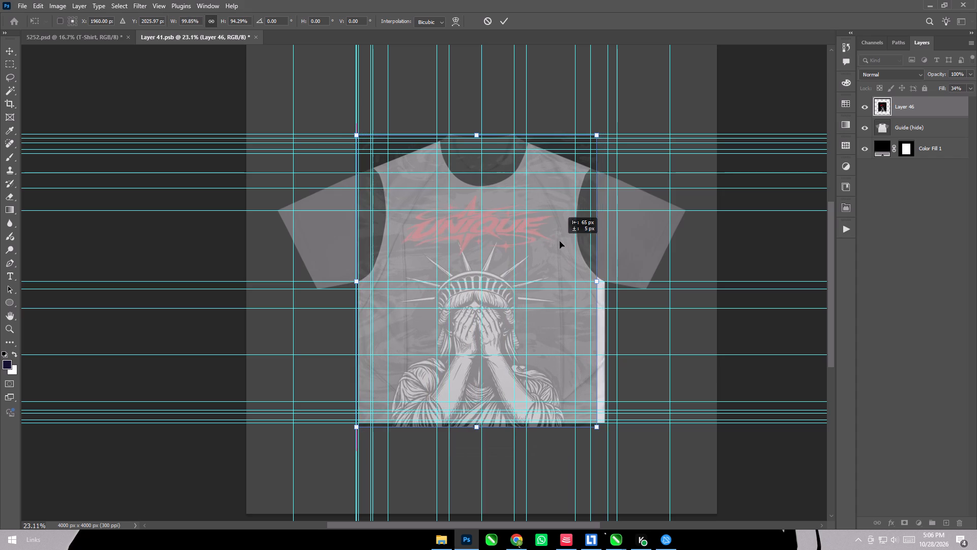
{"action": "left_click_drag", "start_coordinate": [560, 241], "coordinate": [562, 241]}
{"action": "key", "text": "Right"}
{"action": "key", "text": "Right"}
{"action": "key", "text": "Right"}
{"action": "key", "text": "Right"}
{"action": "key", "text": "Right"}
{"action": "key", "text": "Right"}
{"action": "key", "text": "Right"}
{"action": "key", "text": "Right"}
{"action": "key", "text": "Right"}
{"action": "key", "text": "Right"}
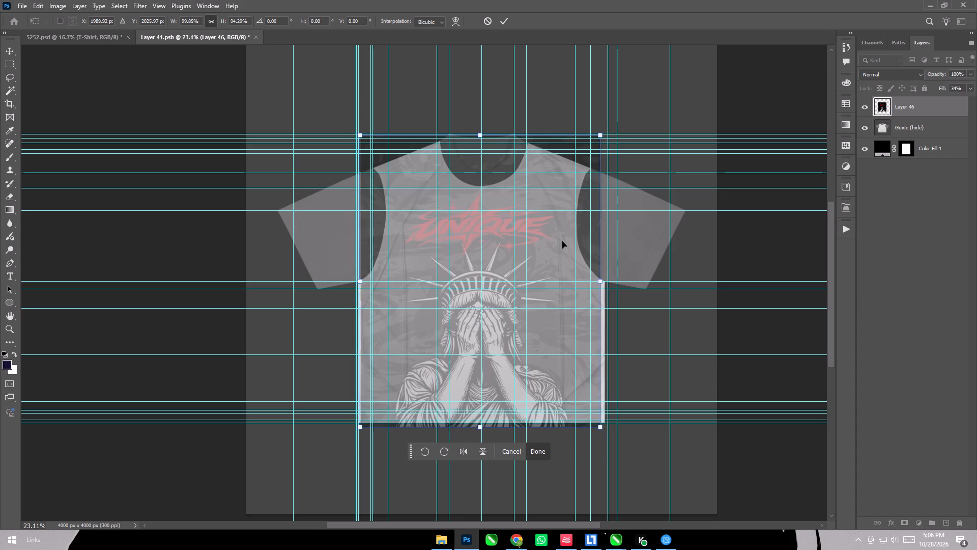
{"action": "key", "text": "Left"}
{"action": "key", "text": "Left"}
{"action": "key", "text": "Left"}
{"action": "key", "text": "Left"}
{"action": "key", "text": "Left"}
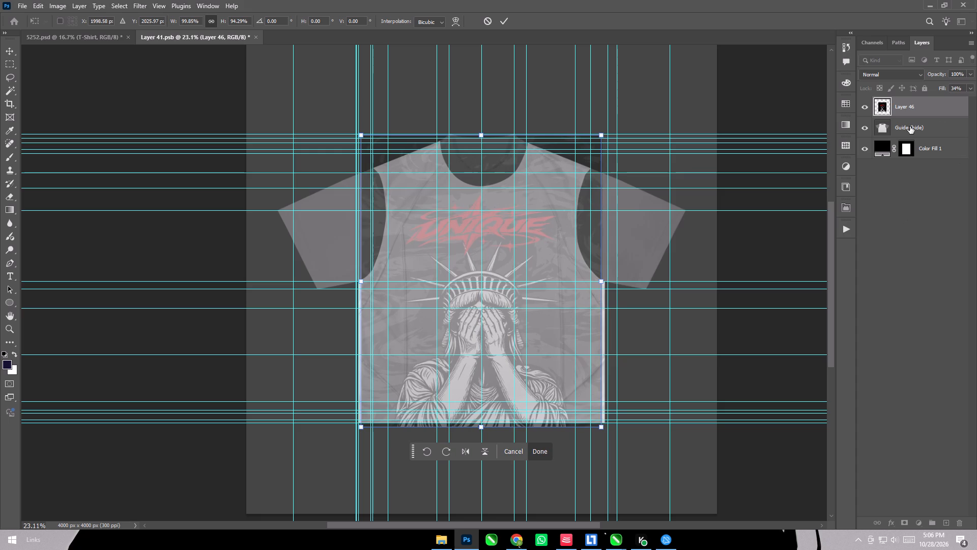
Hide the Guide (hide) layer and move it back beneath the Color Fill 1 layer.
{"action": "left_click", "coordinate": [867, 129]}
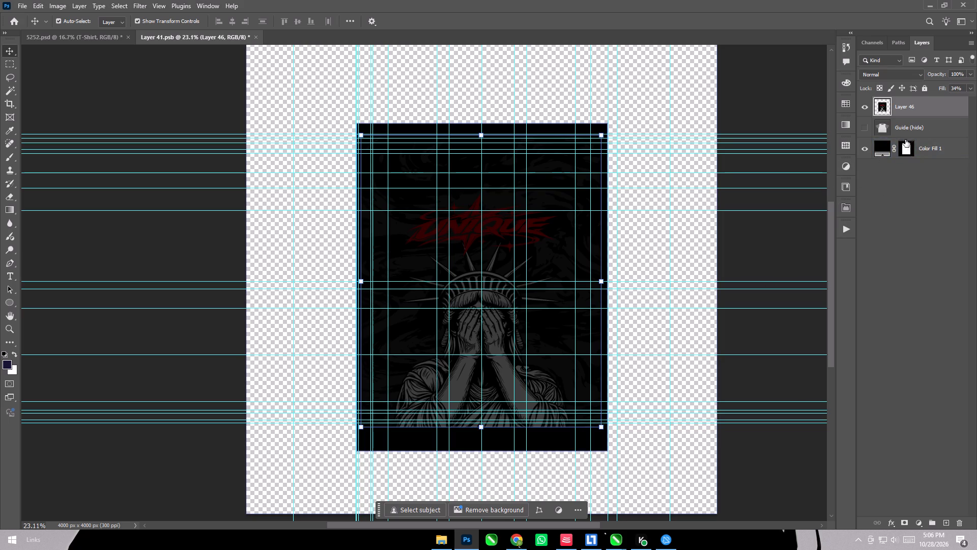
{"action": "left_click_drag", "start_coordinate": [912, 129], "coordinate": [916, 162]}
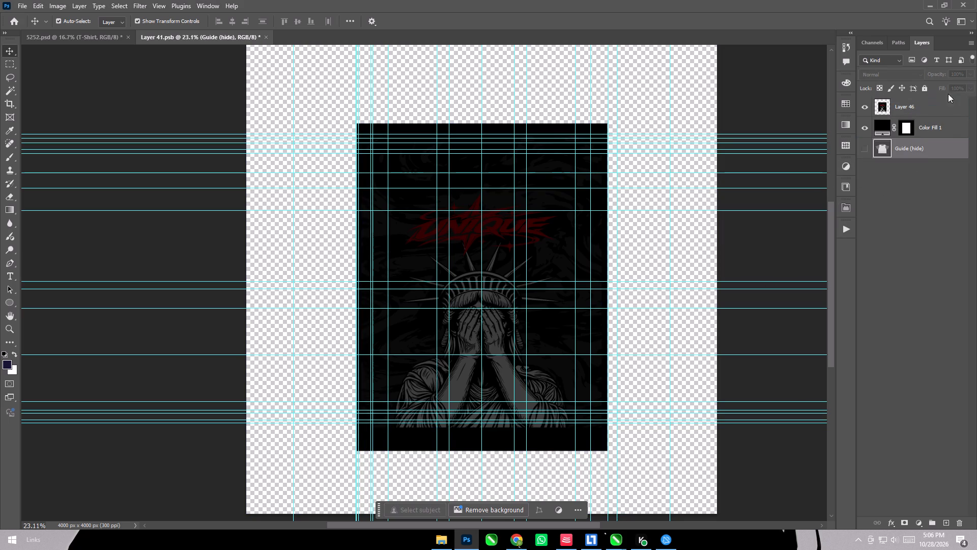
Restore Layer 46's fill to 100%, save the smart object and return to the 5252.psd mockup.
{"action": "left_click", "coordinate": [915, 106]}
{"action": "left_click", "coordinate": [971, 86]}
{"action": "left_click", "coordinate": [969, 98]}
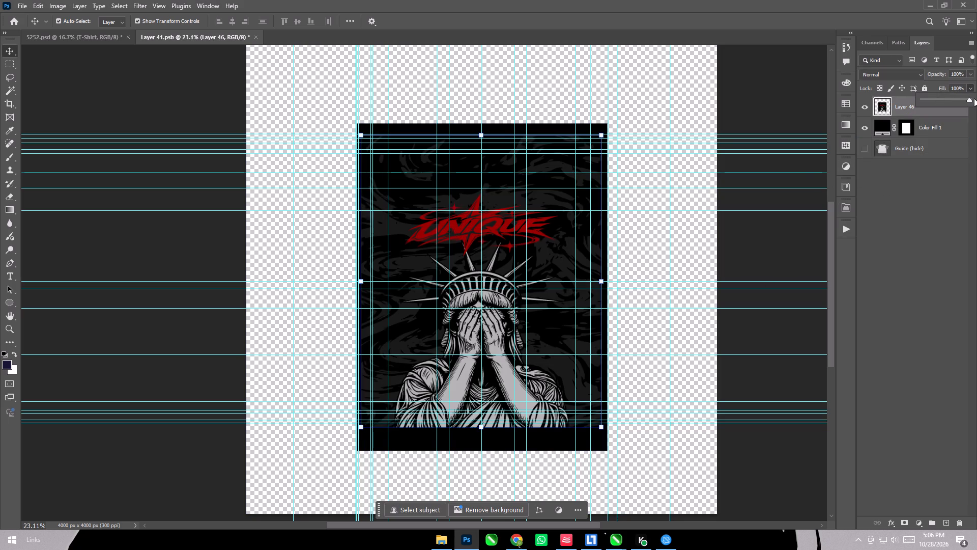
{"action": "left_click", "coordinate": [975, 98]}
{"action": "left_click", "coordinate": [802, 238]}
{"action": "key", "text": "ctrl+s"}
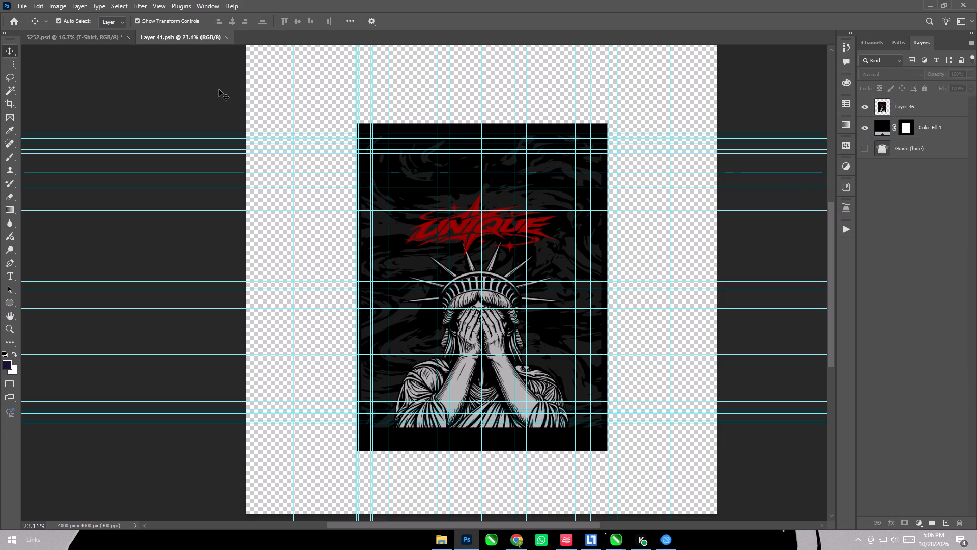
{"action": "left_click", "coordinate": [98, 35]}
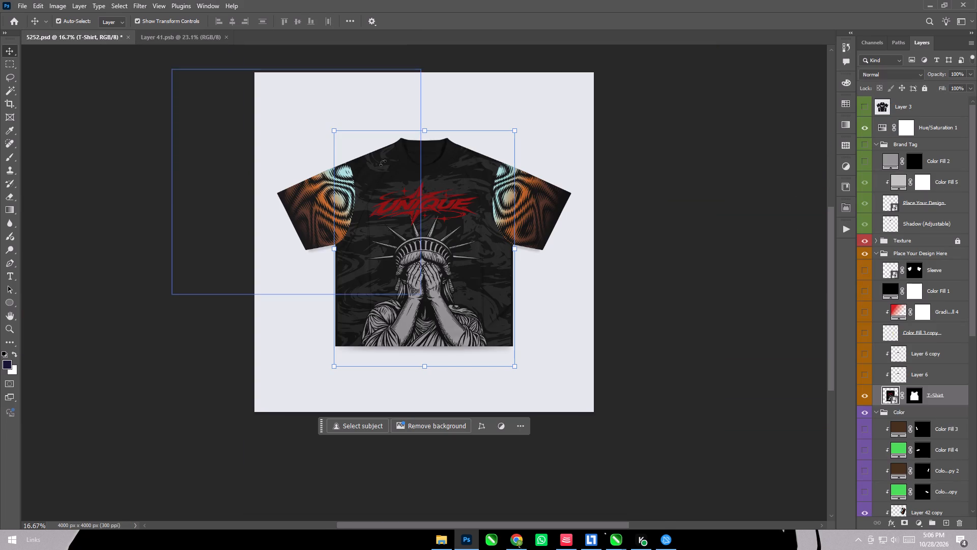
Switch to CorelDRAW and copy the plain black marbled back panel beside the Statue of Liberty front in O10.cdr.
{"action": "left_click", "coordinate": [934, 2]}
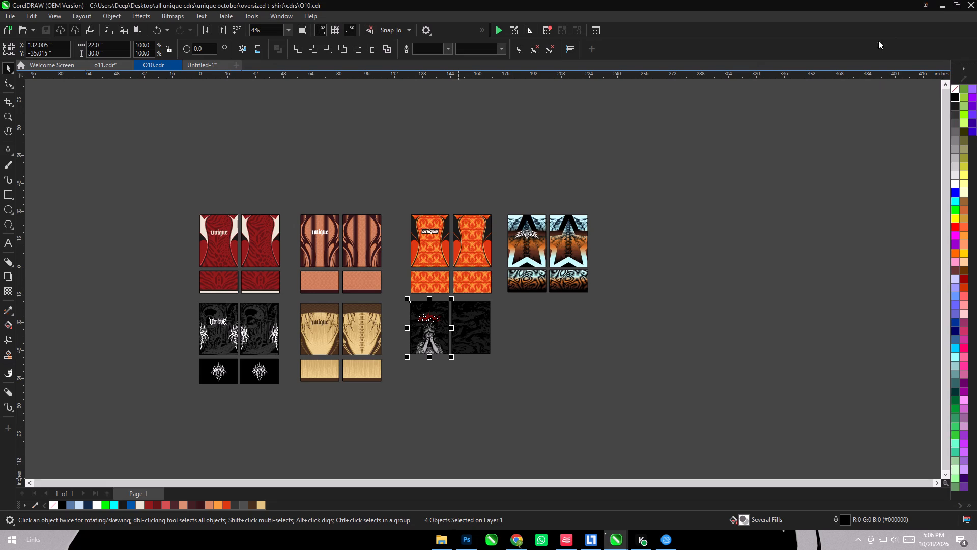
{"action": "left_click", "coordinate": [629, 351]}
{"action": "left_click", "coordinate": [458, 311]}
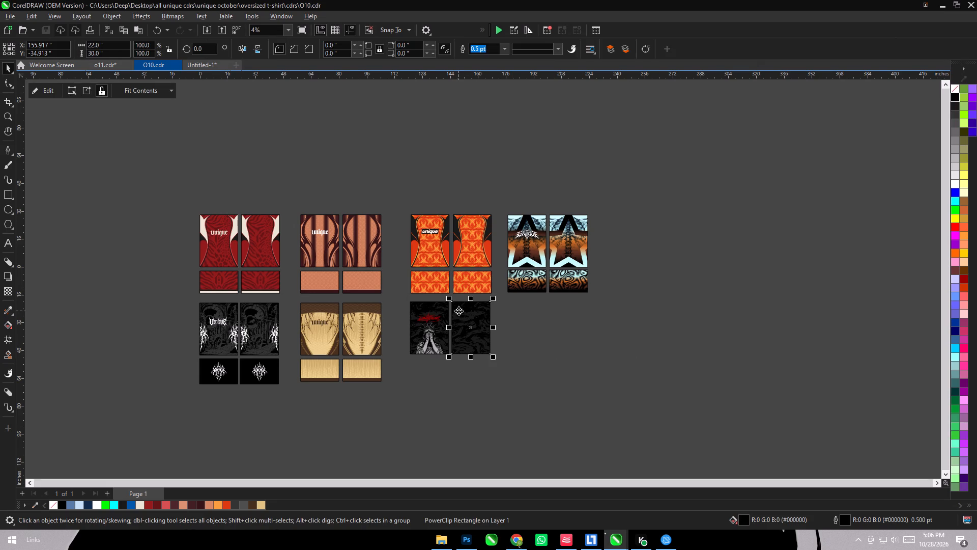
{"action": "key", "text": "ctrl+c"}
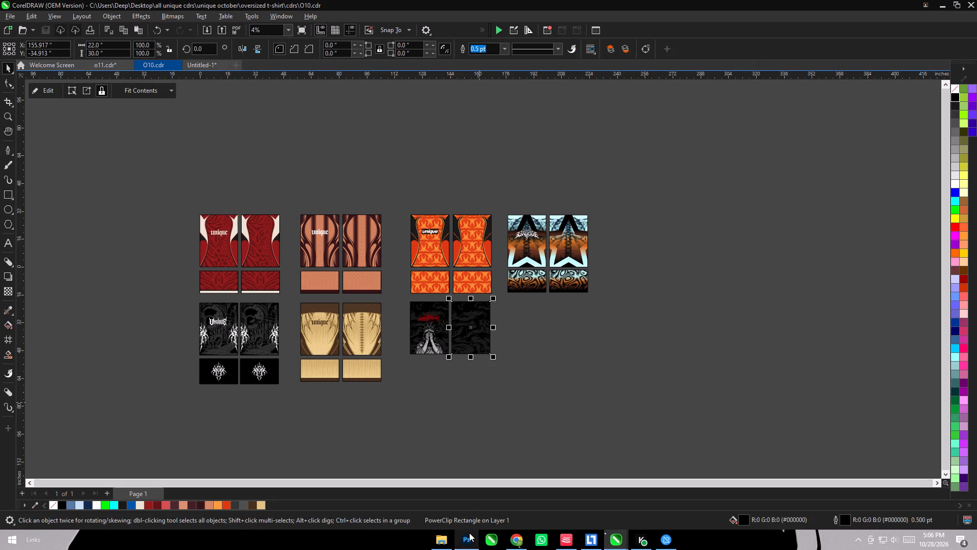
Back in Photoshop, paste the marbled panel above Layer 42 copy, rotated about 32° at about 93% scale, covering the shirt's left-hand sleeve.
{"action": "left_click", "coordinate": [469, 533]}
{"action": "scroll", "coordinate": [922, 427], "scroll_direction": "down", "scroll_amount": 1}
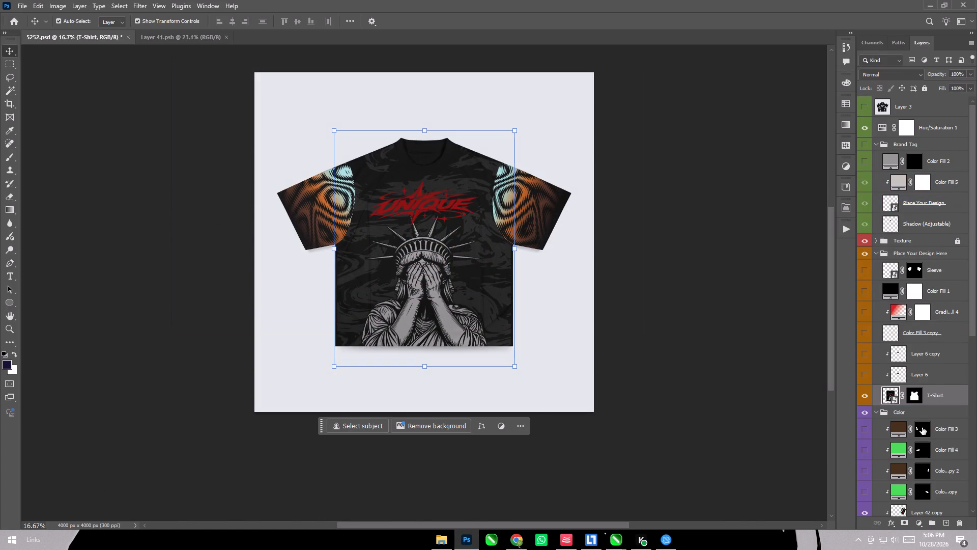
{"action": "scroll", "coordinate": [922, 427], "scroll_direction": "down", "scroll_amount": 4}
{"action": "left_click", "coordinate": [936, 405]}
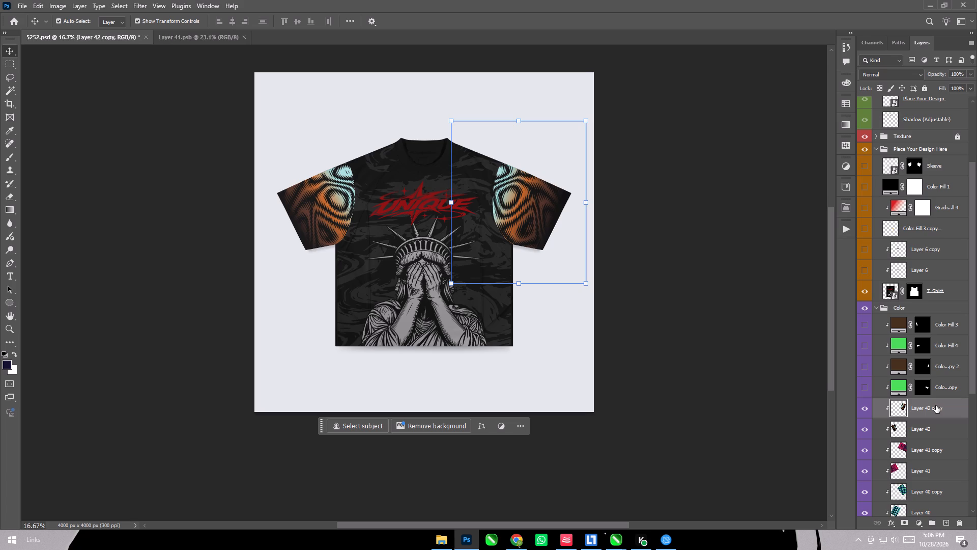
{"action": "key", "text": "ctrl+v"}
{"action": "left_click_drag", "start_coordinate": [494, 150], "coordinate": [485, 153]}
{"action": "left_click_drag", "start_coordinate": [485, 153], "coordinate": [475, 155]}
{"action": "left_click_drag", "start_coordinate": [497, 144], "coordinate": [511, 212]}
{"action": "left_click_drag", "start_coordinate": [468, 224], "coordinate": [392, 190]}
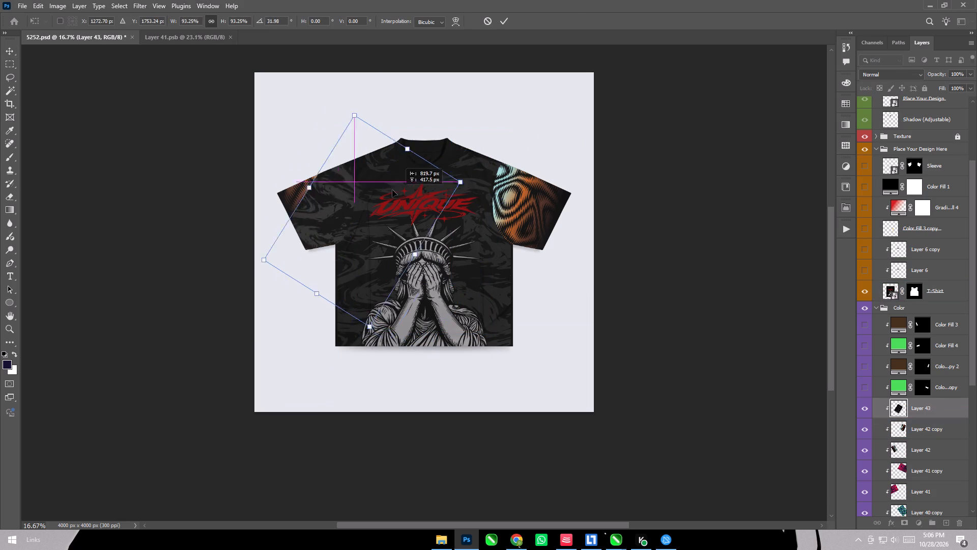
{"action": "left_click_drag", "start_coordinate": [392, 190], "coordinate": [378, 179]}
{"action": "left_click", "coordinate": [378, 177]}
{"action": "left_click", "coordinate": [508, 17]}
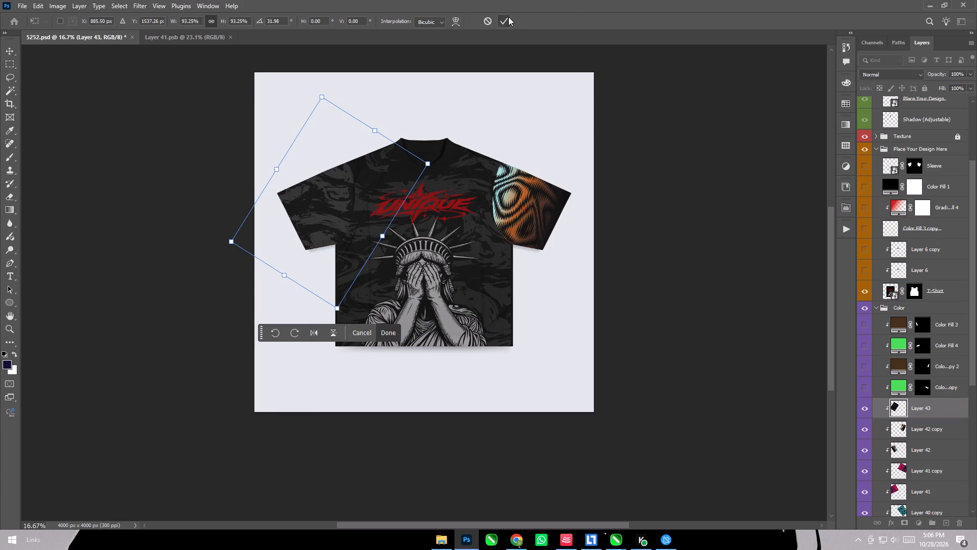
Duplicate the Layer 43 sleeve texture, flip the copy horizontally and place it over the opposite sleeve.
{"action": "key", "text": "ctrl+j"}
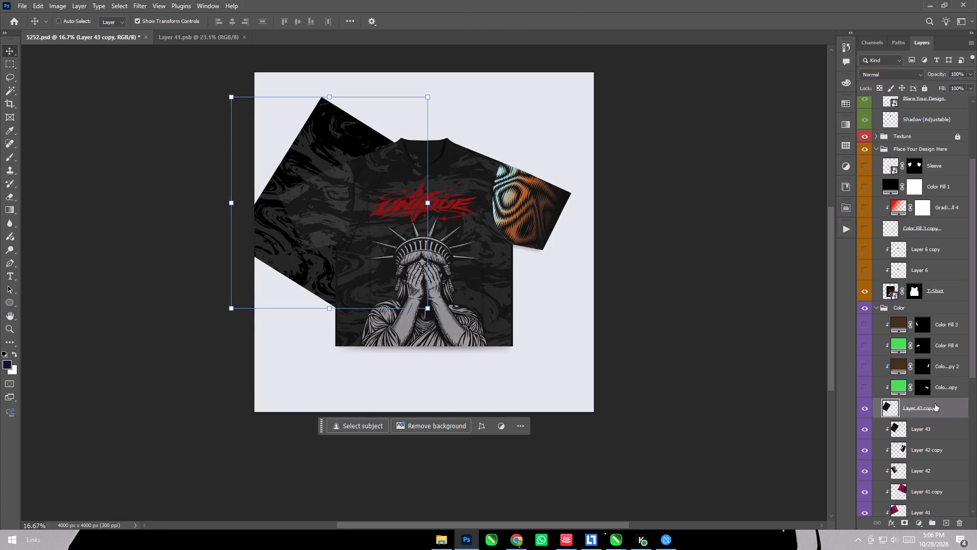
{"action": "left_click", "coordinate": [33, 2]}
{"action": "left_click", "coordinate": [45, 256]}
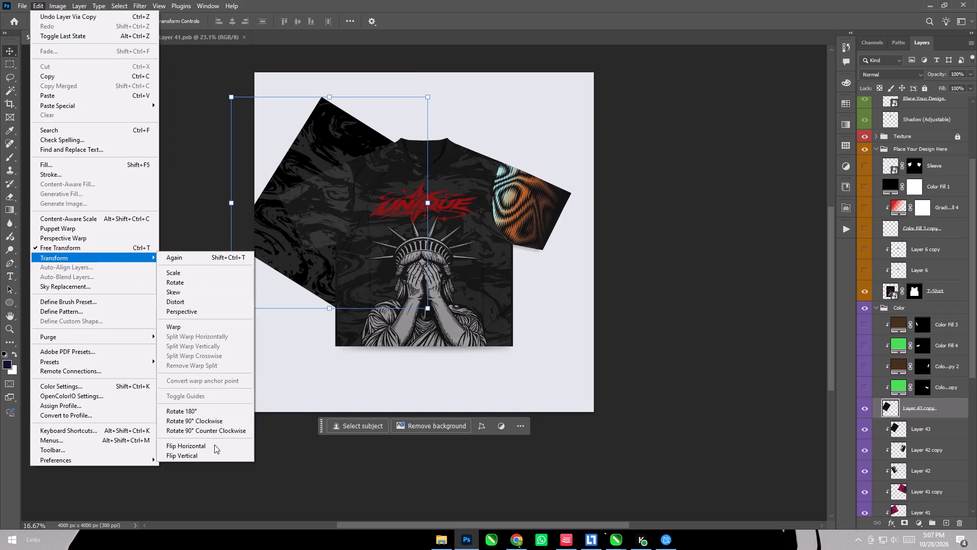
{"action": "left_click", "coordinate": [211, 445]}
{"action": "left_click_drag", "start_coordinate": [303, 150], "coordinate": [500, 140]}
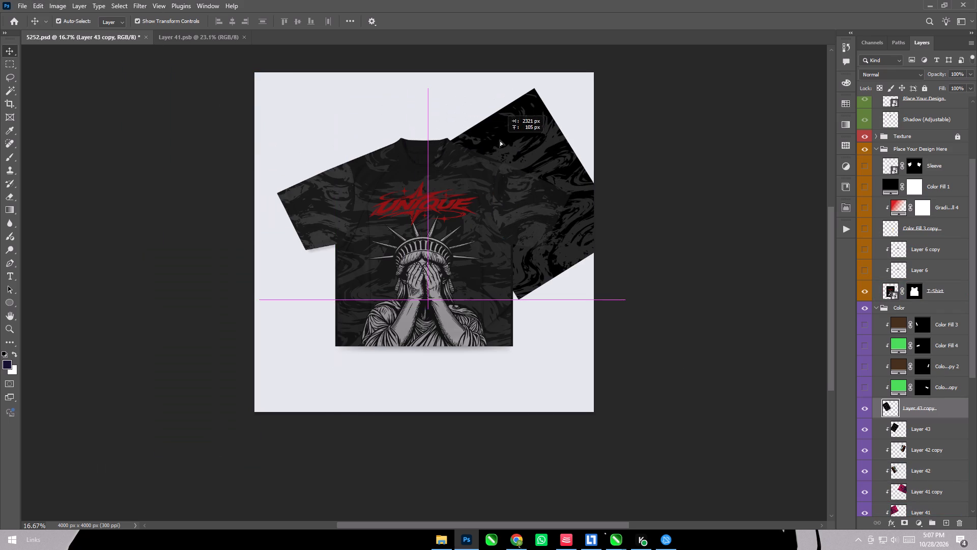
{"action": "left_click_drag", "start_coordinate": [500, 140], "coordinate": [500, 139]}
Rotate Layer 43 copy about -26°, reposition it over the right-hand sleeve and make it a clipping mask.
{"action": "left_click_drag", "start_coordinate": [634, 80], "coordinate": [564, 70]}
{"action": "left_click_drag", "start_coordinate": [562, 70], "coordinate": [566, 70]}
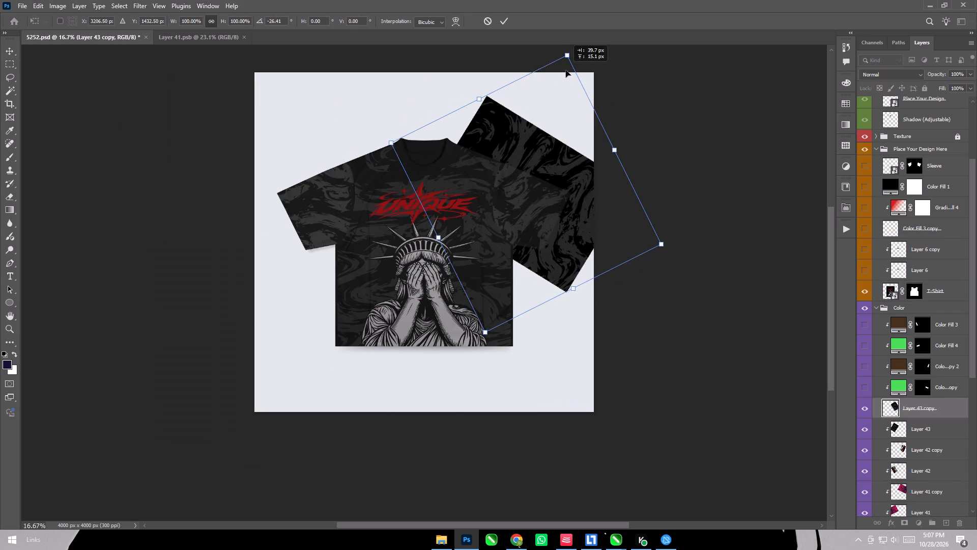
{"action": "left_click_drag", "start_coordinate": [566, 70], "coordinate": [567, 71]}
{"action": "left_click_drag", "start_coordinate": [569, 72], "coordinate": [557, 69]}
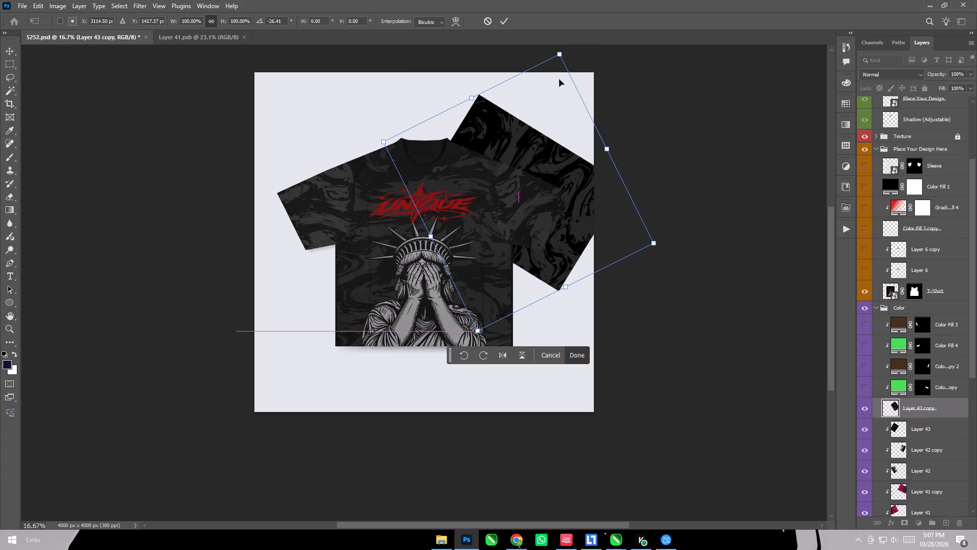
{"action": "right_click", "coordinate": [961, 412]}
{"action": "right_click", "coordinate": [951, 405]}
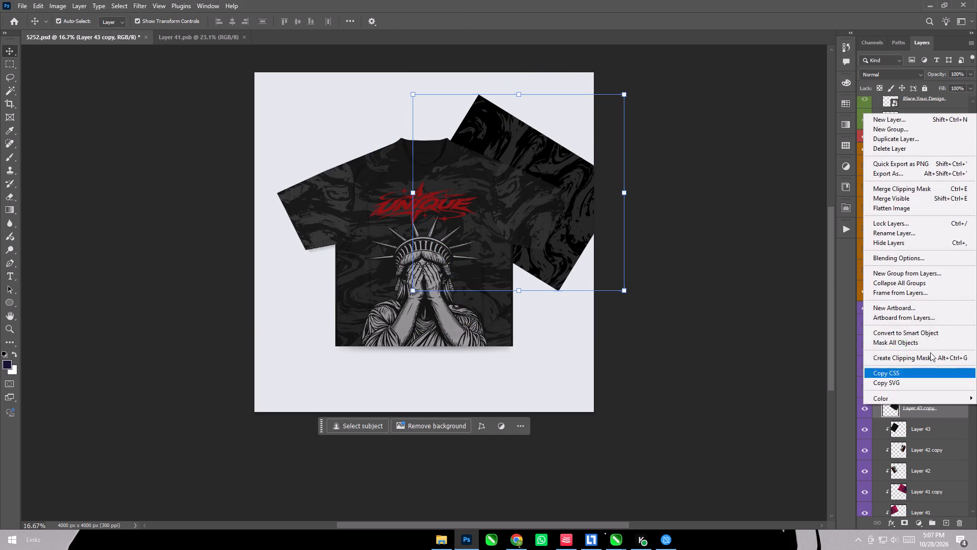
{"action": "left_click", "coordinate": [925, 356]}
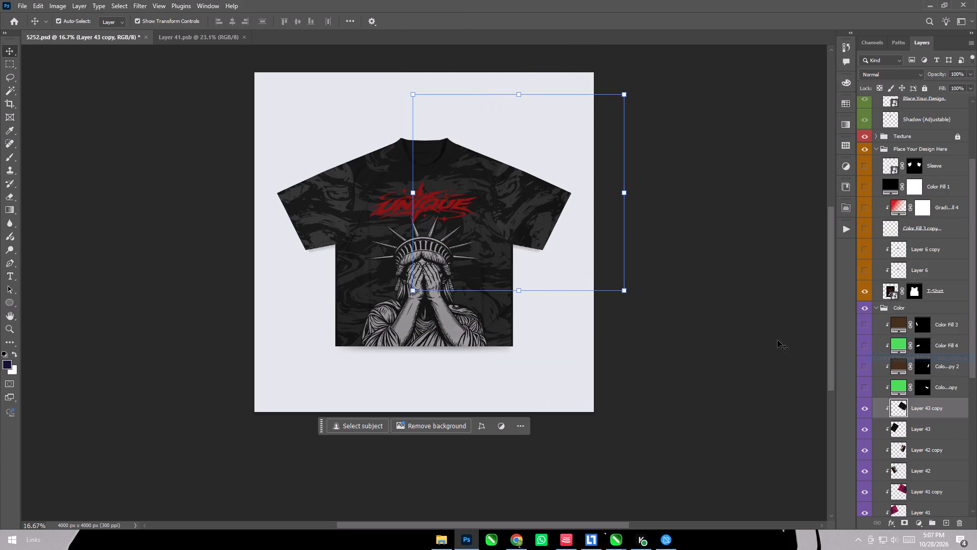
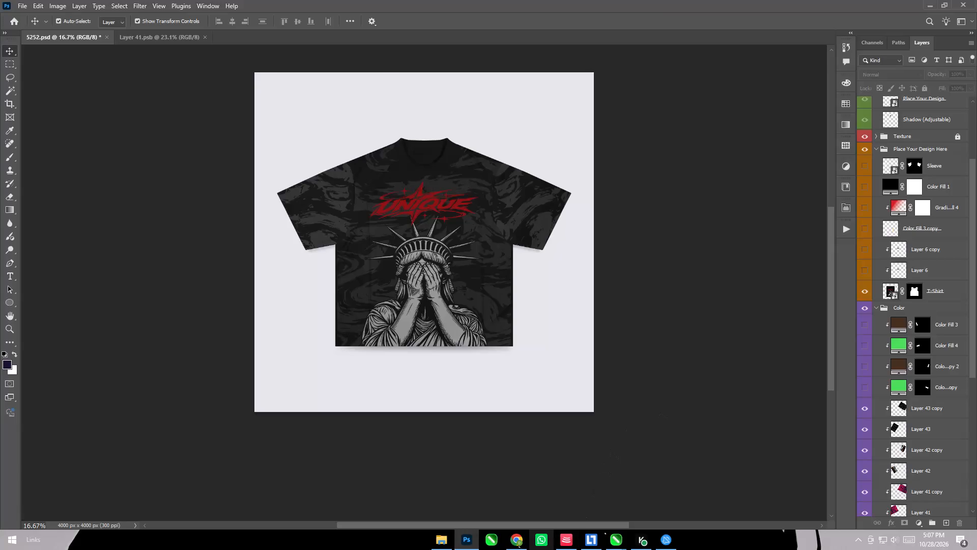
Switch to the BitChord music player and skip to the next song.
{"action": "left_click", "coordinate": [562, 549]}
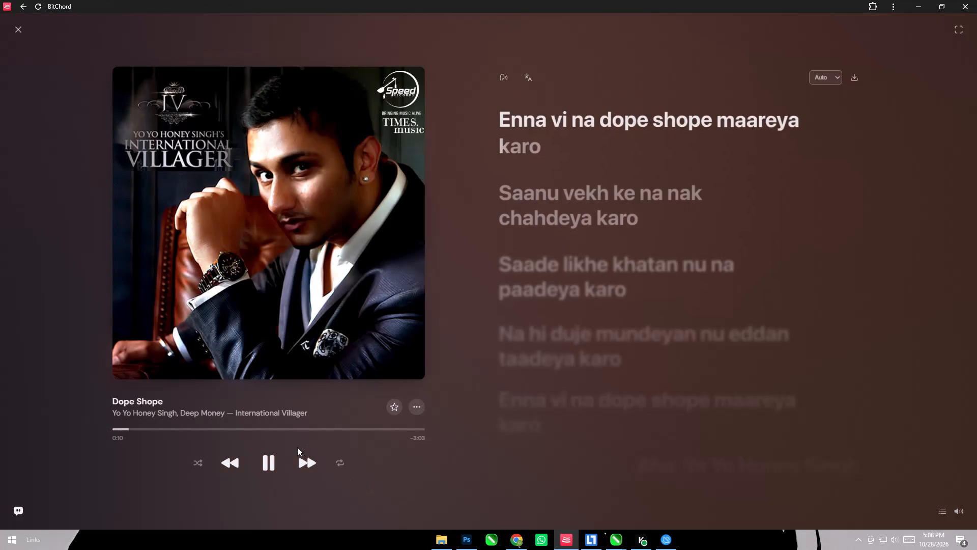
{"action": "left_click", "coordinate": [311, 468]}
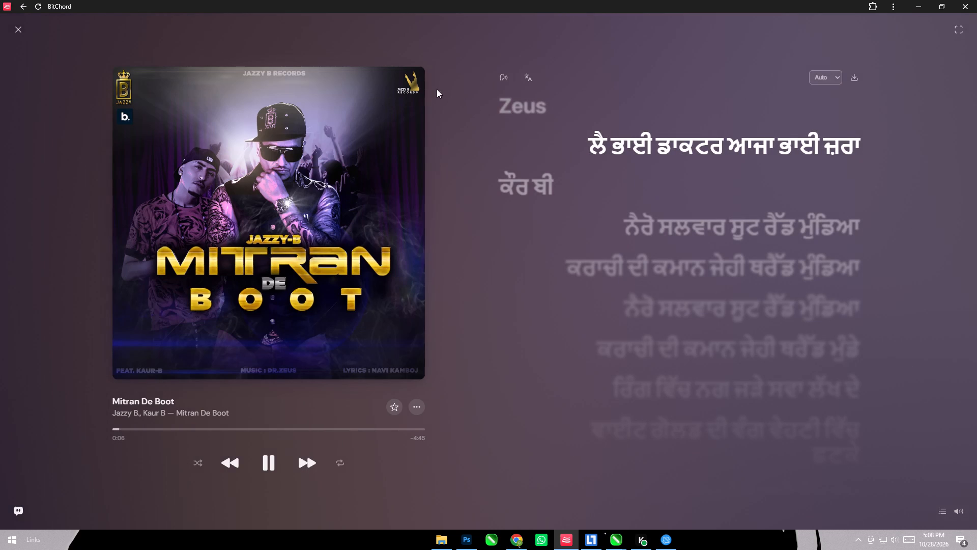
{"action": "left_click", "coordinate": [917, 0]}
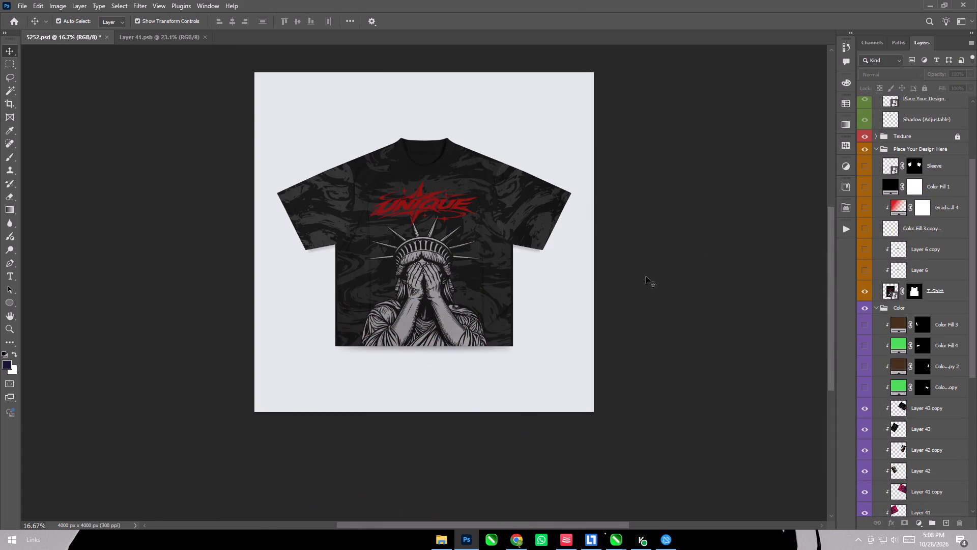
Back in Photoshop, quick-export the Statue of Liberty T-shirt mockup as a PNG named 5252 in the today folder.
{"action": "left_click", "coordinate": [27, 4]}
{"action": "left_click", "coordinate": [61, 163]}
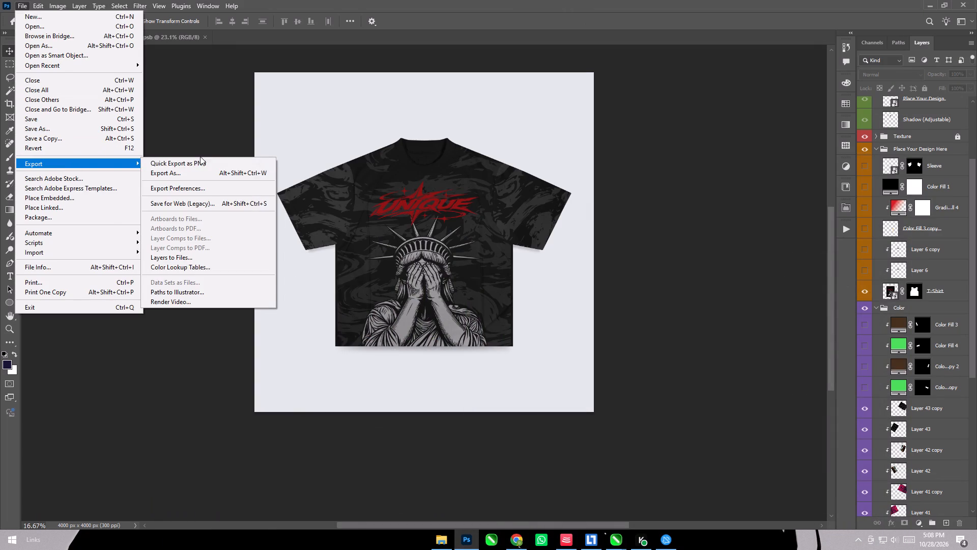
{"action": "left_click", "coordinate": [199, 164]}
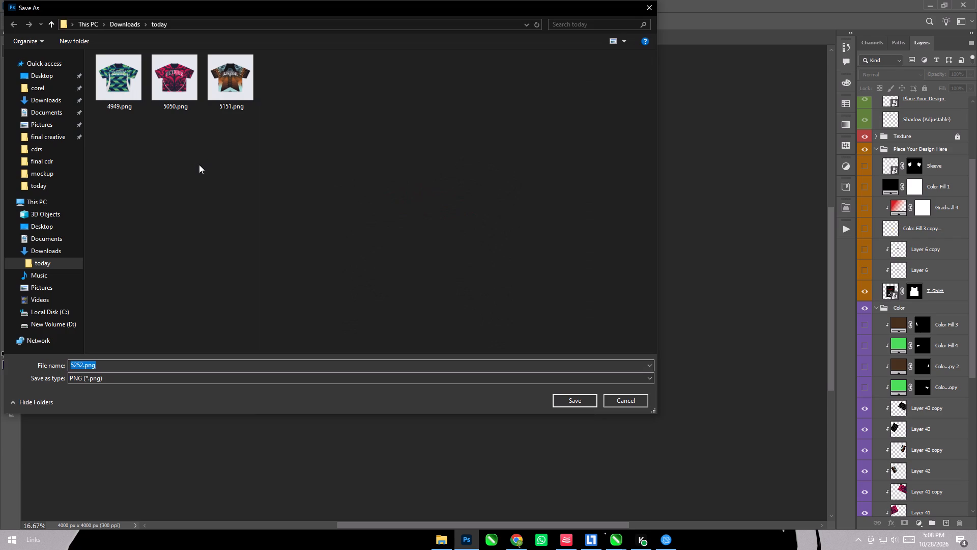
{"action": "key", "text": "period"}
{"action": "key", "text": "BackSpace"}
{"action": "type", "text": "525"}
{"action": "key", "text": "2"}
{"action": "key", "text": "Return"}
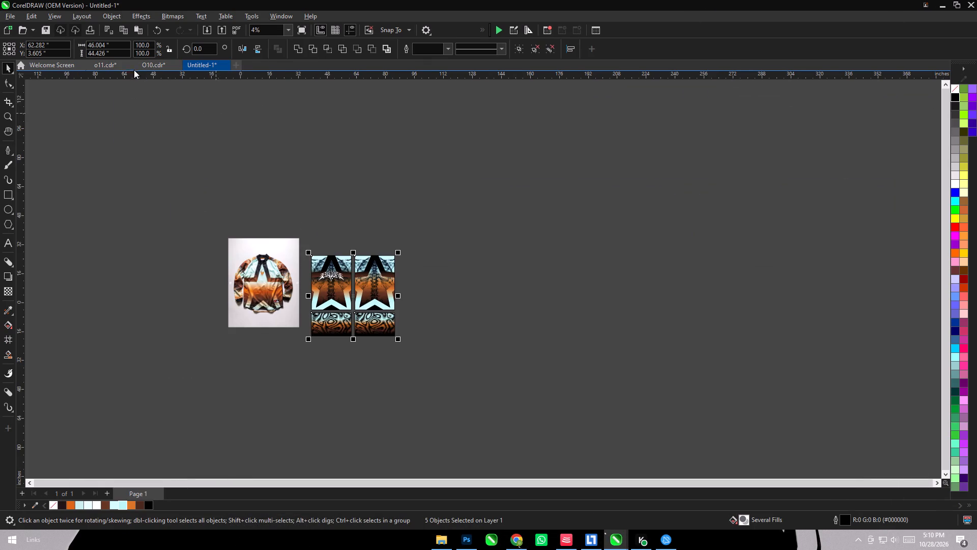
{"action": "left_click", "coordinate": [153, 64]}
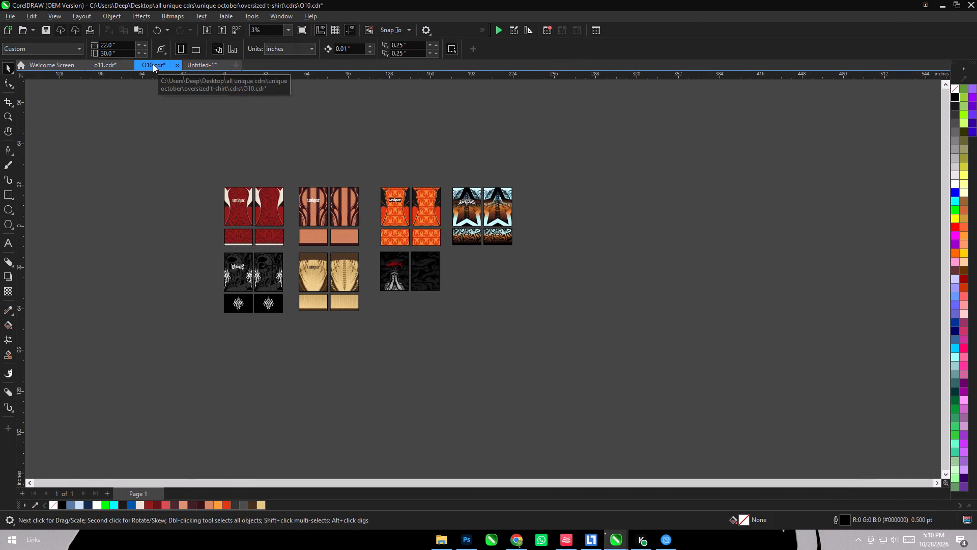
{"action": "key", "text": "ctrl+s"}
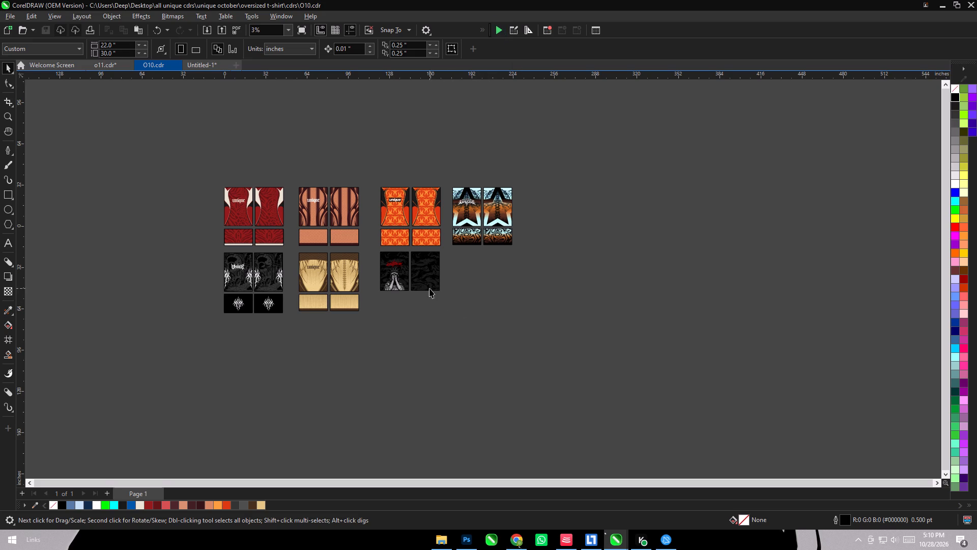
Duplicate the tan sleeve panel under the black Liberty front panel, level with the original tan sleeve.
{"action": "scroll", "coordinate": [424, 307], "scroll_direction": "up", "scroll_amount": 7}
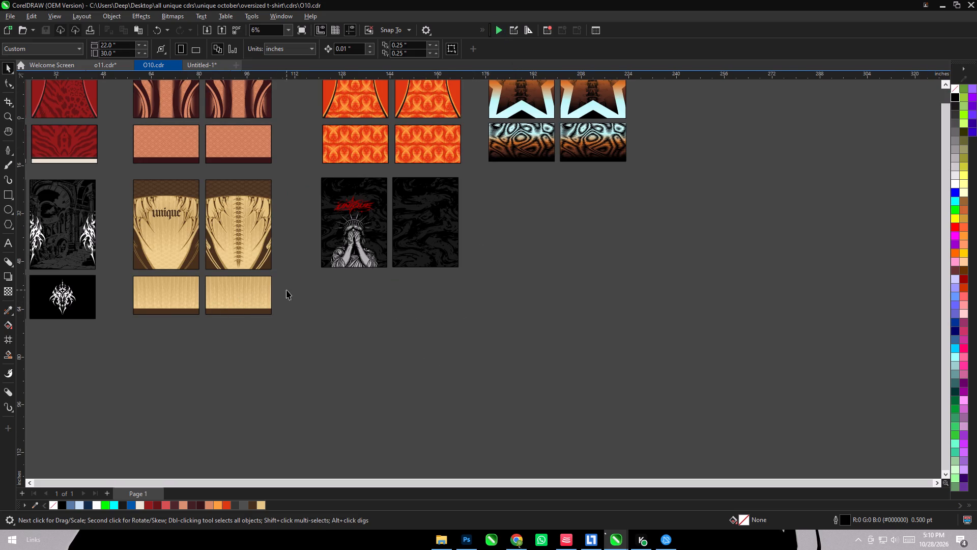
{"action": "left_click", "coordinate": [525, 140]}
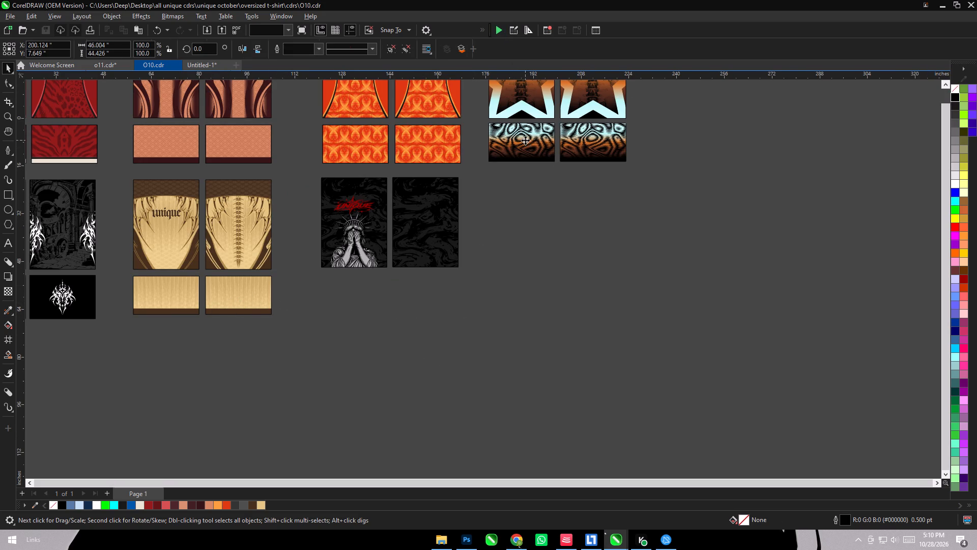
{"action": "left_click", "coordinate": [250, 284]}
{"action": "left_click_drag", "start_coordinate": [249, 286], "coordinate": [278, 293]}
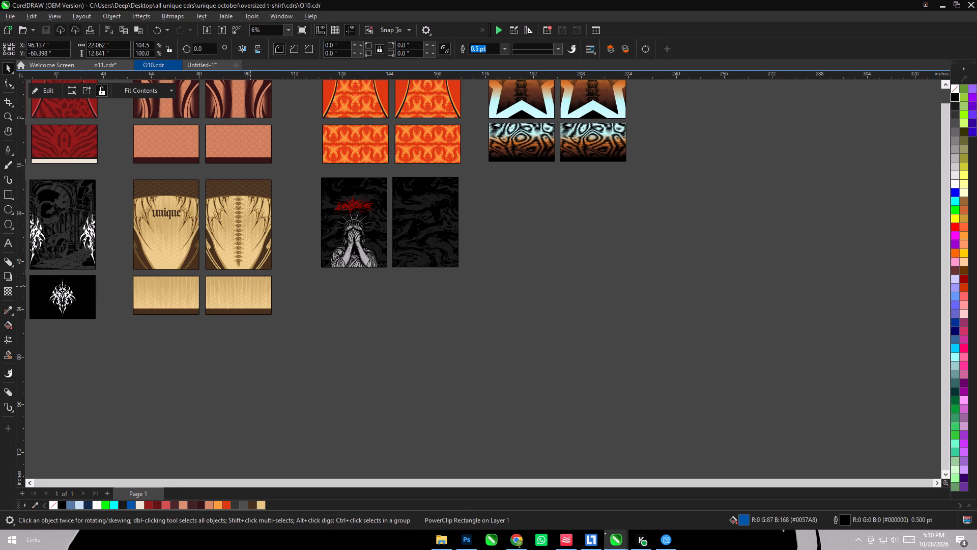
{"action": "left_click_drag", "start_coordinate": [278, 293], "coordinate": [364, 287]}
{"action": "right_click", "coordinate": [364, 287]}
{"action": "left_click", "coordinate": [245, 296], "text": "shift"}
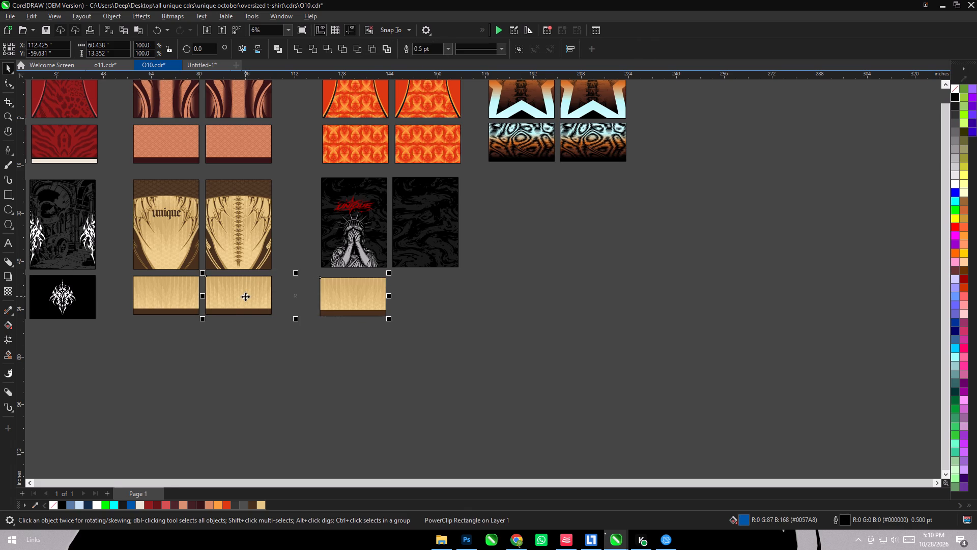
{"action": "key", "text": "e"}
{"action": "left_click", "coordinate": [351, 373]}
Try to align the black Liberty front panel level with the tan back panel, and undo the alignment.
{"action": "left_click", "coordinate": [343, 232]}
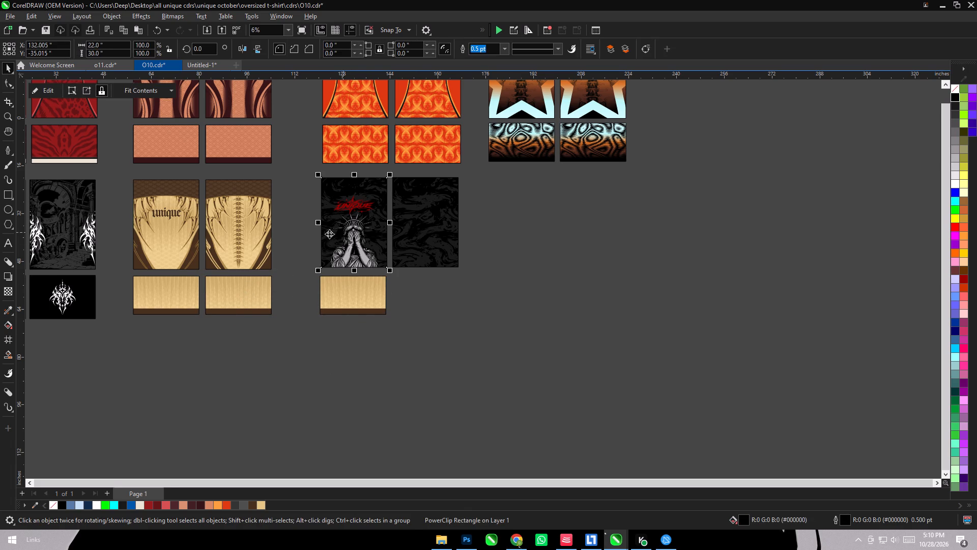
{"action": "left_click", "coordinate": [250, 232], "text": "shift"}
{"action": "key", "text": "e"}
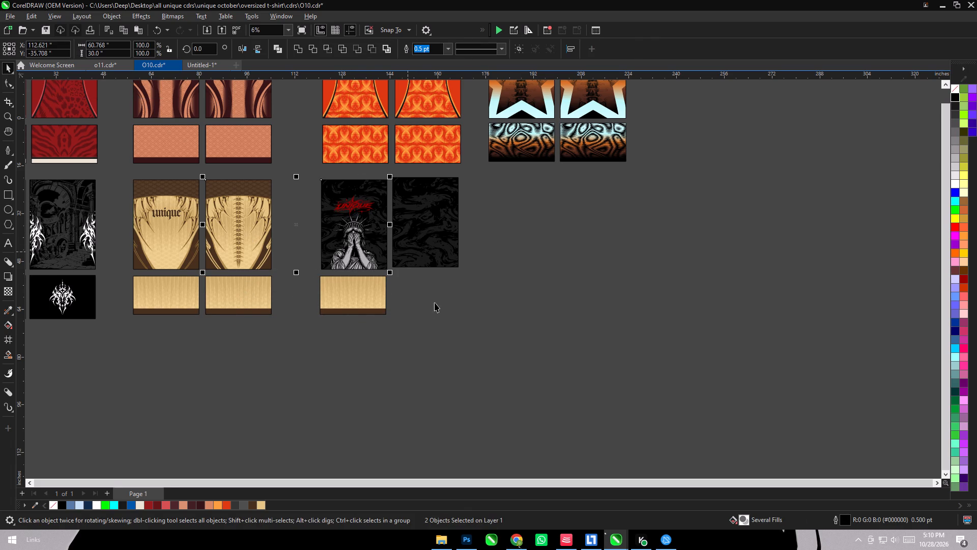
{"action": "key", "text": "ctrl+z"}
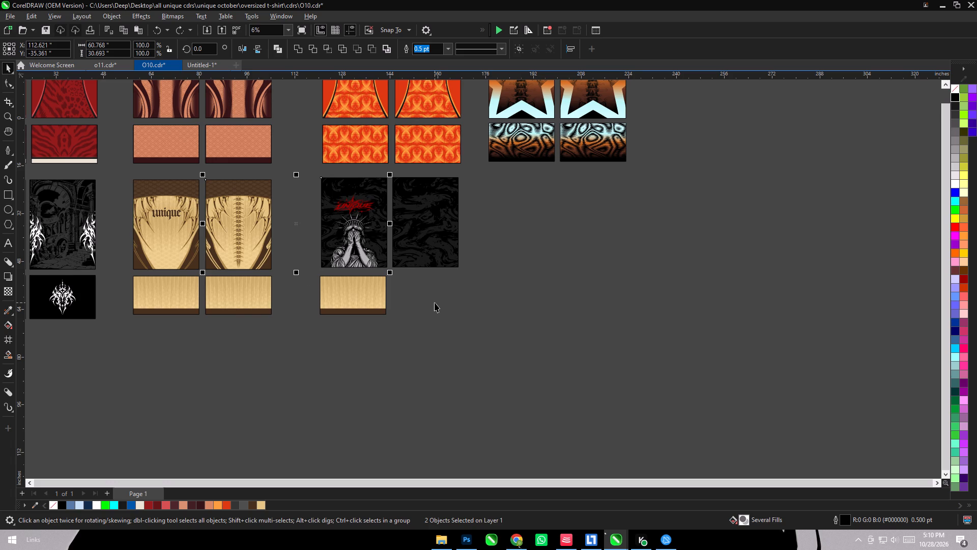
Align the black Liberty front panel and the plain black back panel level with the tan back panel's middle.
{"action": "left_click", "coordinate": [298, 227]}
{"action": "left_click", "coordinate": [352, 236]}
{"action": "left_click", "coordinate": [269, 226], "text": "shift"}
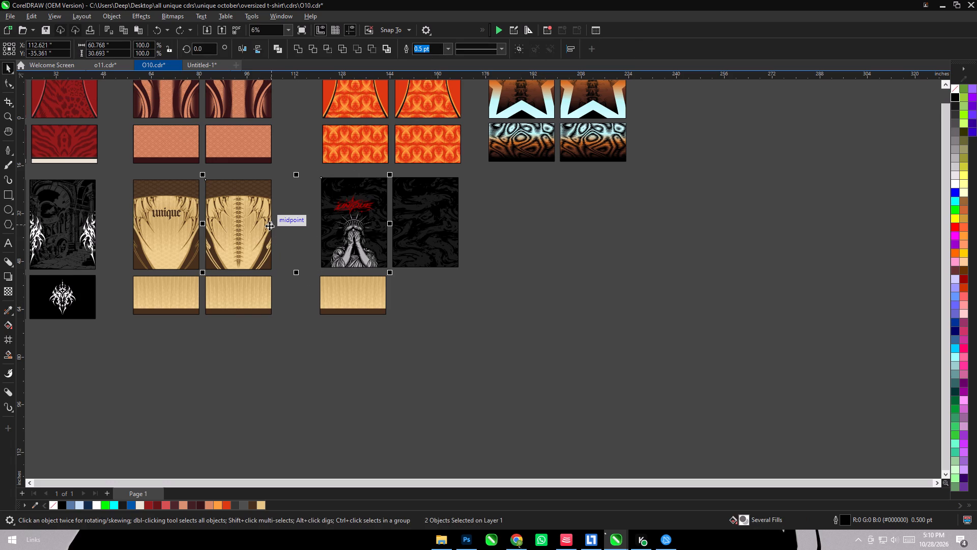
{"action": "key", "text": "e"}
{"action": "left_click", "coordinate": [484, 356]}
{"action": "left_click", "coordinate": [435, 233]}
{"action": "left_click", "coordinate": [262, 233], "text": "shift"}
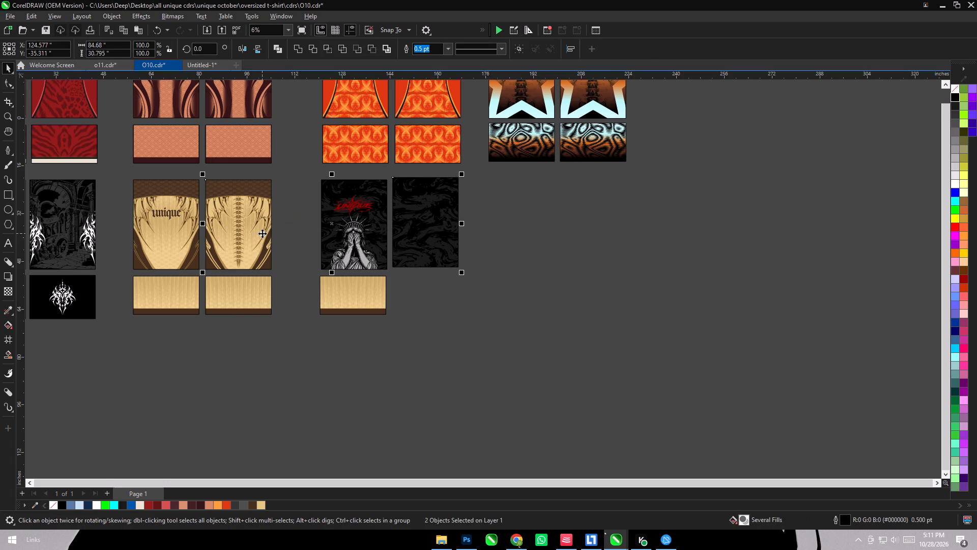
{"action": "key", "text": "e"}
{"action": "left_click", "coordinate": [436, 382]}
Nudge the red wordmark on the black Liberty front panel down by about 0.86 inches.
{"action": "left_click_drag", "start_coordinate": [294, 193], "coordinate": [409, 234]}
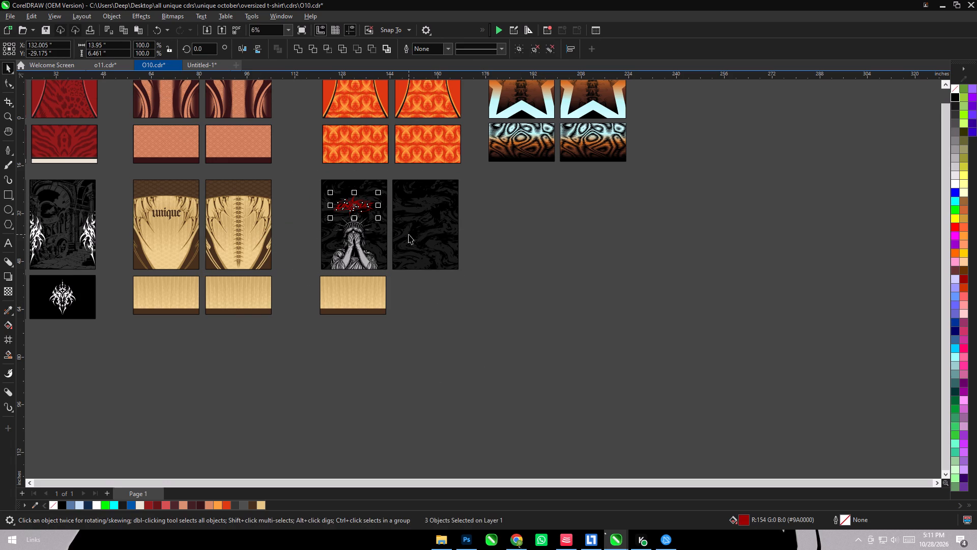
{"action": "key", "text": "Down"}
{"action": "key", "text": "Down"}
{"action": "key", "text": "Down"}
{"action": "key", "text": "Down"}
{"action": "key", "text": "Down"}
{"action": "key", "text": "Down"}
{"action": "key", "text": "Down"}
{"action": "key", "text": "Down"}
{"action": "key", "text": "Down"}
{"action": "key", "text": "Down"}
{"action": "key", "text": "Down"}
{"action": "key", "text": "Down"}
{"action": "key", "text": "Down"}
{"action": "key", "text": "Down"}
{"action": "key", "text": "Down"}
{"action": "key", "text": "Down"}
{"action": "key", "text": "Down"}
{"action": "key", "text": "Down"}
{"action": "key", "text": "Down"}
{"action": "key", "text": "Down"}
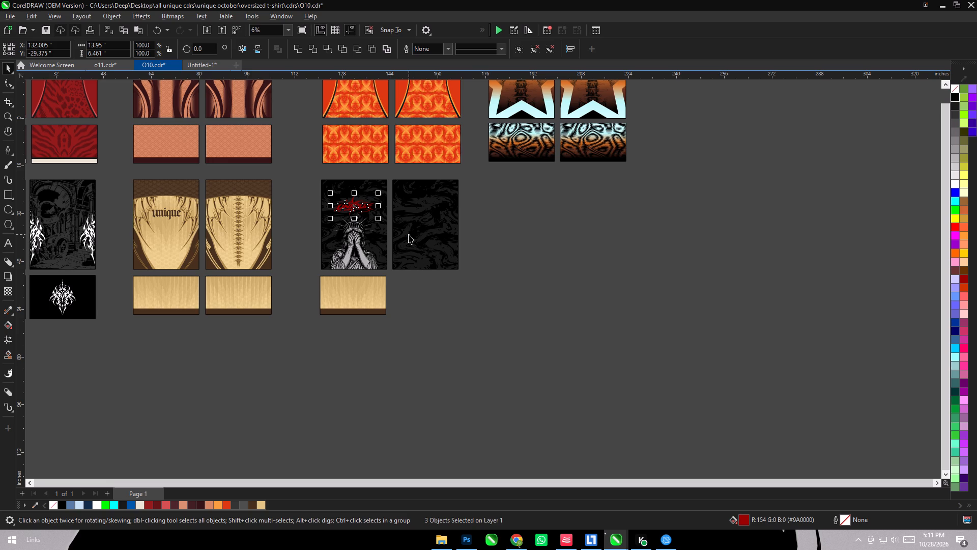
{"action": "key", "text": "Down"}
{"action": "key", "text": "Down"}
{"action": "key", "text": "Down"}
{"action": "key", "text": "Down"}
{"action": "key", "text": "Down"}
{"action": "key", "text": "Down"}
{"action": "key", "text": "Down"}
{"action": "key", "text": "Down"}
{"action": "key", "text": "Down"}
{"action": "key", "text": "Down"}
{"action": "key", "text": "Down"}
{"action": "key", "text": "Down"}
{"action": "key", "text": "Down"}
{"action": "key", "text": "Down"}
{"action": "key", "text": "Down"}
{"action": "key", "text": "Down"}
{"action": "key", "text": "Down"}
{"action": "key", "text": "Down"}
{"action": "key", "text": "Down"}
{"action": "key", "text": "Down"}
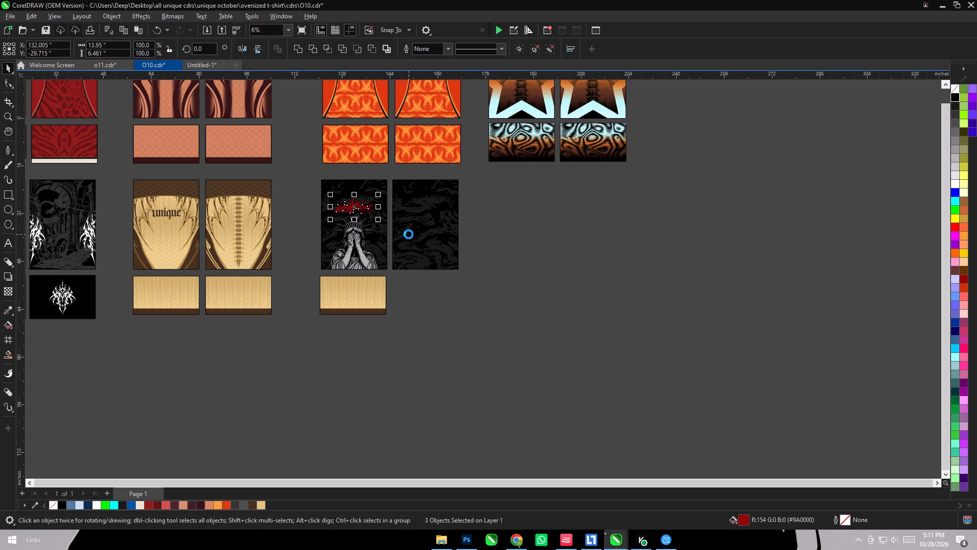
{"action": "left_click", "coordinate": [436, 347]}
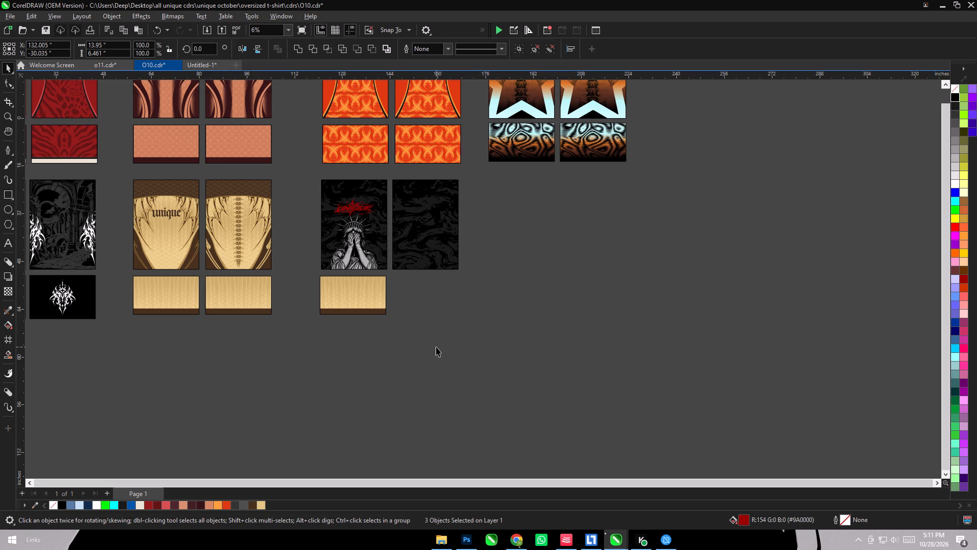
Center the tan sleeve copy horizontally beneath the black Liberty front panel.
{"action": "left_click", "coordinate": [377, 285]}
{"action": "left_click", "coordinate": [379, 259], "text": "shift"}
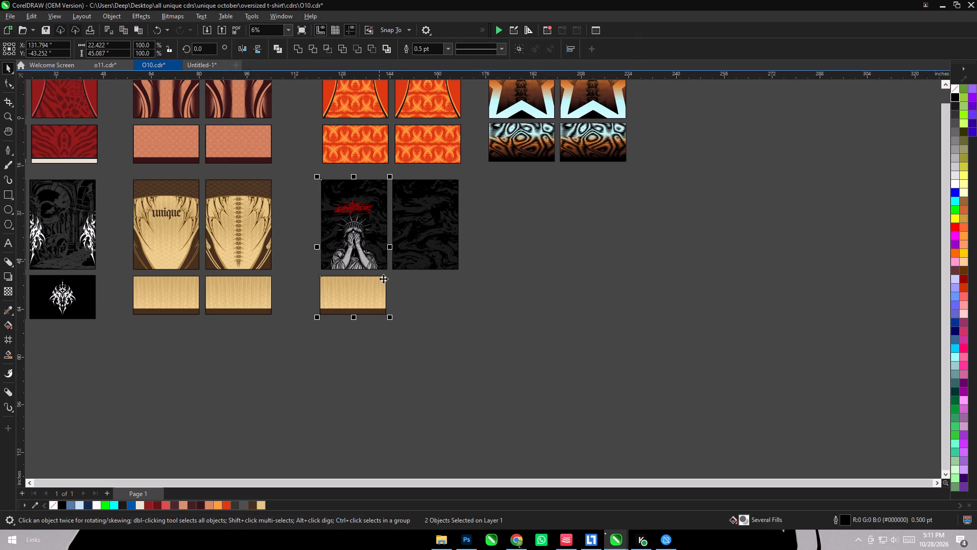
{"action": "key", "text": "c"}
{"action": "left_click", "coordinate": [440, 347]}
Duplicate the tan sleeve copy beneath the black back panel, centered under it and level with the first copy.
{"action": "left_click_drag", "start_coordinate": [376, 301], "coordinate": [457, 308]}
{"action": "right_click", "coordinate": [455, 309]}
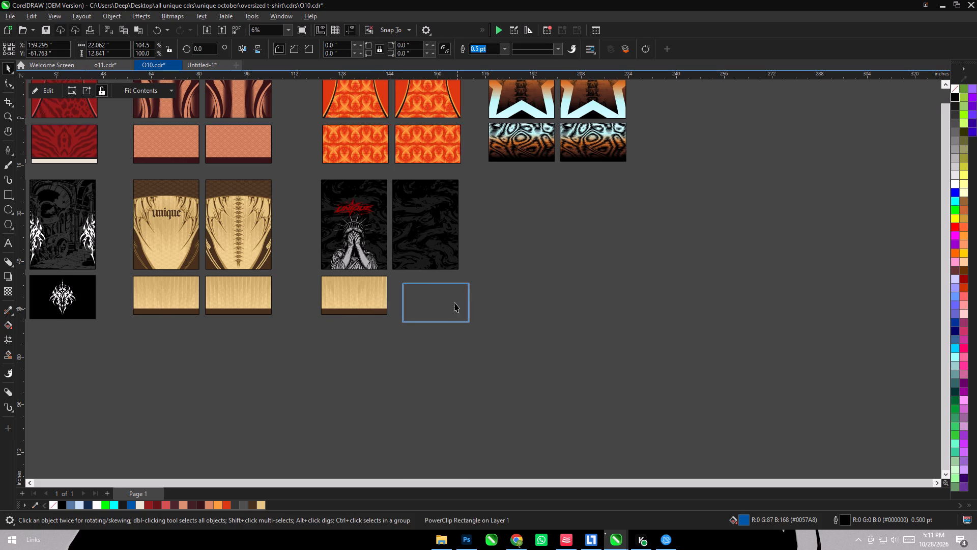
{"action": "left_click", "coordinate": [417, 249], "text": "shift"}
{"action": "key", "text": "c"}
{"action": "left_click", "coordinate": [423, 339]}
{"action": "left_click", "coordinate": [420, 302]}
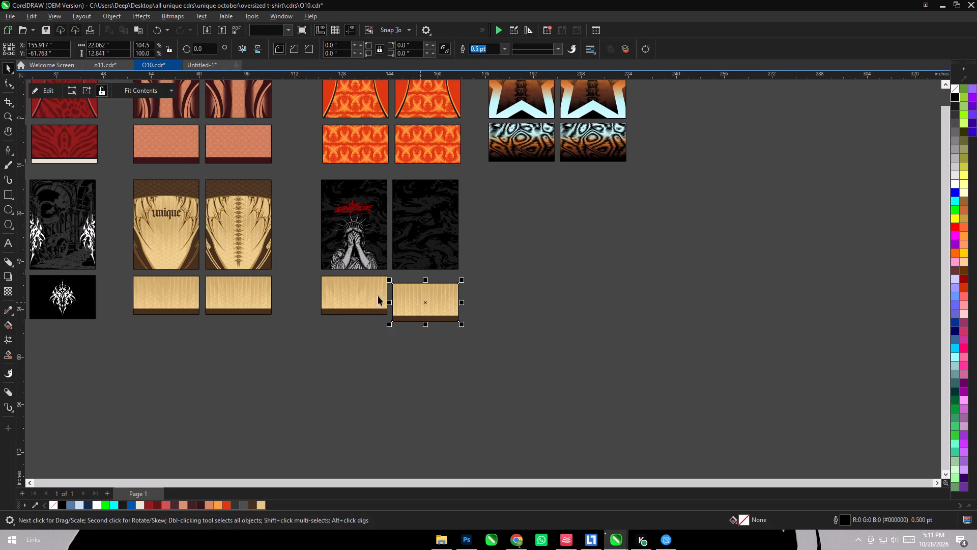
{"action": "left_click", "coordinate": [370, 293], "text": "shift"}
{"action": "key", "text": "e"}
{"action": "left_click", "coordinate": [399, 396]}
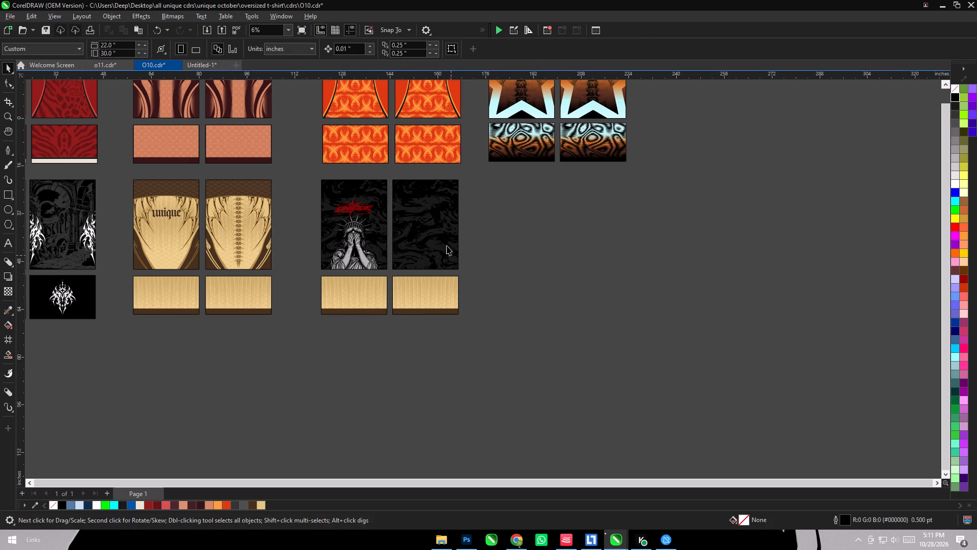
Duplicate the black patterned back panel and PowerClip the copy inside the tan sleeve beneath the Liberty front panel.
{"action": "left_click_drag", "start_coordinate": [445, 238], "coordinate": [569, 312]}
{"action": "right_click", "coordinate": [569, 312]}
{"action": "right_click", "coordinate": [565, 312]}
{"action": "left_click", "coordinate": [623, 372]}
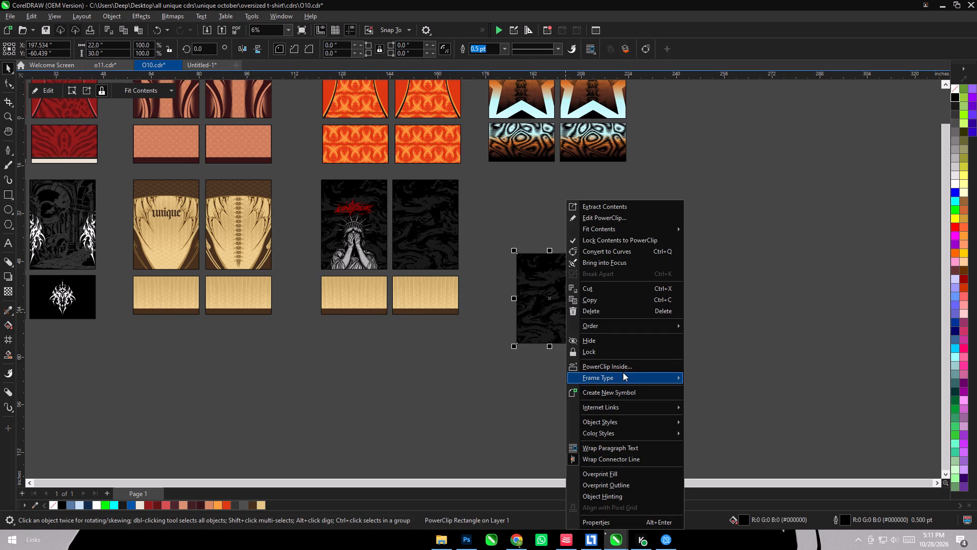
{"action": "left_click", "coordinate": [623, 368]}
{"action": "left_click", "coordinate": [354, 301]}
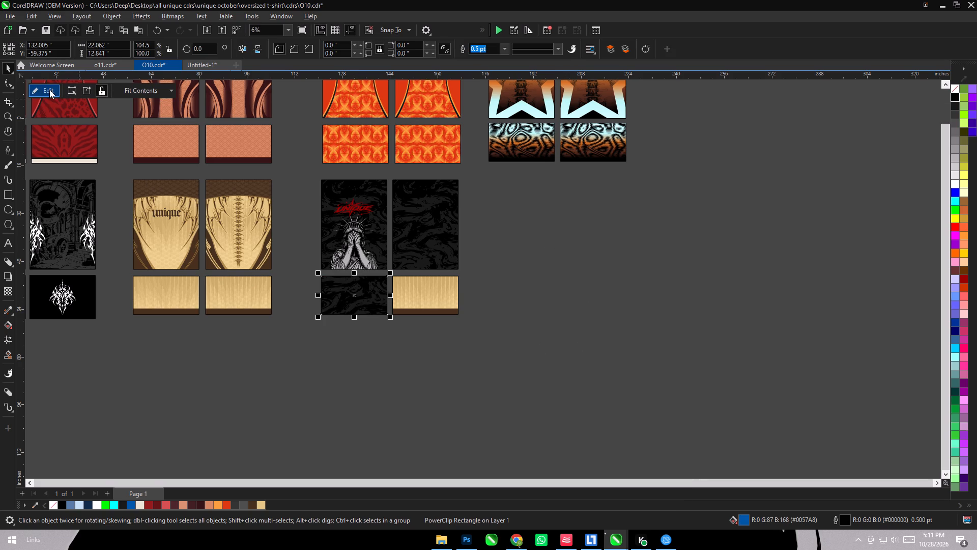
Edit that sleeve's PowerClip contents, sending the black pattern to the back and deleting the tan artwork and brown stripe.
{"action": "left_click", "coordinate": [39, 91]}
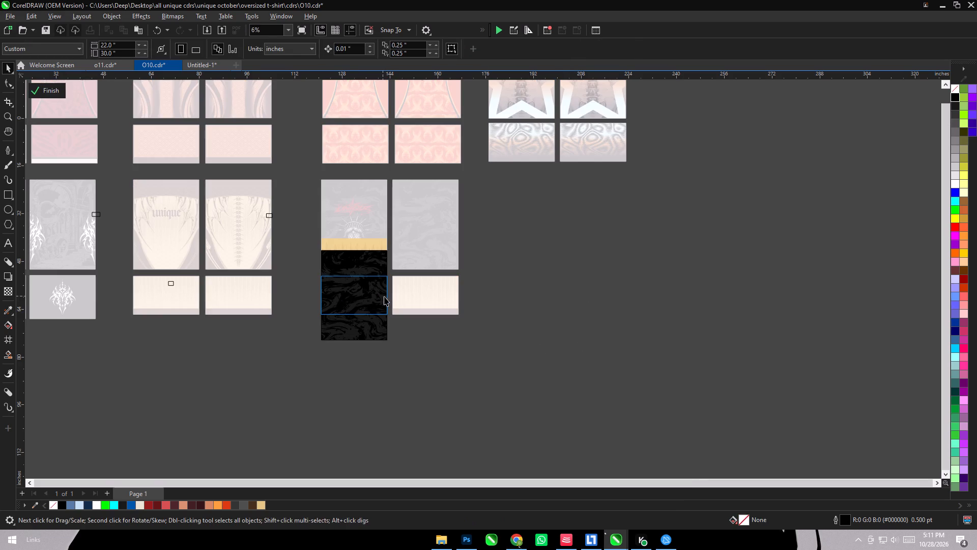
{"action": "left_click", "coordinate": [384, 297]}
{"action": "key", "text": "shift+Page_Down"}
{"action": "left_click", "coordinate": [411, 356]}
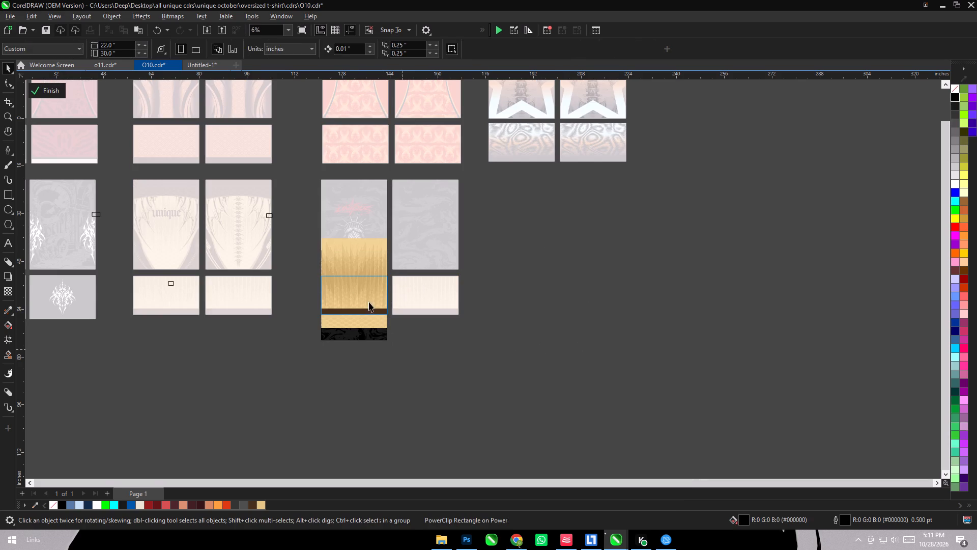
{"action": "left_click", "coordinate": [369, 302]}
{"action": "key", "text": "Delete"}
{"action": "left_click", "coordinate": [370, 313]}
{"action": "key", "text": "Delete"}
Shrink the black pattern inside the sleeve vertically to about 21.57 inches high and finish the PowerClip edit.
{"action": "left_click", "coordinate": [376, 332]}
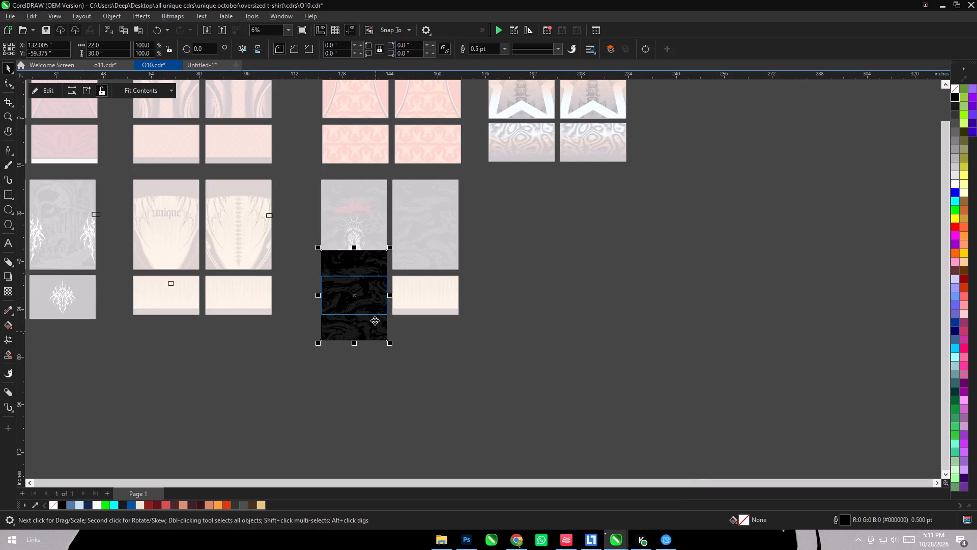
{"action": "left_click_drag", "start_coordinate": [355, 346], "coordinate": [357, 339], "text": "shift"}
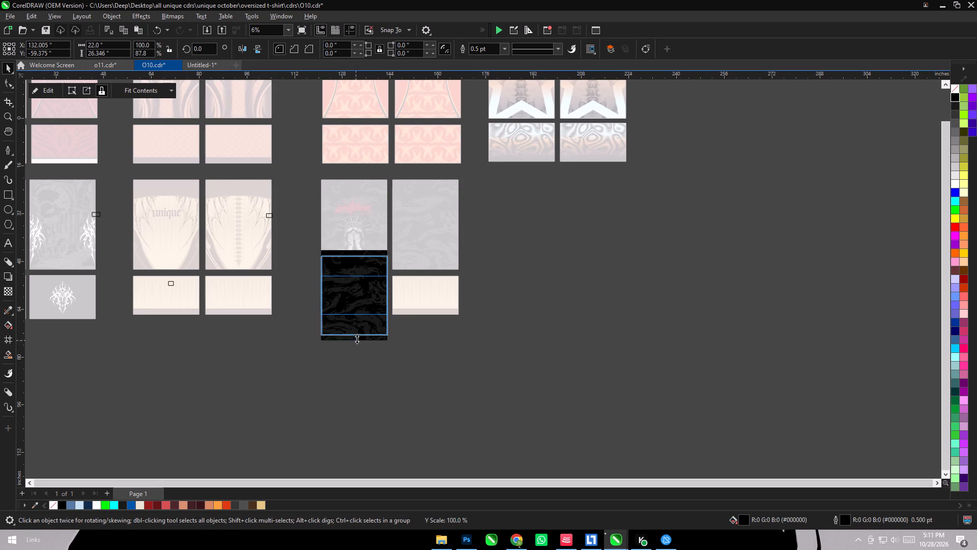
{"action": "left_click_drag", "start_coordinate": [357, 339], "coordinate": [359, 333], "text": "shift"}
{"action": "left_click", "coordinate": [394, 364]}
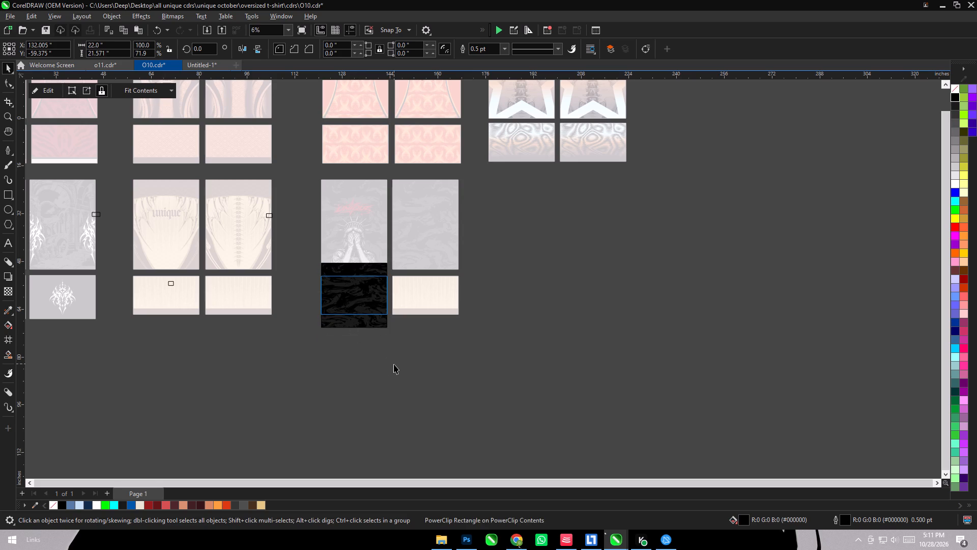
{"action": "left_click", "coordinate": [51, 88]}
{"action": "left_click", "coordinate": [351, 354]}
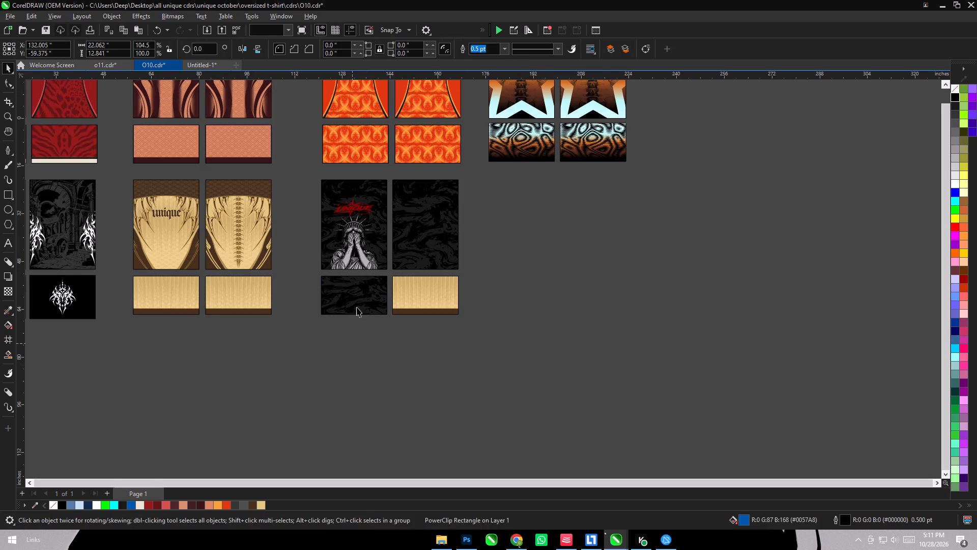
Duplicate the black patterned sleeve and align the copy to the center and top of the remaining tan sleeve beneath the back panel.
{"action": "left_click_drag", "start_coordinate": [357, 296], "coordinate": [339, 358]}
{"action": "right_click", "coordinate": [339, 358]}
{"action": "left_click", "coordinate": [422, 296], "text": "shift"}
{"action": "type", "text": "ct"}
{"action": "left_click", "coordinate": [419, 354]}
Send both black patterned sleeves to the back and delete the tan sleeve artwork covering the one beneath the back panel.
{"action": "left_click", "coordinate": [375, 304]}
{"action": "left_click", "coordinate": [416, 310], "text": "shift"}
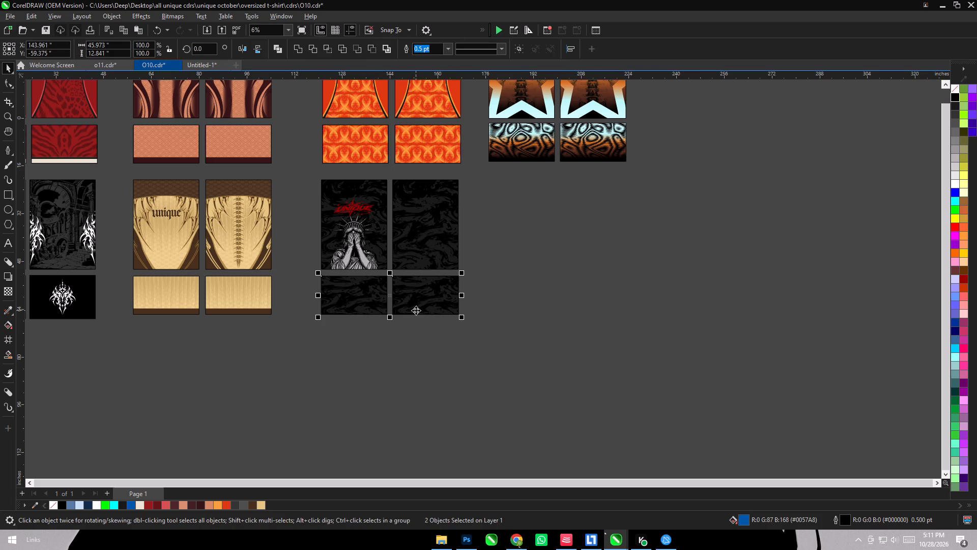
{"action": "key", "text": "shift+Page_Down"}
{"action": "left_click", "coordinate": [422, 403]}
{"action": "left_click", "coordinate": [437, 304]}
{"action": "key", "text": "Delete"}
{"action": "left_click", "coordinate": [444, 363]}
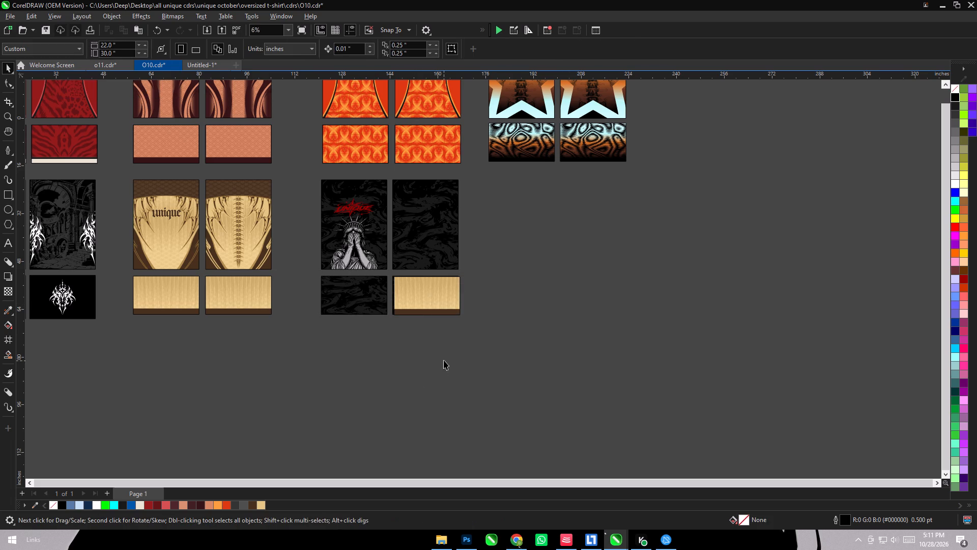
{"action": "left_click", "coordinate": [435, 299]}
{"action": "key", "text": "Delete"}
{"action": "left_click", "coordinate": [431, 371]}
Center each black patterned sleeve horizontally under the black panel above it, first beneath the back panel and again beneath the Liberty front.
{"action": "left_click", "coordinate": [438, 302]}
{"action": "left_click", "coordinate": [426, 252], "text": "shift"}
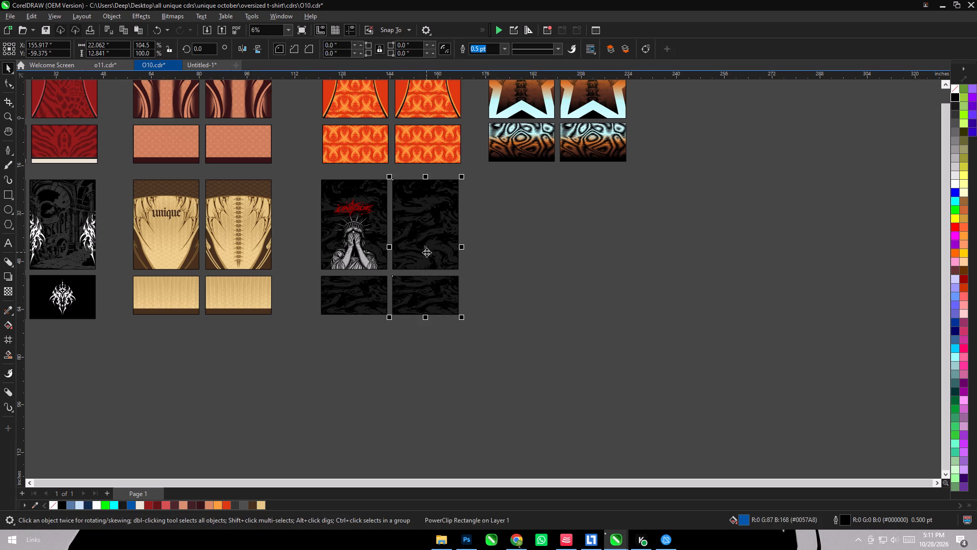
{"action": "key", "text": "c"}
{"action": "left_click", "coordinate": [421, 384]}
{"action": "left_click", "coordinate": [383, 300]}
{"action": "left_click", "coordinate": [370, 241], "text": "shift"}
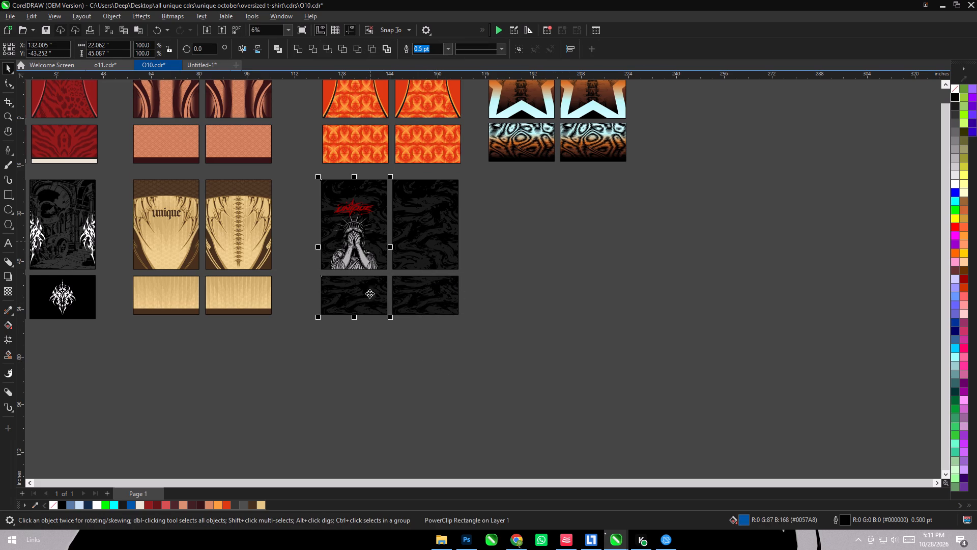
{"action": "key", "text": "c"}
{"action": "left_click", "coordinate": [366, 382]}
Save the O10.cdr document with the completed black Liberty T-shirt set.
{"action": "scroll", "coordinate": [303, 297], "scroll_direction": "down", "scroll_amount": 4}
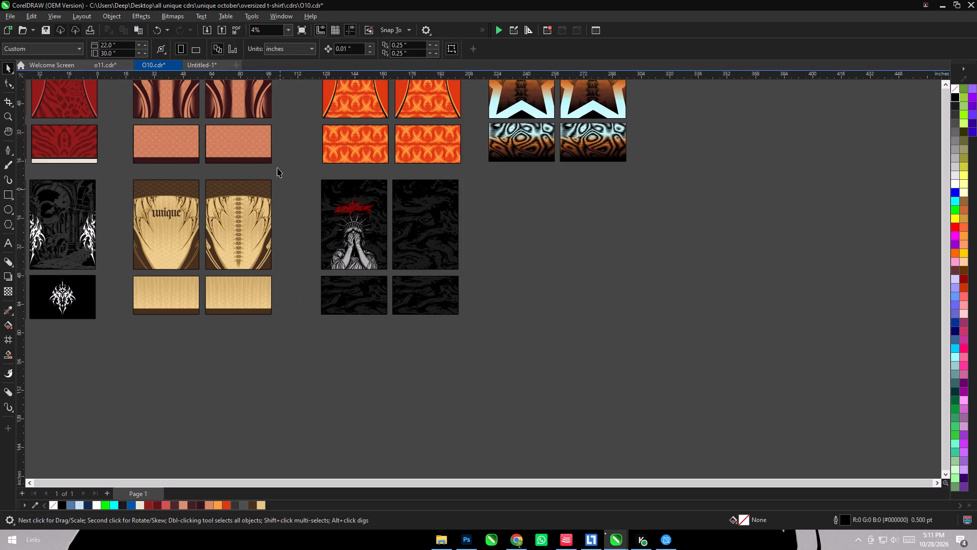
{"action": "key", "text": "ctrl+s"}
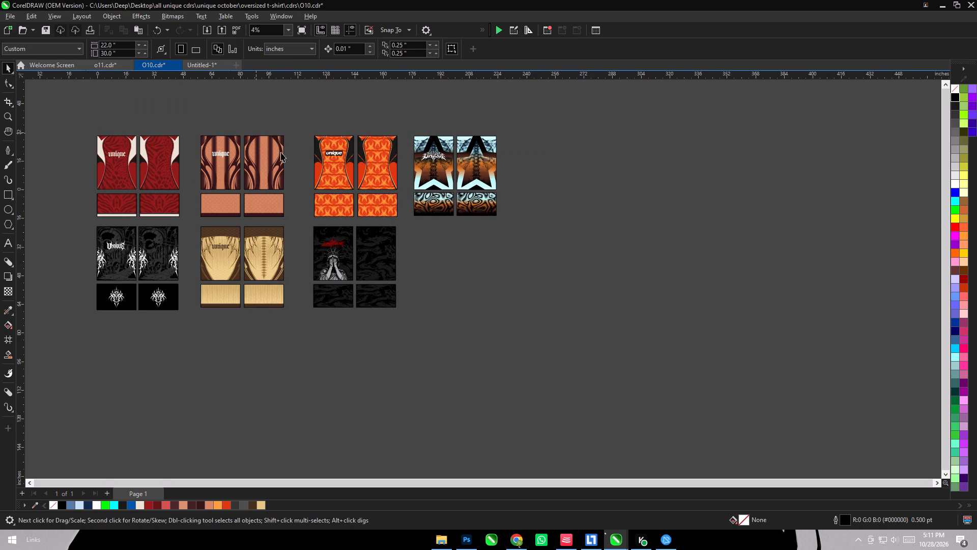
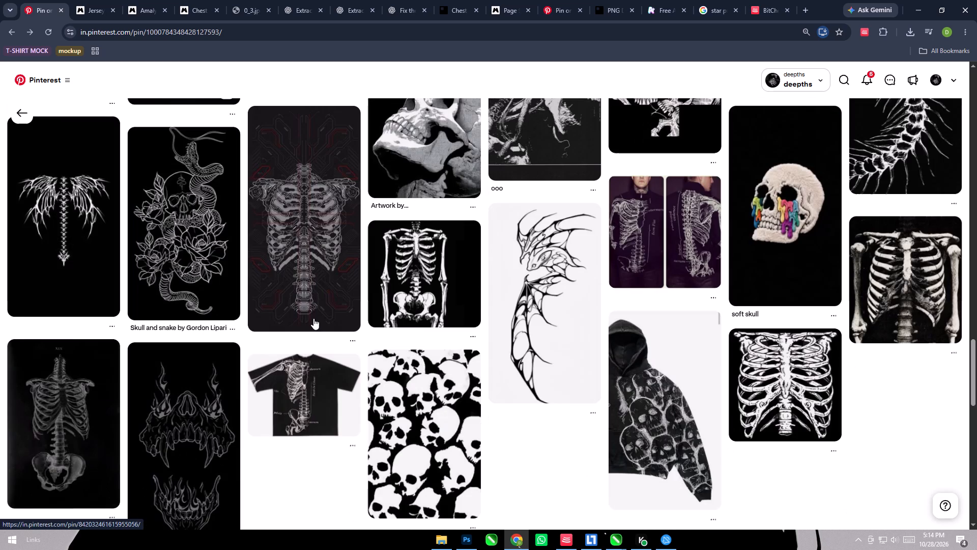
{"action": "scroll", "coordinate": [313, 318], "scroll_direction": "down", "scroll_amount": 4}
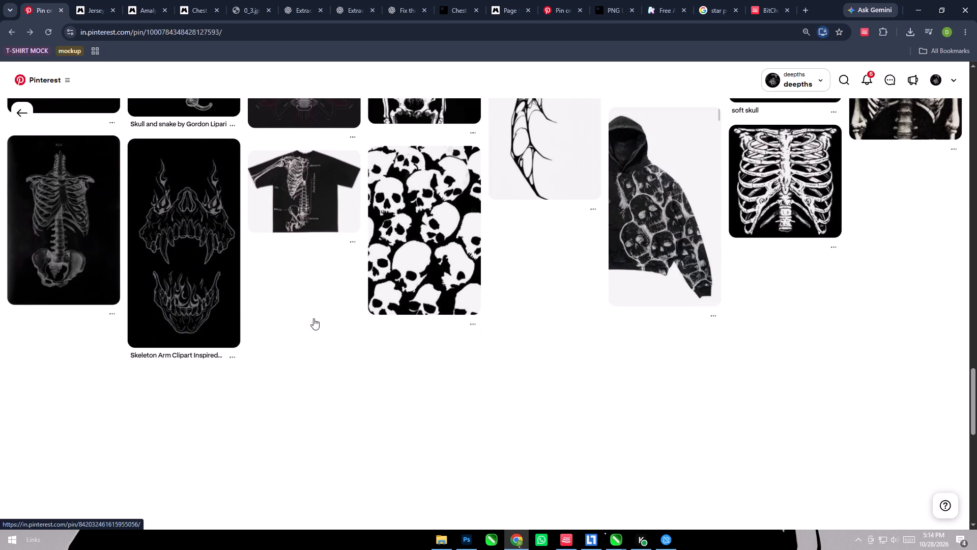
{"action": "scroll", "coordinate": [313, 318], "scroll_direction": "up", "scroll_amount": 5}
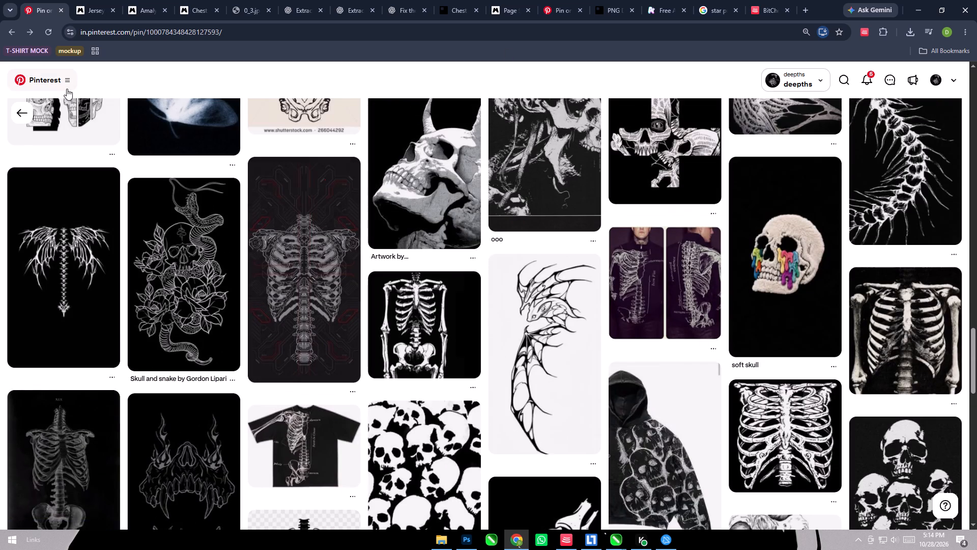
{"action": "left_click", "coordinate": [68, 86]}
{"action": "left_click", "coordinate": [60, 161]}
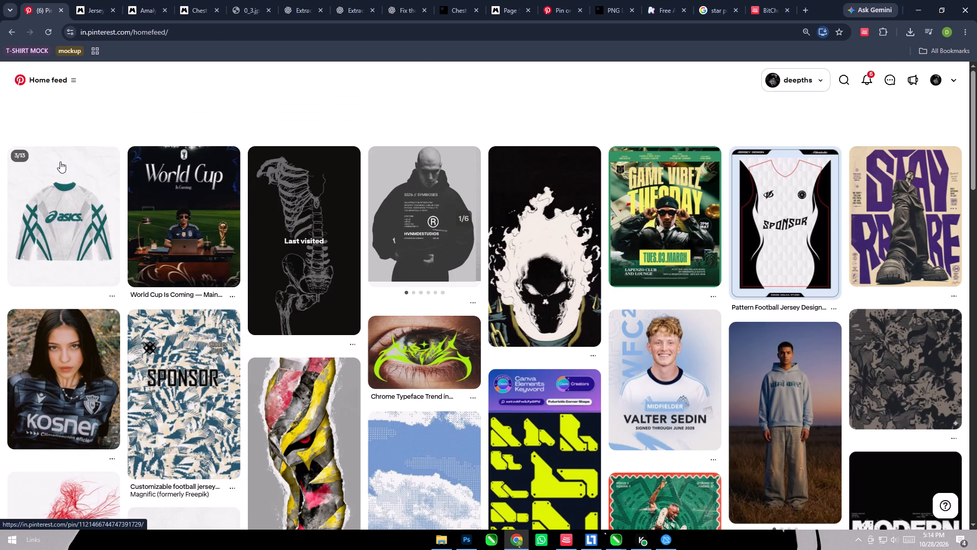
{"action": "left_click", "coordinate": [914, 0]}
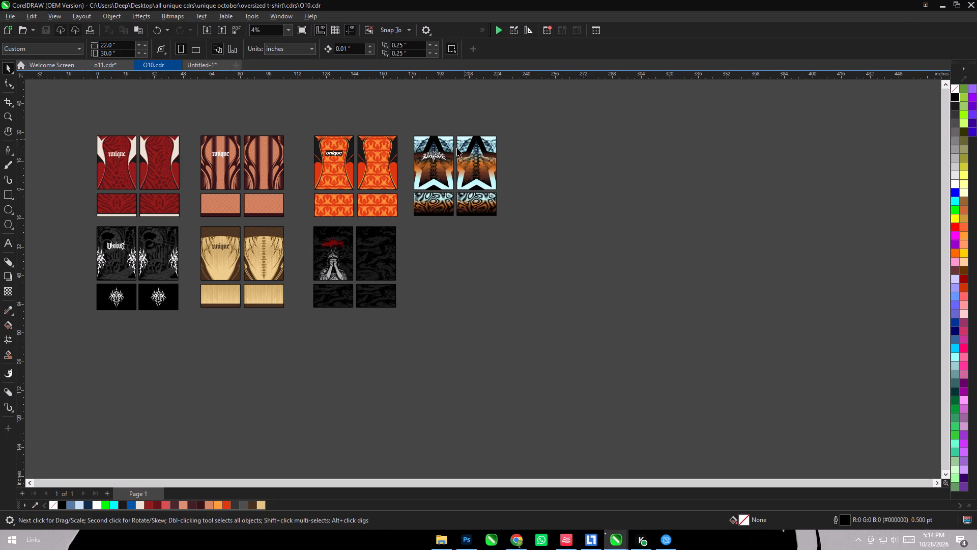
{"action": "left_click", "coordinate": [518, 540]}
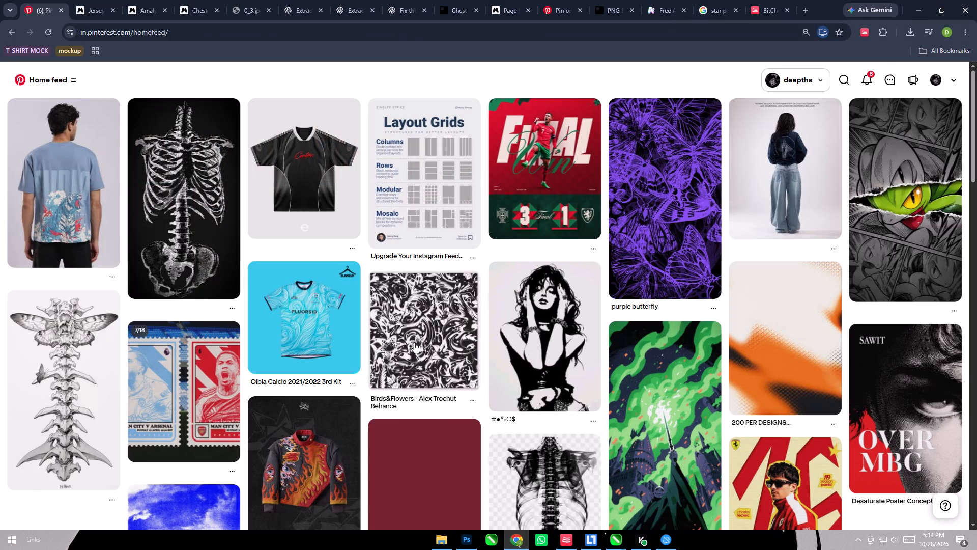
{"action": "scroll", "coordinate": [361, 154], "scroll_direction": "down", "scroll_amount": 4}
{"action": "scroll", "coordinate": [361, 154], "scroll_direction": "up", "scroll_amount": 2}
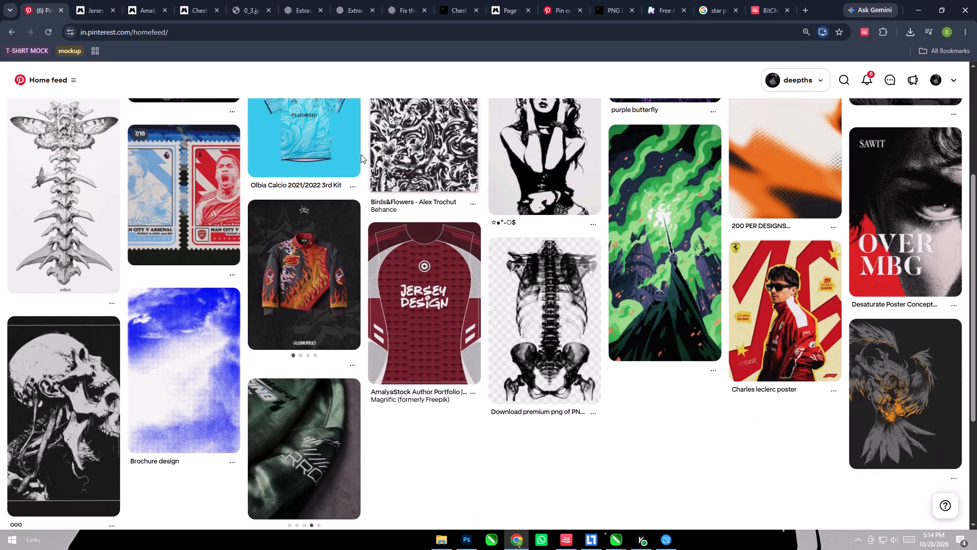
{"action": "scroll", "coordinate": [361, 154], "scroll_direction": "up", "scroll_amount": 2}
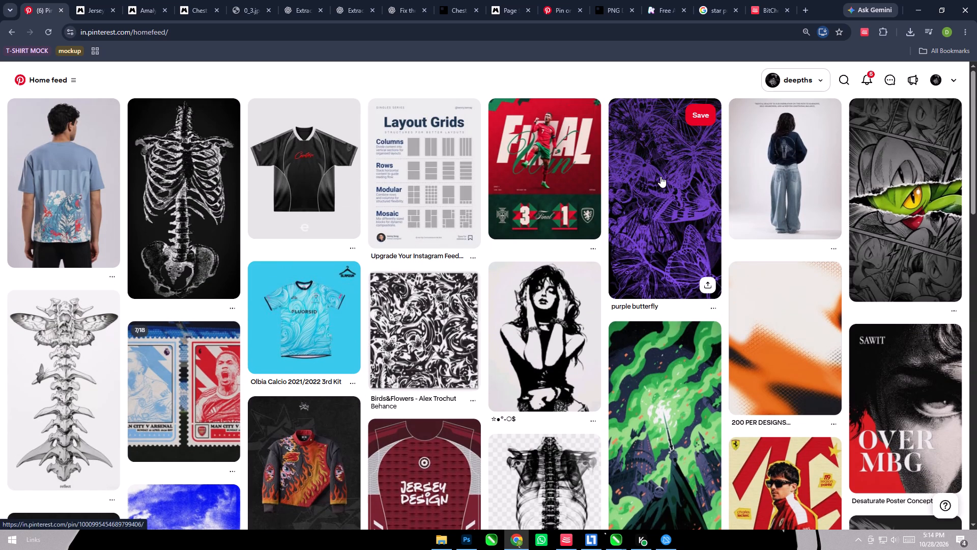
Open the Pinterest pin of the navy printed-back sweatshirt, visit its site thesix.kz, and look through the T-shirts and jeans.
{"action": "left_click", "coordinate": [799, 179]}
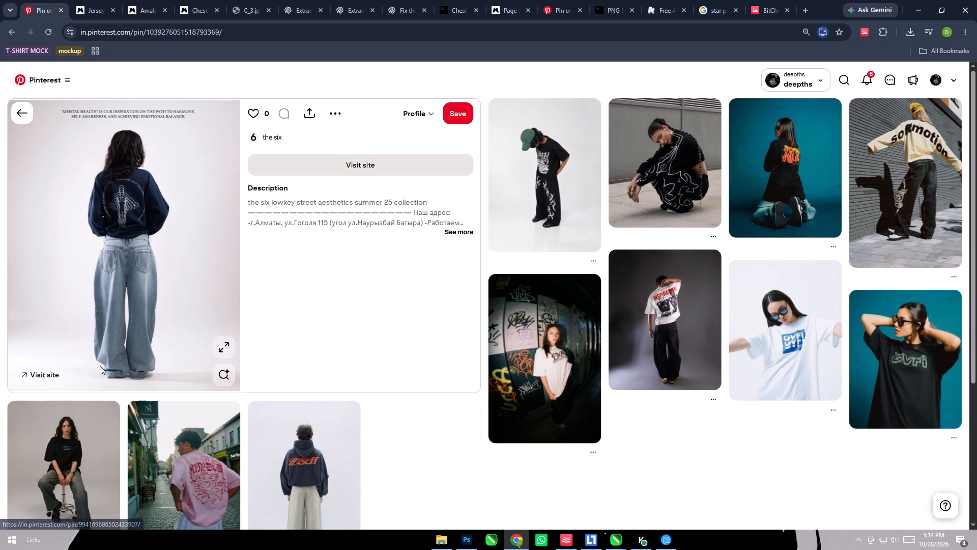
{"action": "left_click", "coordinate": [60, 373]}
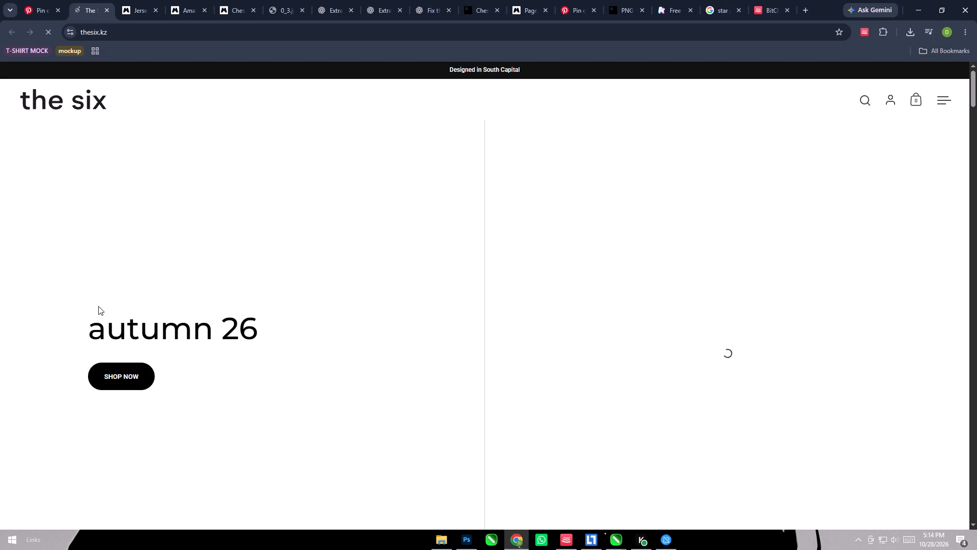
{"action": "left_click", "coordinate": [139, 457]}
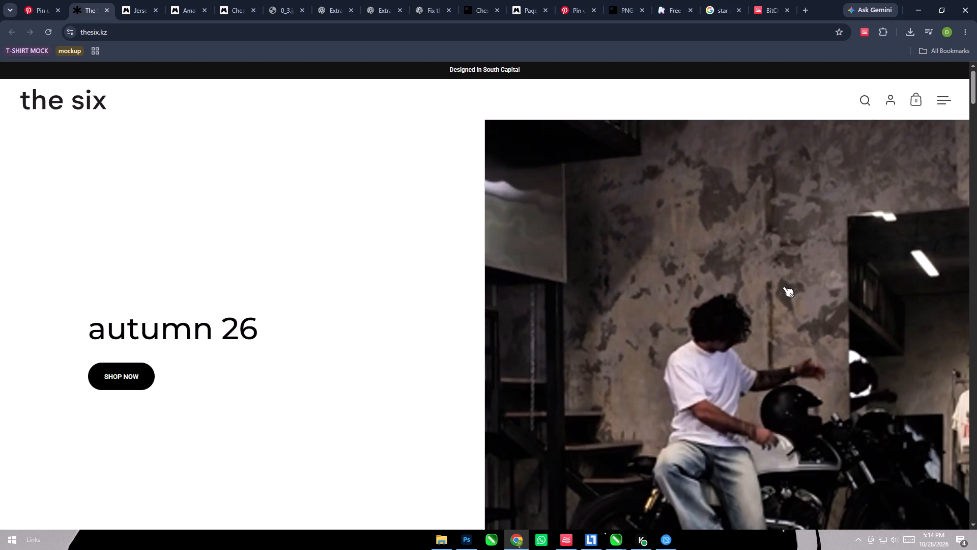
{"action": "scroll", "coordinate": [783, 287], "scroll_direction": "down", "scroll_amount": 7}
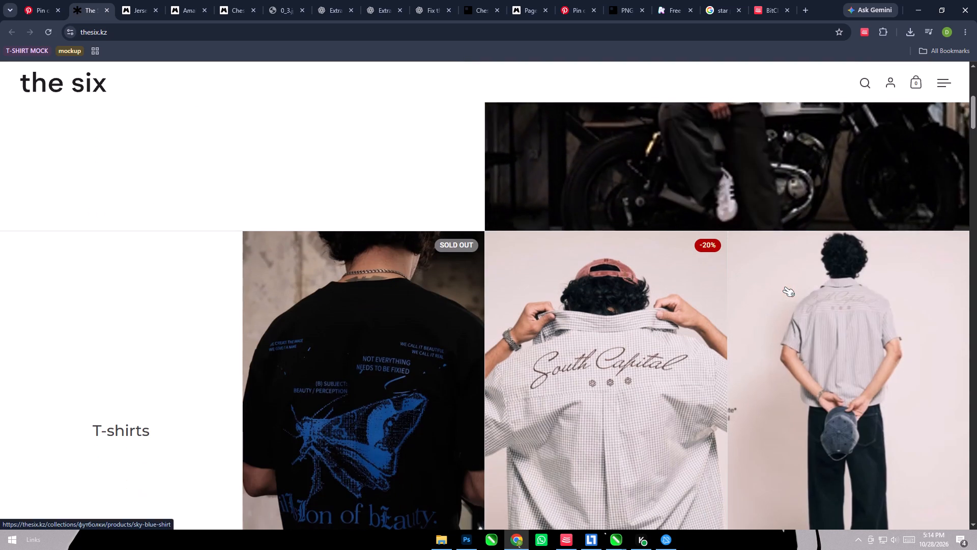
{"action": "scroll", "coordinate": [783, 287], "scroll_direction": "up", "scroll_amount": 4}
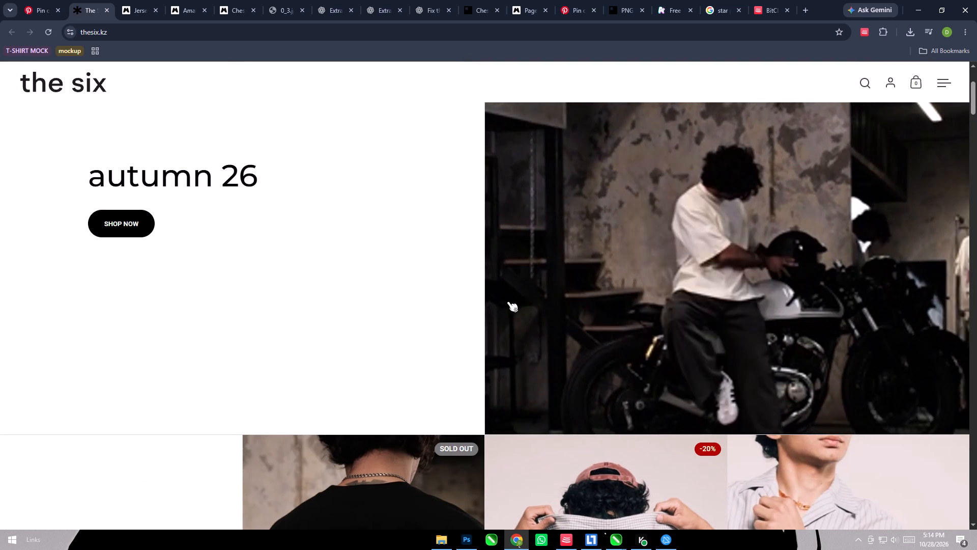
{"action": "scroll", "coordinate": [507, 301], "scroll_direction": "down", "scroll_amount": 6}
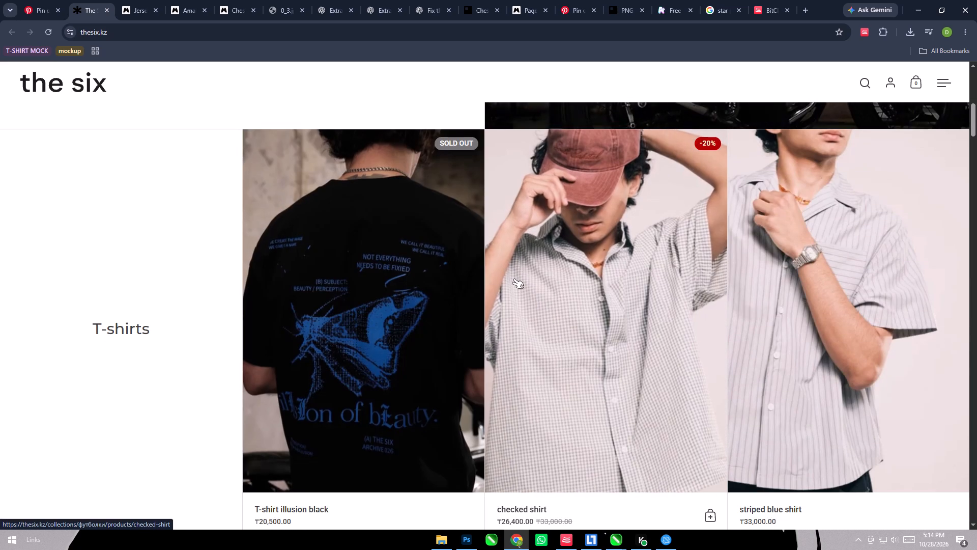
{"action": "scroll", "coordinate": [512, 279], "scroll_direction": "down", "scroll_amount": 9}
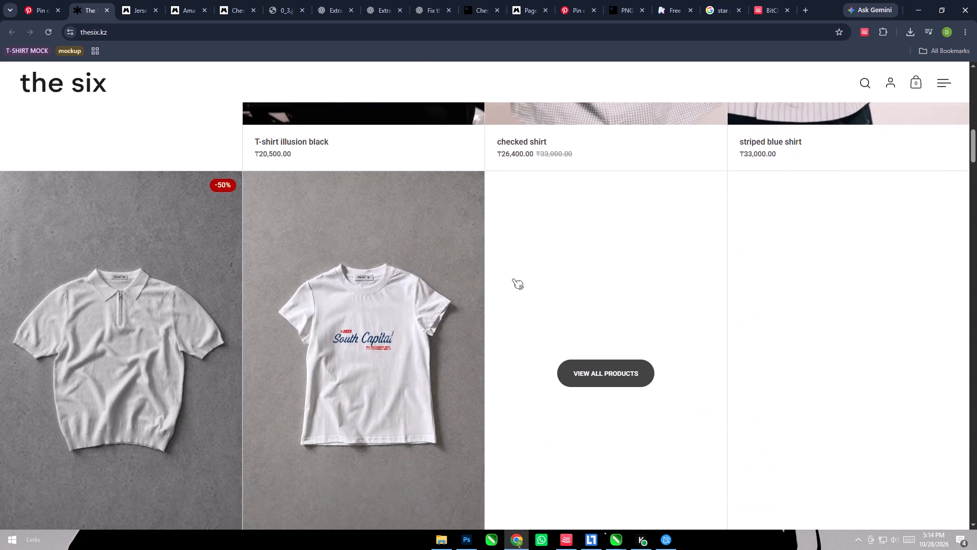
{"action": "scroll", "coordinate": [161, 317], "scroll_direction": "down", "scroll_amount": 5}
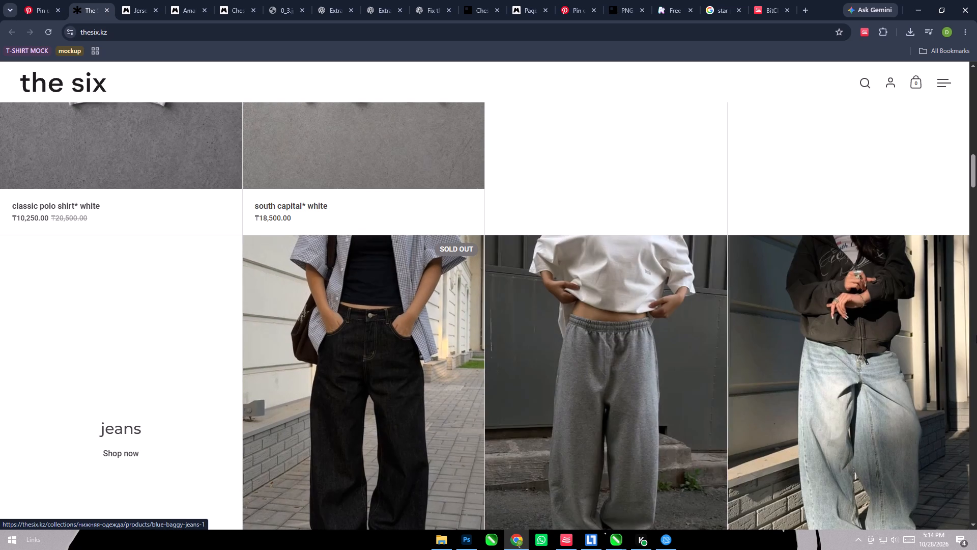
{"action": "scroll", "coordinate": [878, 330], "scroll_direction": "down", "scroll_amount": 11}
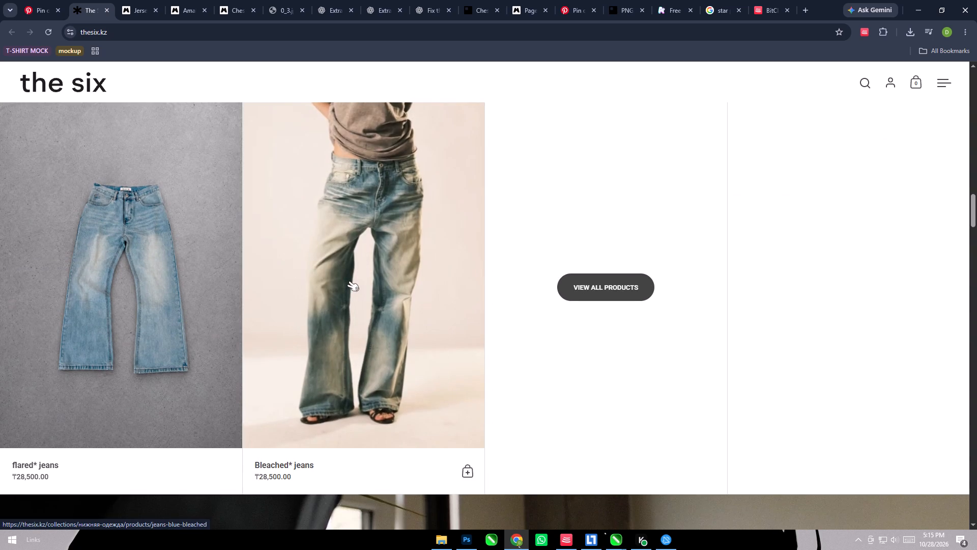
{"action": "scroll", "coordinate": [378, 284], "scroll_direction": "down", "scroll_amount": 7}
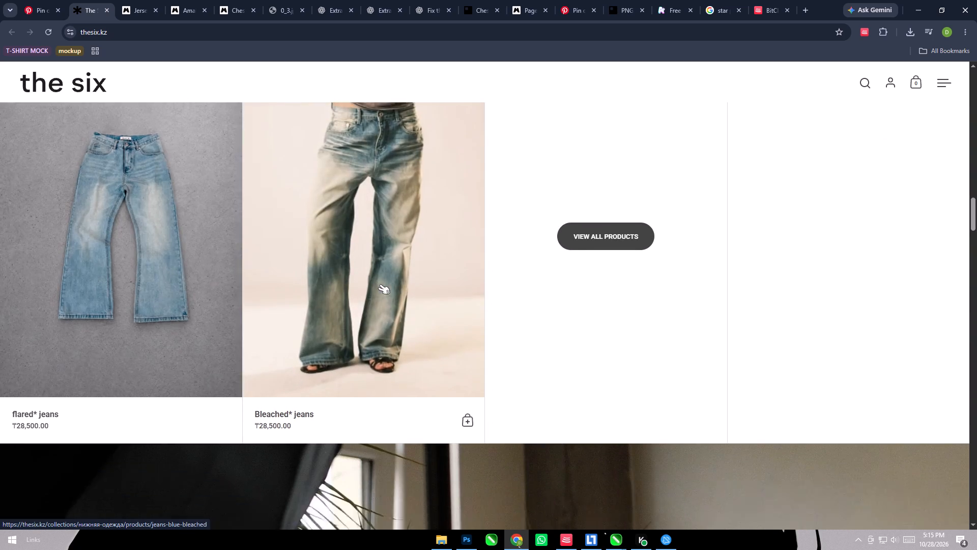
Examine the graphics and lettering on the hoodies in the thesix.kz Hoodie collection.
{"action": "scroll", "coordinate": [448, 282], "scroll_direction": "down", "scroll_amount": 18}
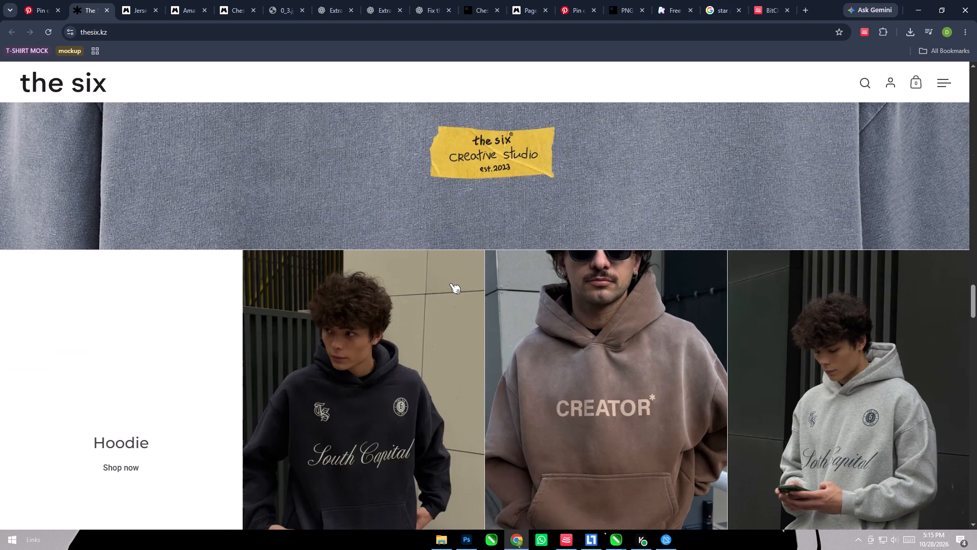
{"action": "scroll", "coordinate": [449, 283], "scroll_direction": "down", "scroll_amount": 4}
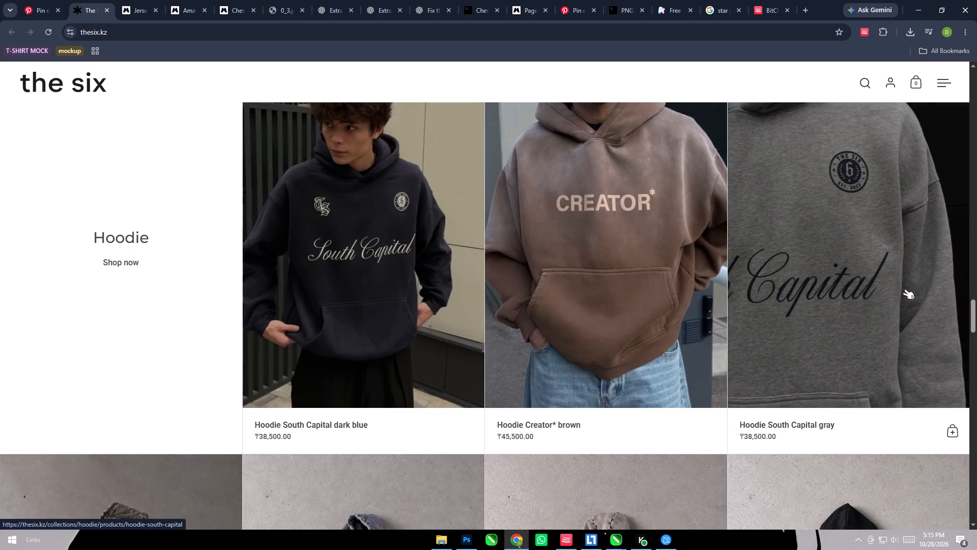
{"action": "scroll", "coordinate": [350, 286], "scroll_direction": "down", "scroll_amount": 7}
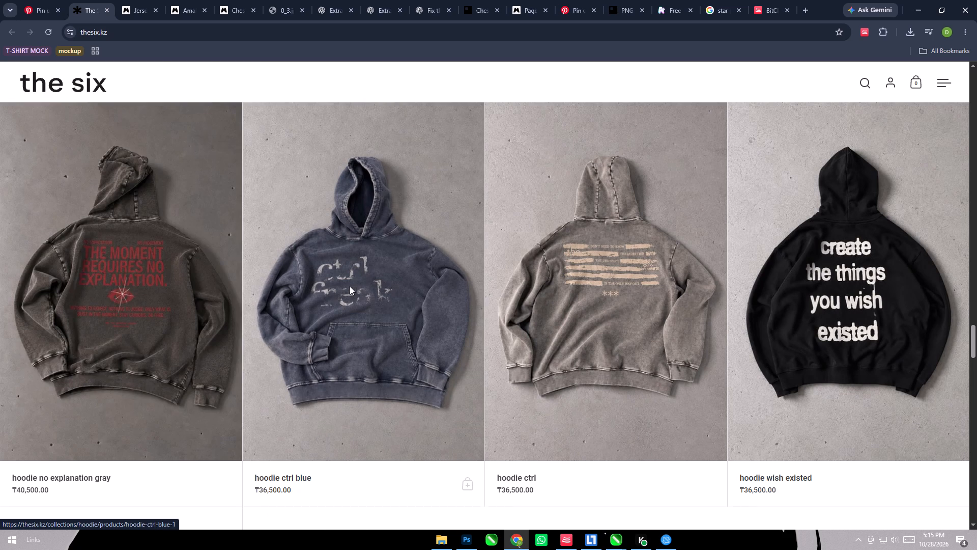
{"action": "scroll", "coordinate": [179, 280], "scroll_direction": "down", "scroll_amount": 11}
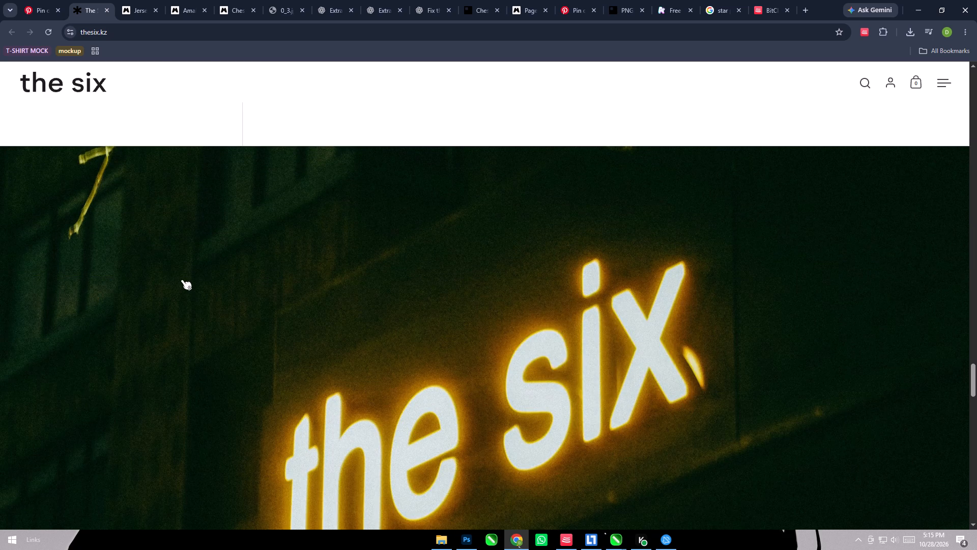
Look through the remainder of the thesix.kz home page, examining the garment prints in the photo gallery below the gift card.
{"action": "scroll", "coordinate": [181, 280], "scroll_direction": "down", "scroll_amount": 14}
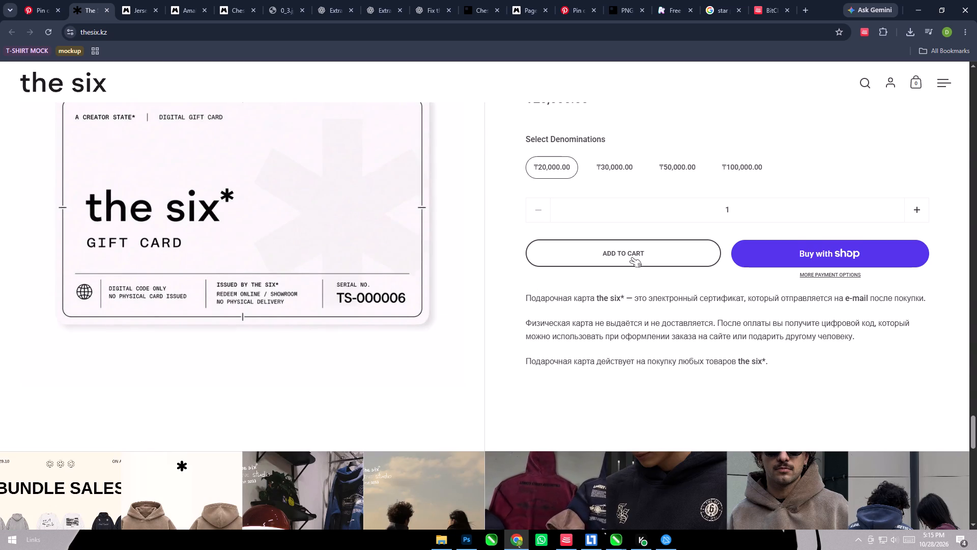
{"action": "scroll", "coordinate": [629, 257], "scroll_direction": "up", "scroll_amount": 2}
{"action": "scroll", "coordinate": [629, 257], "scroll_direction": "down", "scroll_amount": 5}
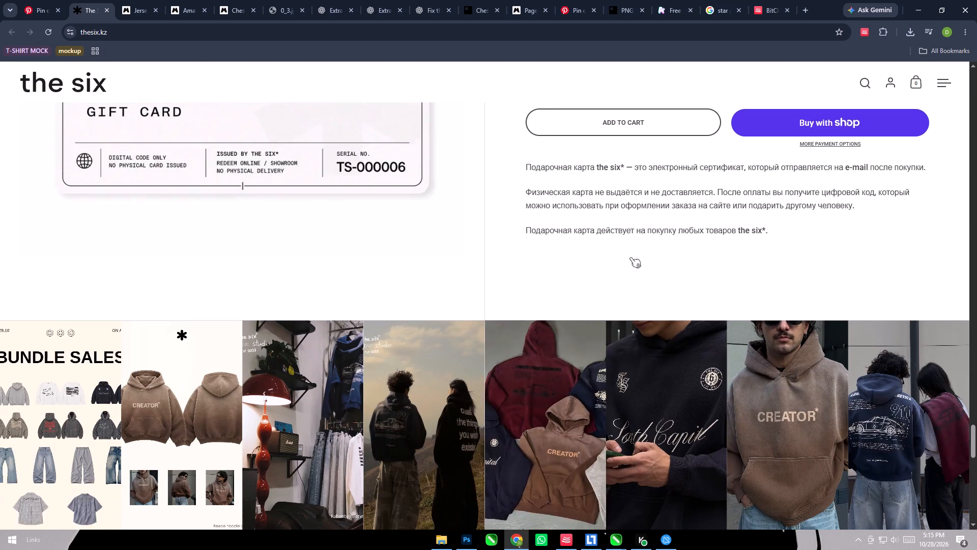
{"action": "scroll", "coordinate": [629, 257], "scroll_direction": "down", "scroll_amount": 6}
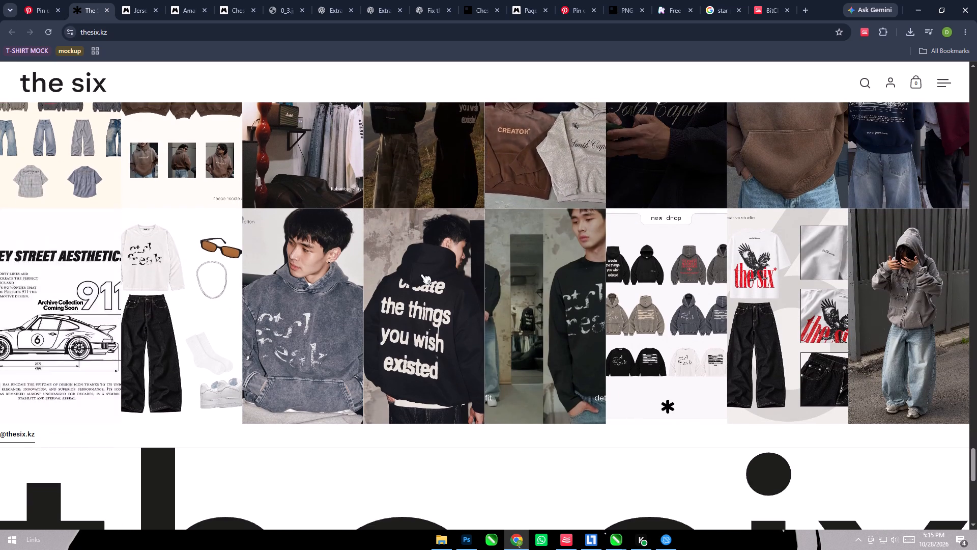
{"action": "scroll", "coordinate": [880, 286], "scroll_direction": "down", "scroll_amount": 1}
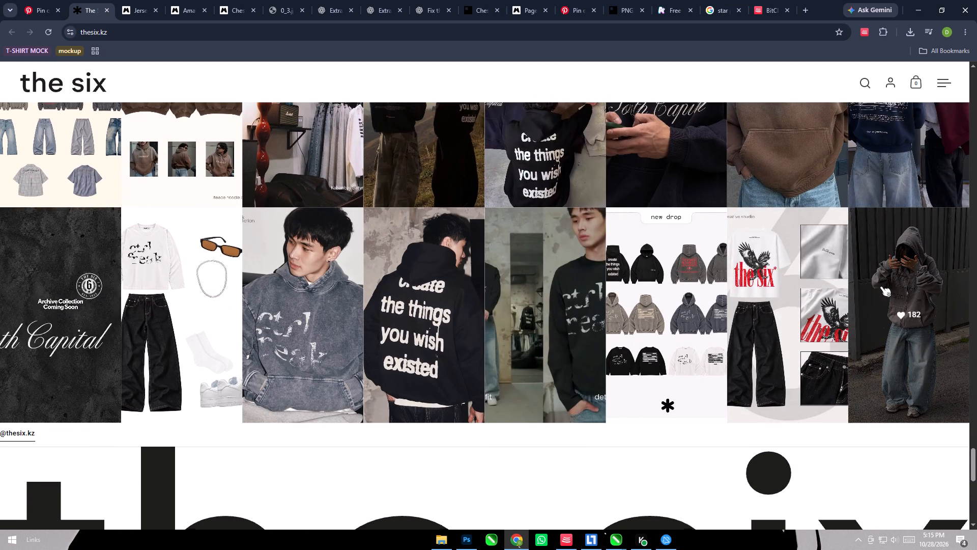
{"action": "scroll", "coordinate": [880, 286], "scroll_direction": "down", "scroll_amount": 3}
{"action": "scroll", "coordinate": [880, 286], "scroll_direction": "up", "scroll_amount": 4}
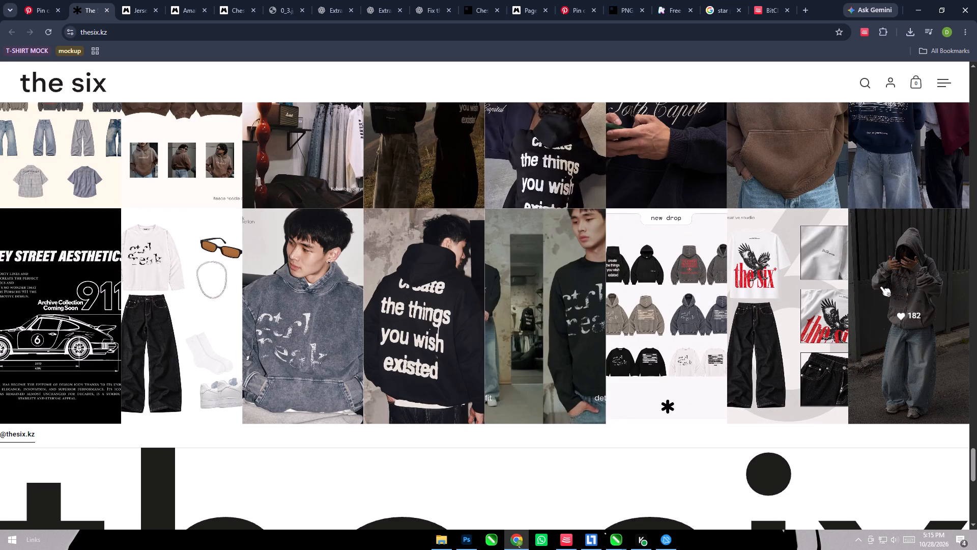
{"action": "scroll", "coordinate": [196, 182], "scroll_direction": "up", "scroll_amount": 4}
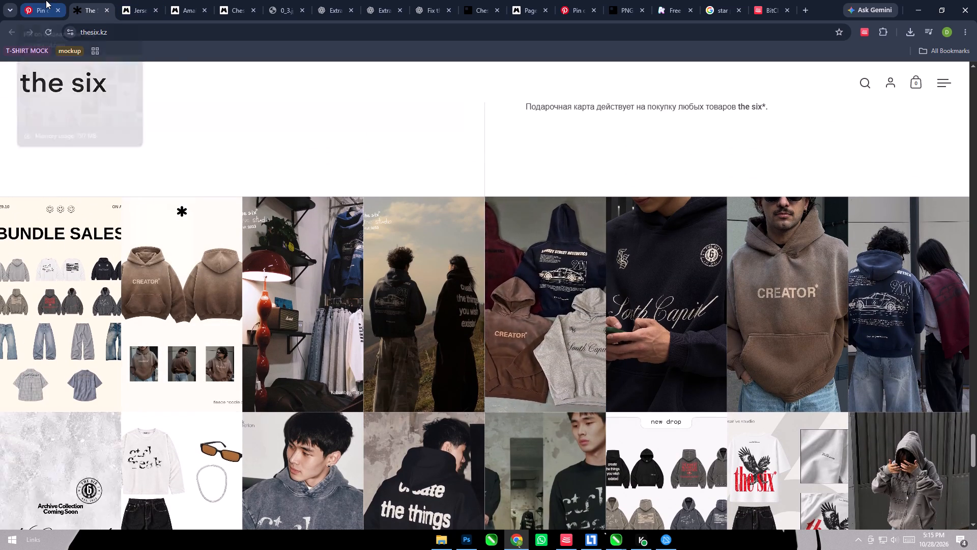
Return to the Pinterest pin and open the related pin of the black T-shirt with white graffiti lettering, worn by the woman eating an apple.
{"action": "left_click", "coordinate": [46, 0]}
{"action": "scroll", "coordinate": [222, 375], "scroll_direction": "down", "scroll_amount": 4}
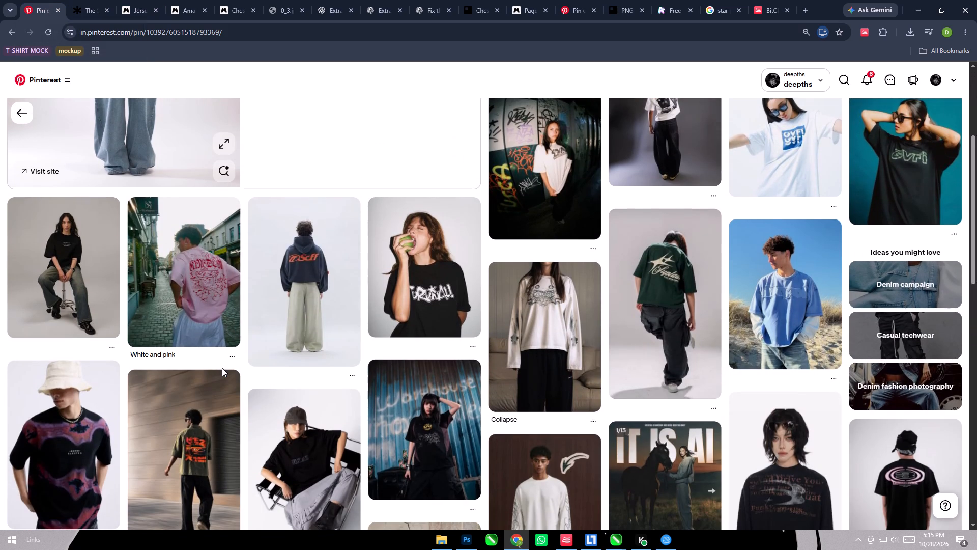
{"action": "left_click", "coordinate": [391, 332]}
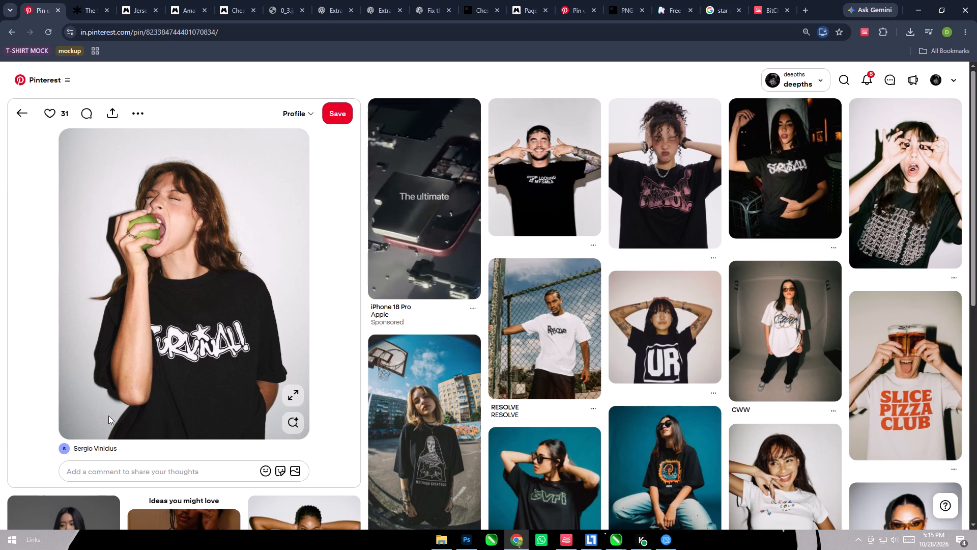
Switch to BitChord, skip ahead through the songs to "Mittran Di Chhatri", and return to Chrome.
{"action": "left_click", "coordinate": [572, 543]}
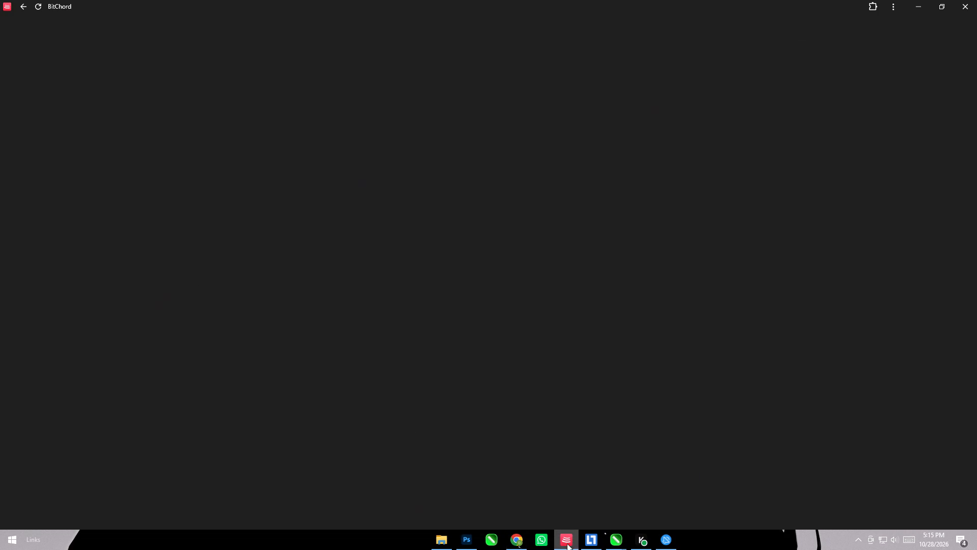
{"action": "left_click", "coordinate": [313, 454]}
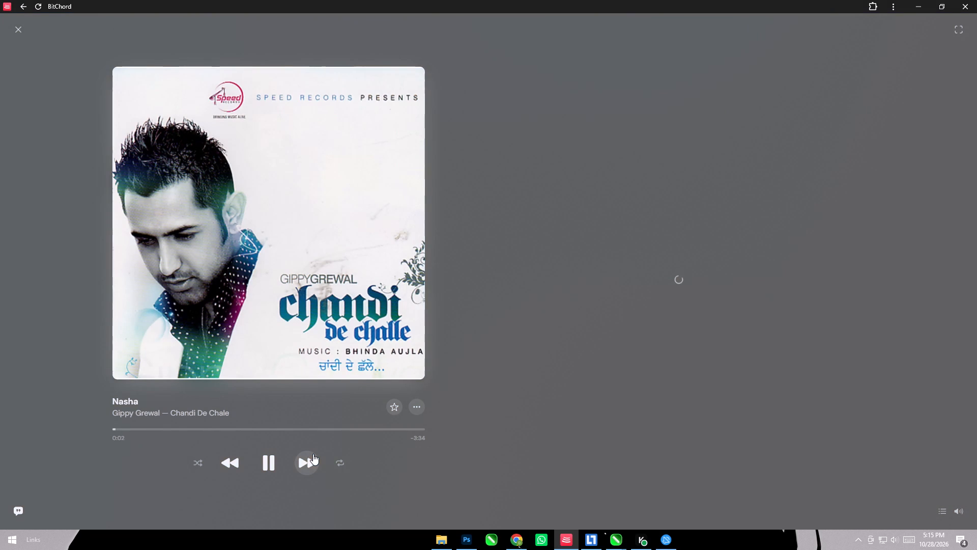
{"action": "left_click", "coordinate": [309, 471]}
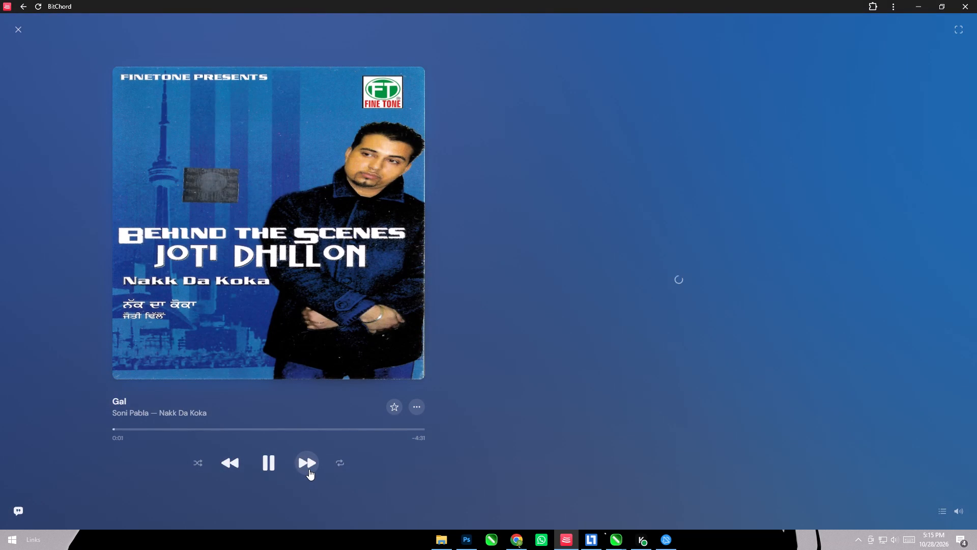
{"action": "left_click", "coordinate": [309, 469]}
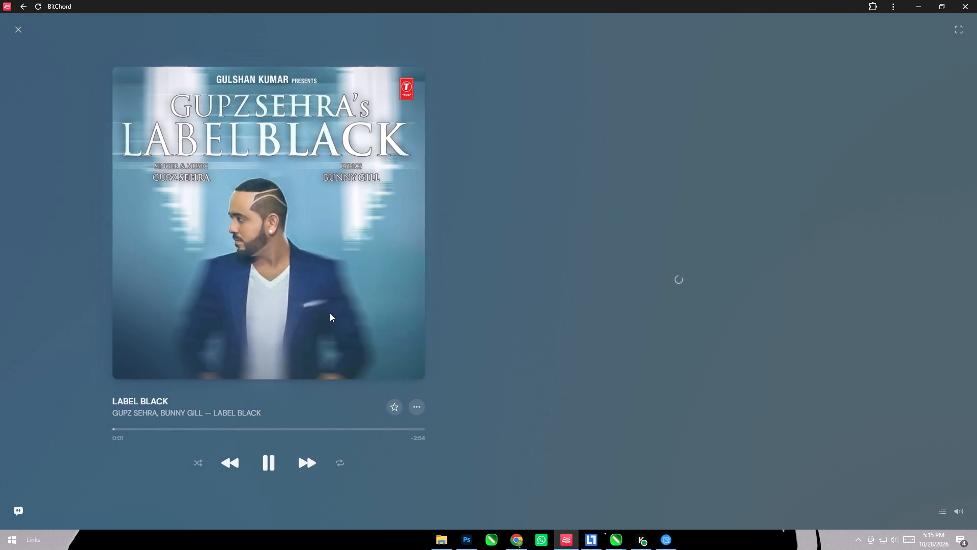
{"action": "left_click", "coordinate": [315, 457]}
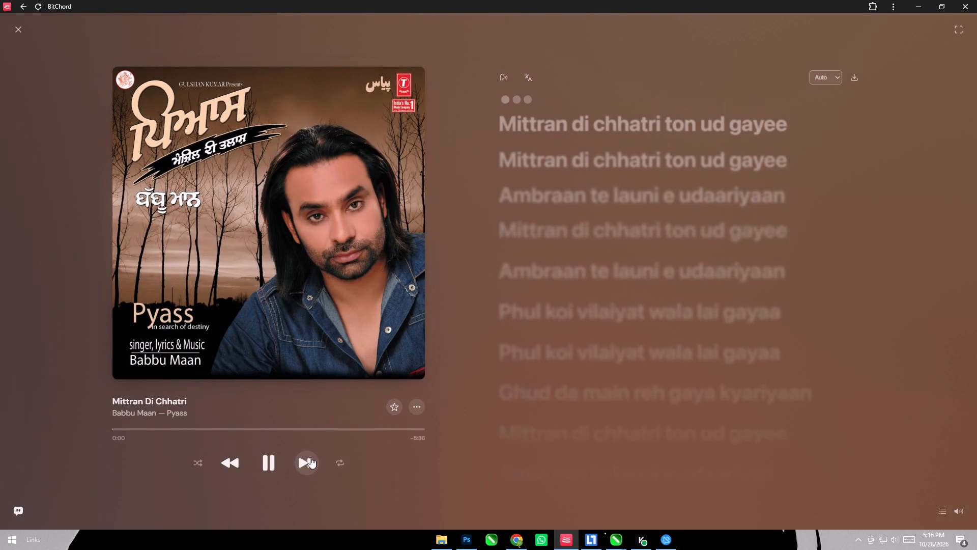
{"action": "left_click", "coordinate": [916, 1]}
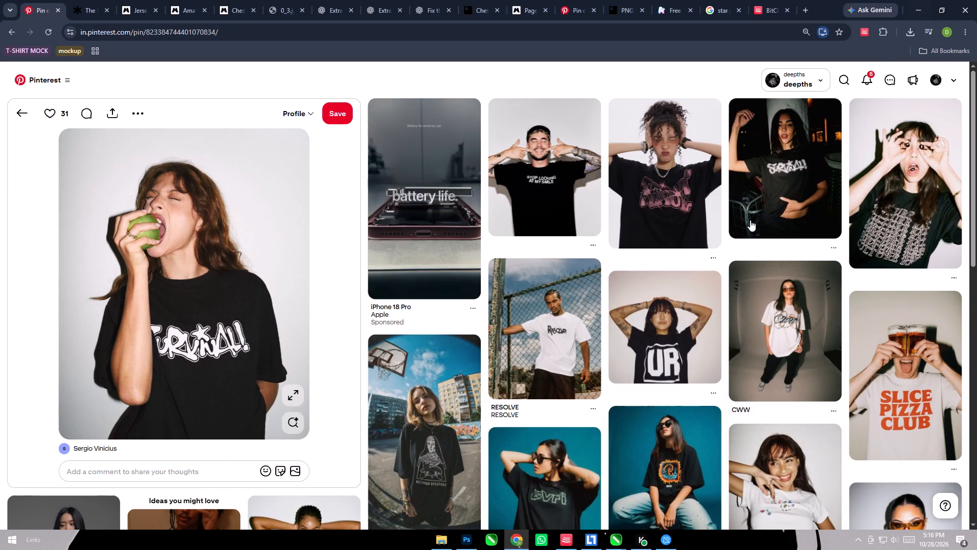
Go back to the Pinterest home feed and look through the pins for T-shirt graphics and pattern inspiration.
{"action": "left_click", "coordinate": [33, 86]}
{"action": "left_click", "coordinate": [51, 162]}
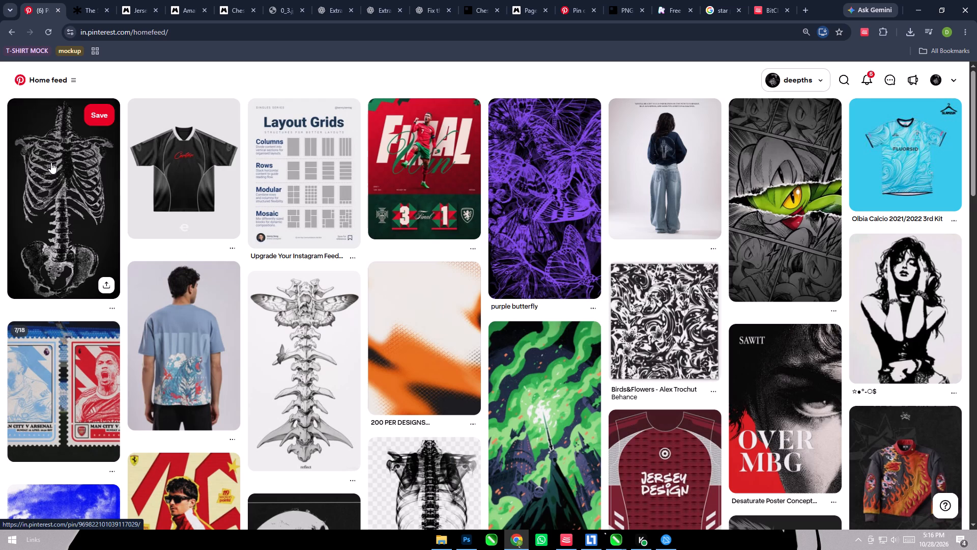
{"action": "scroll", "coordinate": [101, 277], "scroll_direction": "down", "scroll_amount": 5}
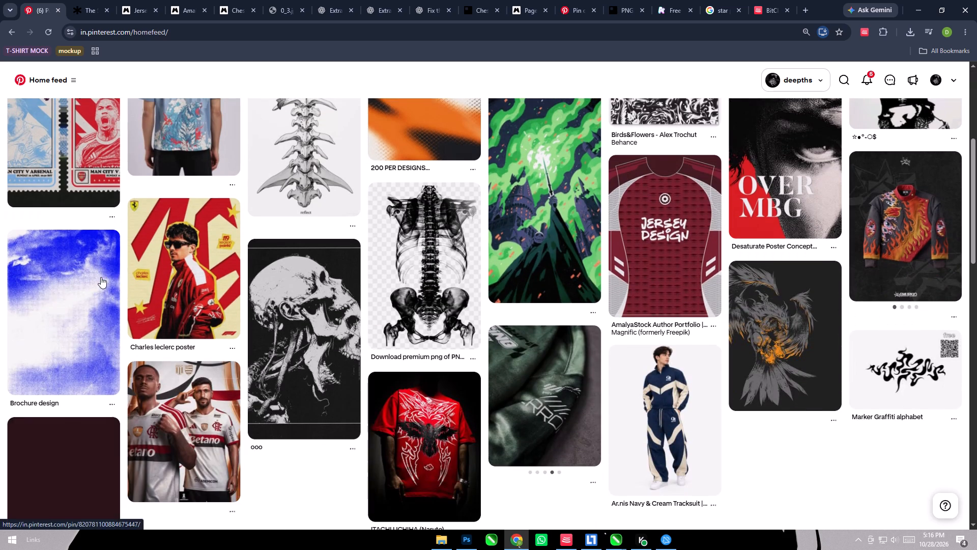
{"action": "scroll", "coordinate": [101, 277], "scroll_direction": "up", "scroll_amount": 5}
{"action": "scroll", "coordinate": [101, 277], "scroll_direction": "down", "scroll_amount": 12}
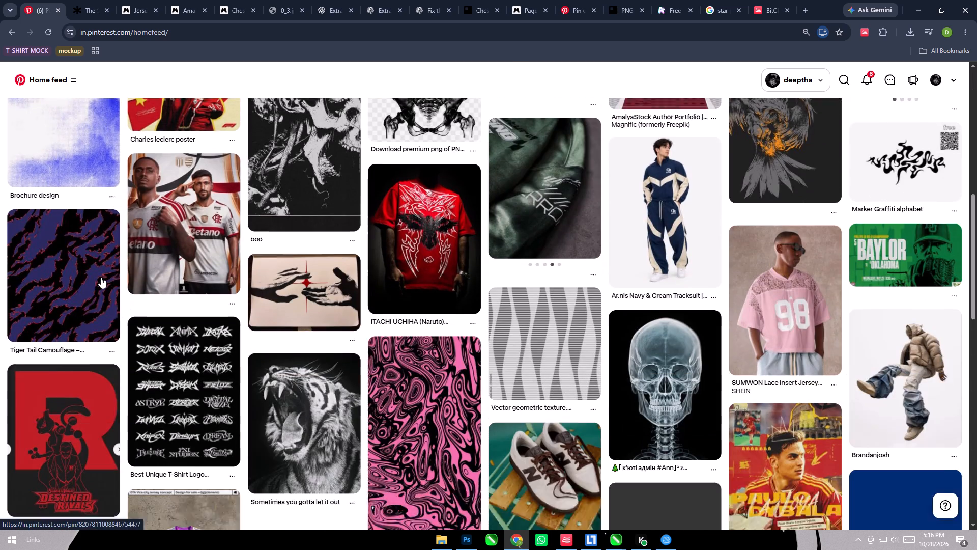
{"action": "scroll", "coordinate": [101, 277], "scroll_direction": "down", "scroll_amount": 4}
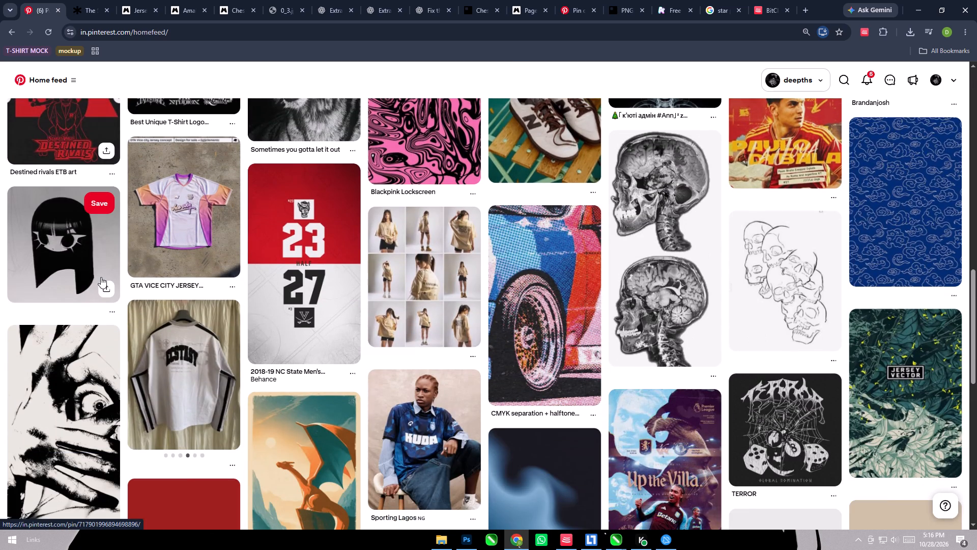
{"action": "scroll", "coordinate": [101, 277], "scroll_direction": "down", "scroll_amount": 3}
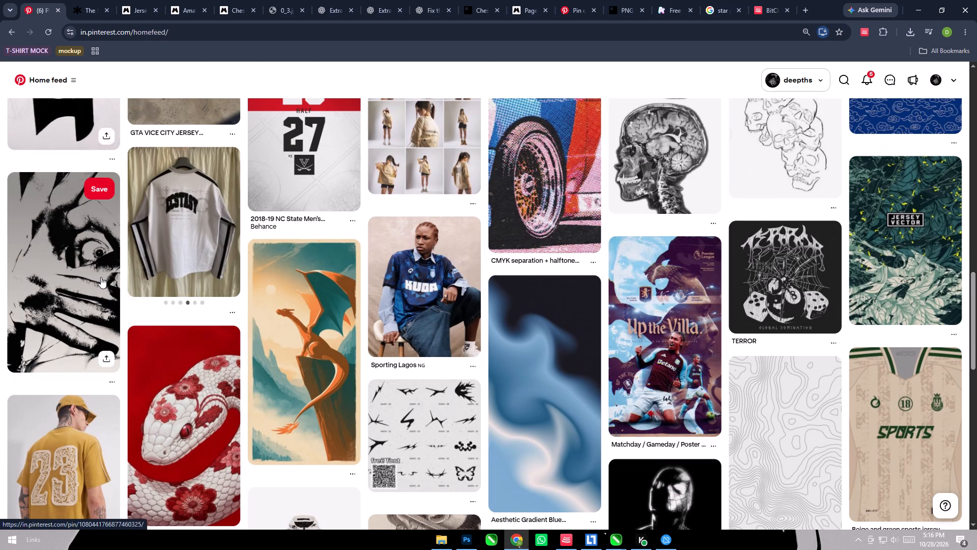
{"action": "scroll", "coordinate": [101, 277], "scroll_direction": "down", "scroll_amount": 5}
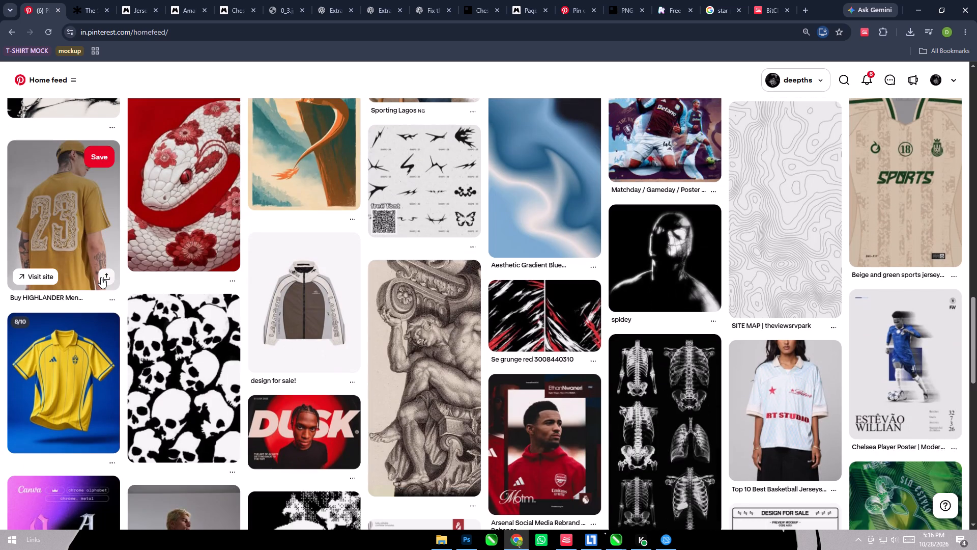
{"action": "scroll", "coordinate": [101, 277], "scroll_direction": "down", "scroll_amount": 5}
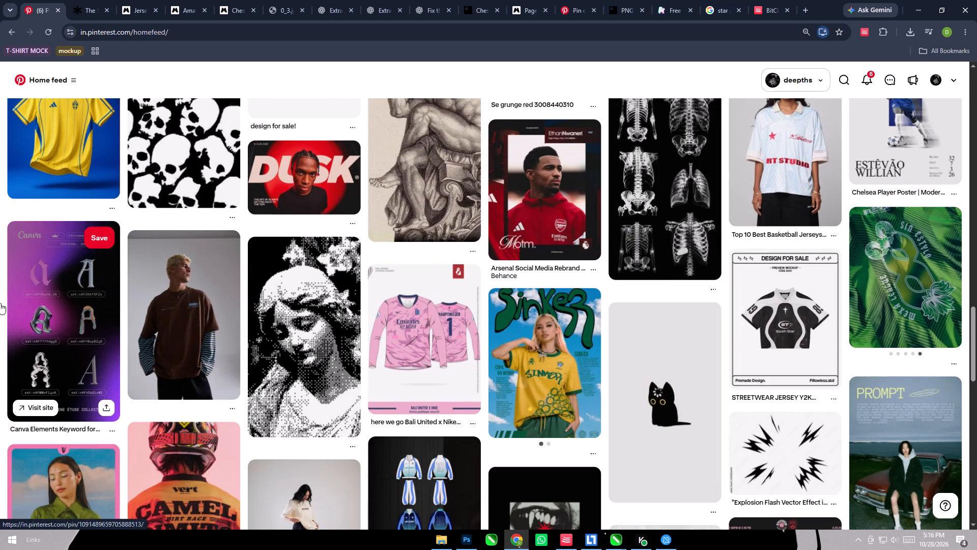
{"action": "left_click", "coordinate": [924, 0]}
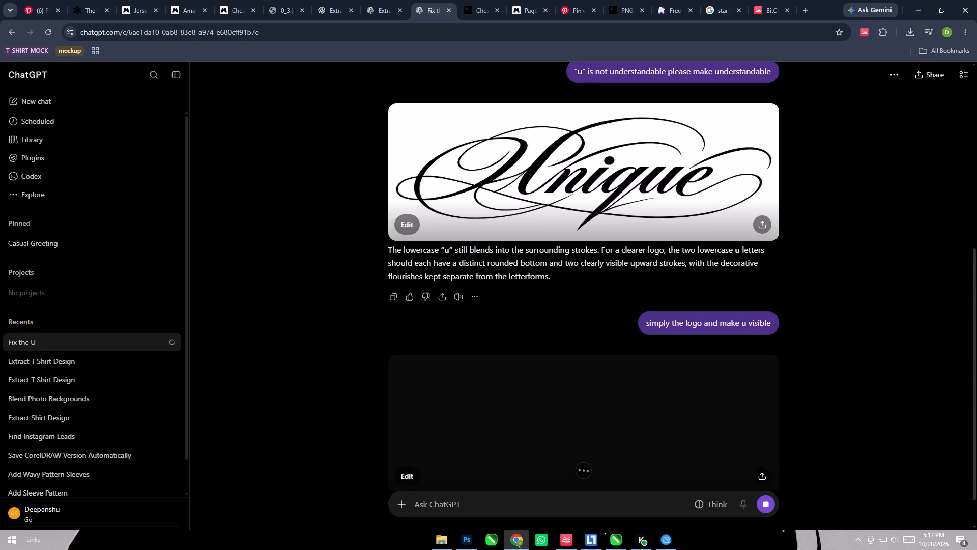
Copy the newly generated Unique wordmark image into the Untitled-1 document in CorelDRAW and enlarge it to about 76 × 27 inches.
{"action": "scroll", "coordinate": [567, 275], "scroll_direction": "down", "scroll_amount": 4}
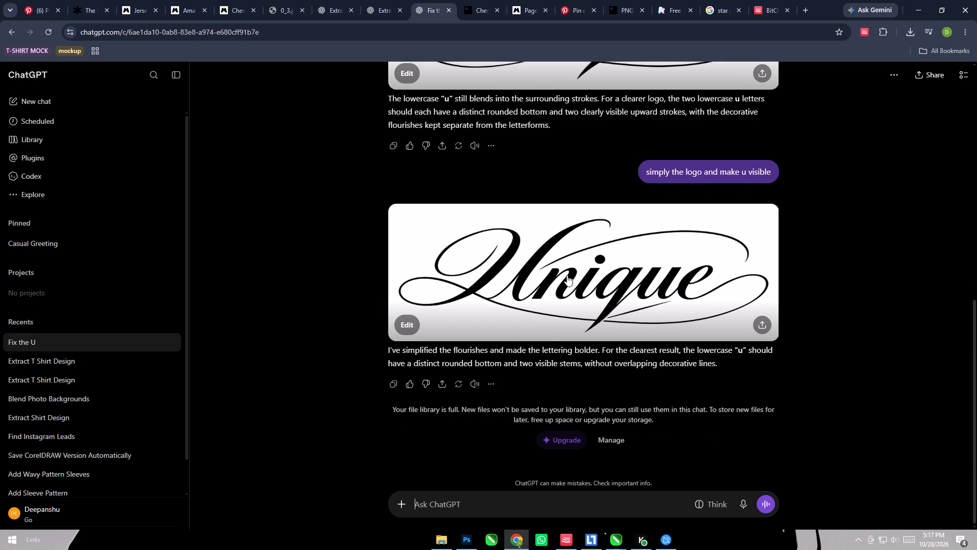
{"action": "left_click", "coordinate": [588, 316]}
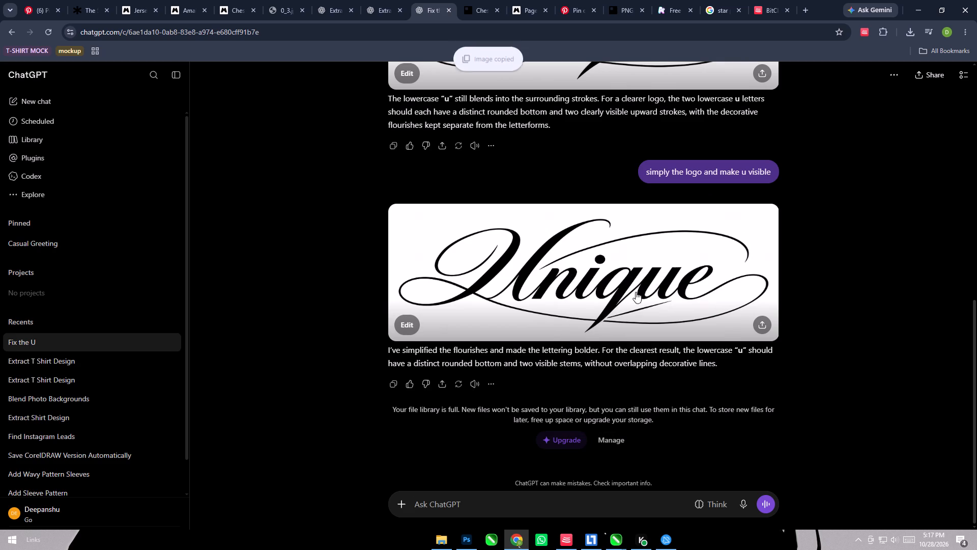
{"action": "left_click", "coordinate": [917, 0]}
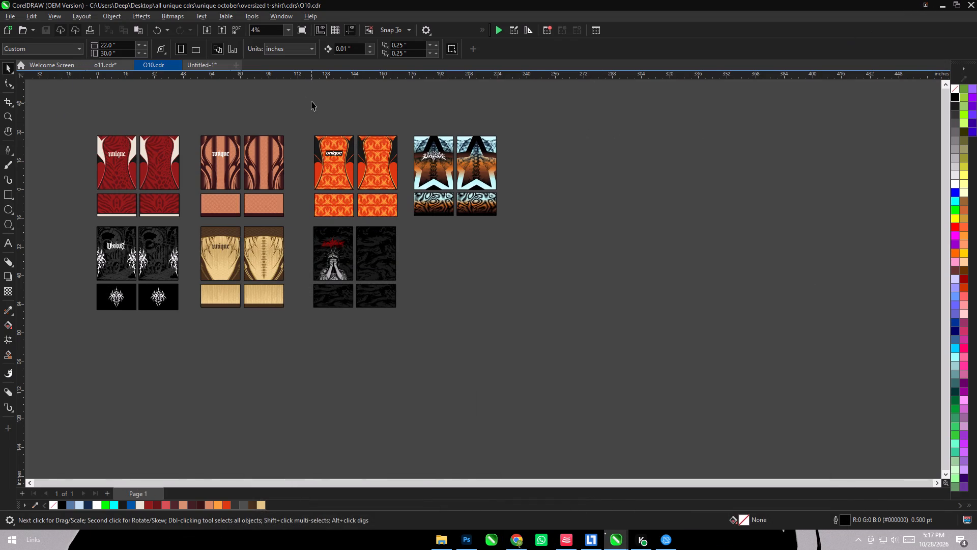
{"action": "left_click", "coordinate": [213, 68]}
{"action": "right_click", "coordinate": [562, 244]}
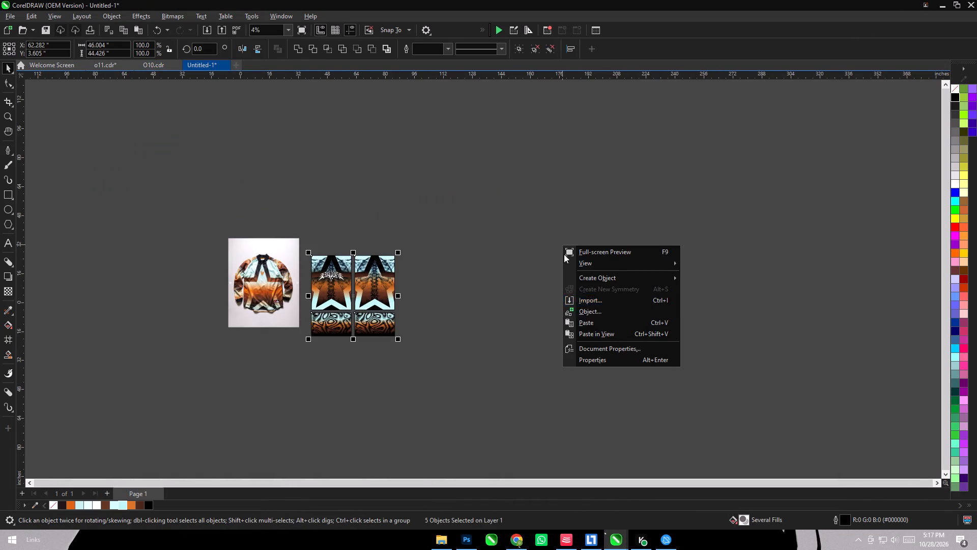
{"action": "left_click", "coordinate": [609, 338]}
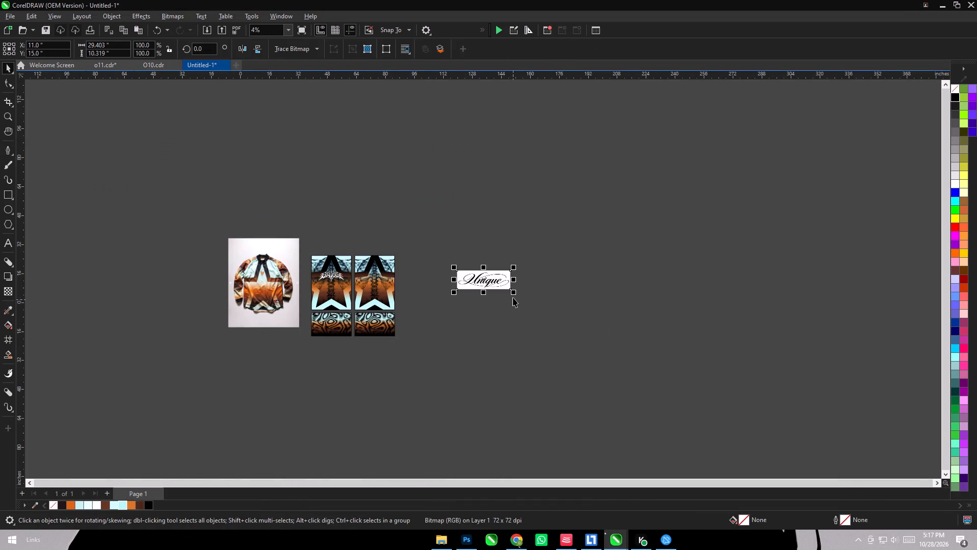
{"action": "left_click_drag", "start_coordinate": [513, 293], "coordinate": [597, 353]}
Outline-trace the wordmark bitmap as Clipart, removing the background colour automatically and grouping the objects by colour.
{"action": "scroll", "coordinate": [566, 296], "scroll_direction": "up", "scroll_amount": 12}
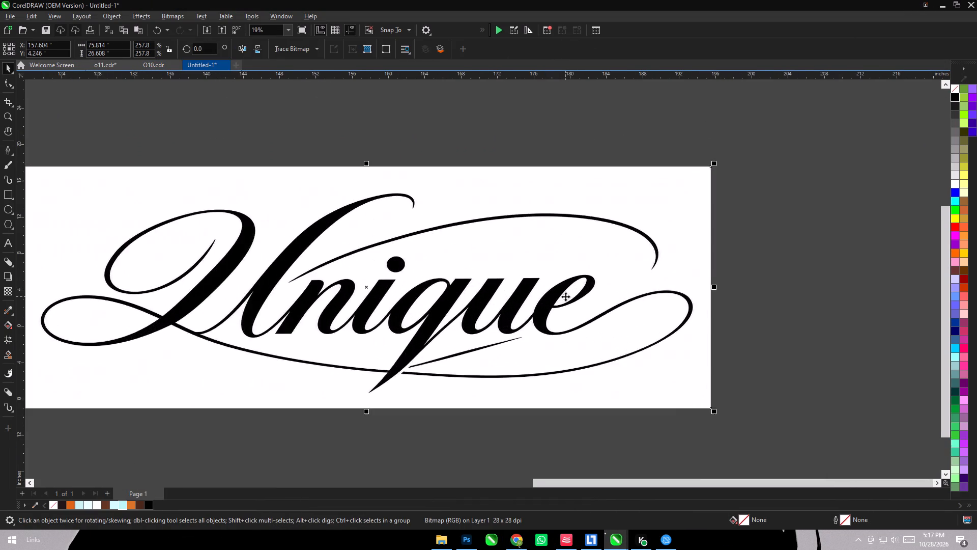
{"action": "scroll", "coordinate": [565, 296], "scroll_direction": "down", "scroll_amount": 3}
{"action": "left_click", "coordinate": [292, 46]}
{"action": "left_click", "coordinate": [299, 86]}
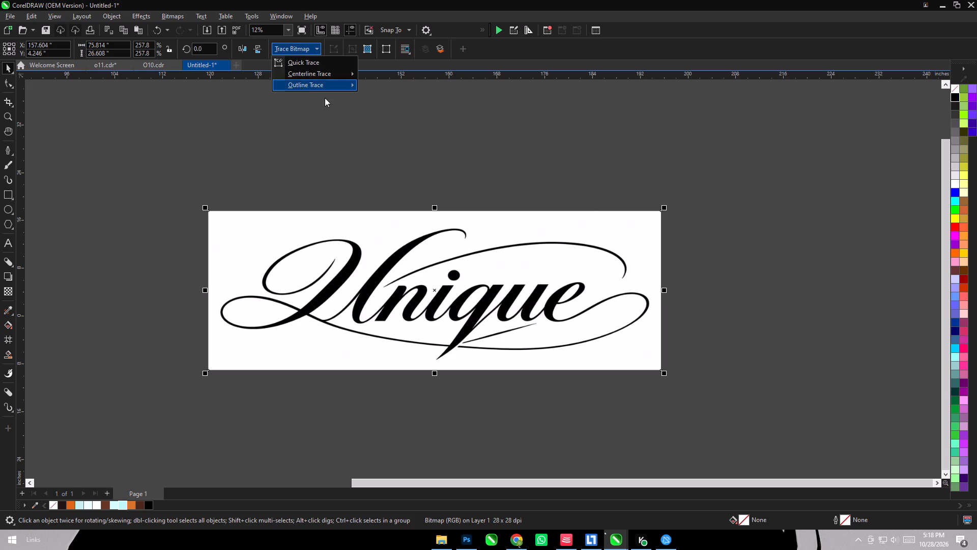
{"action": "left_click", "coordinate": [378, 120]}
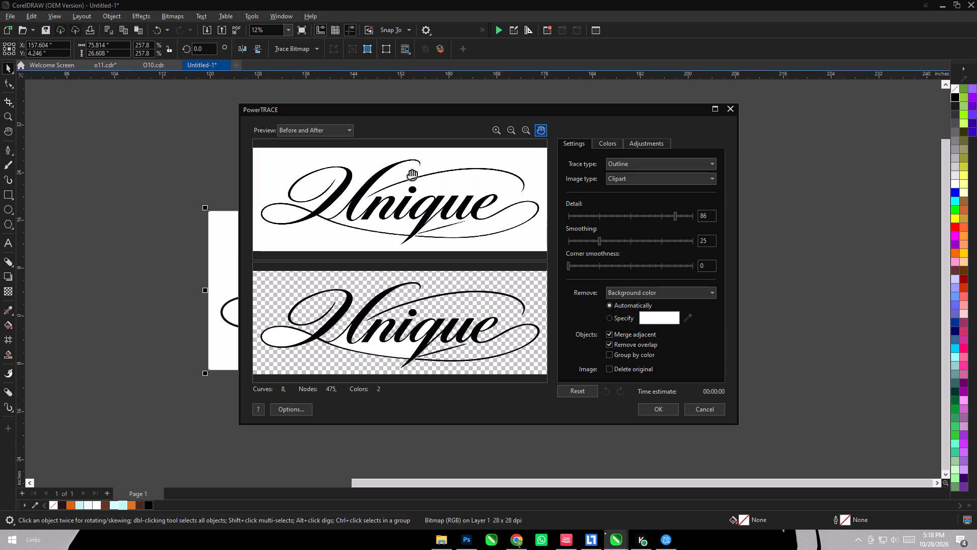
{"action": "left_click", "coordinate": [640, 354]}
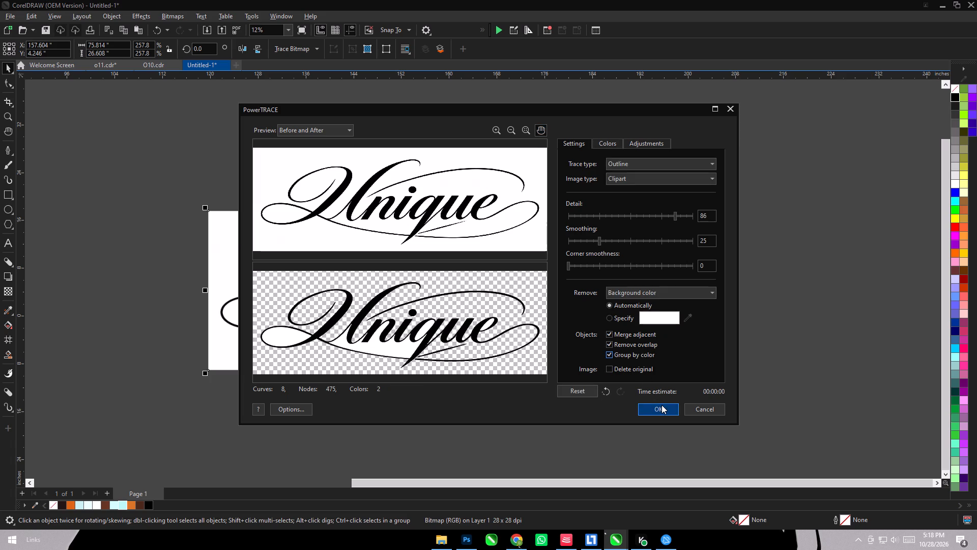
{"action": "left_click", "coordinate": [662, 405]}
Move the traced wordmark off the original bitmap, delete the bitmap, and place the trace back in its spot.
{"action": "left_click_drag", "start_coordinate": [484, 302], "coordinate": [478, 378]}
{"action": "left_click", "coordinate": [483, 273]}
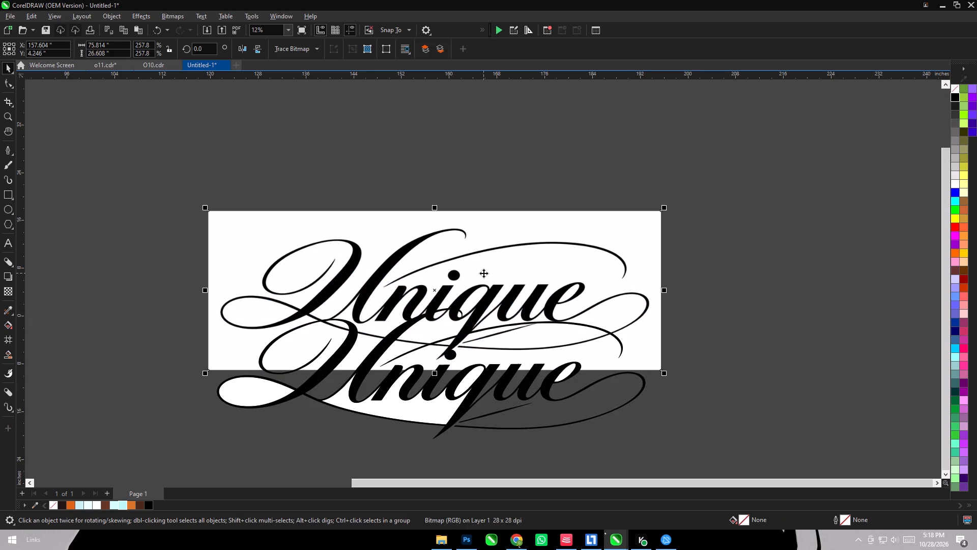
{"action": "key", "text": "Delete"}
{"action": "left_click_drag", "start_coordinate": [440, 405], "coordinate": [446, 292]}
Ungroup the traced wordmark and delete its white fill areas, keeping only the black lettering.
{"action": "left_click", "coordinate": [446, 291]}
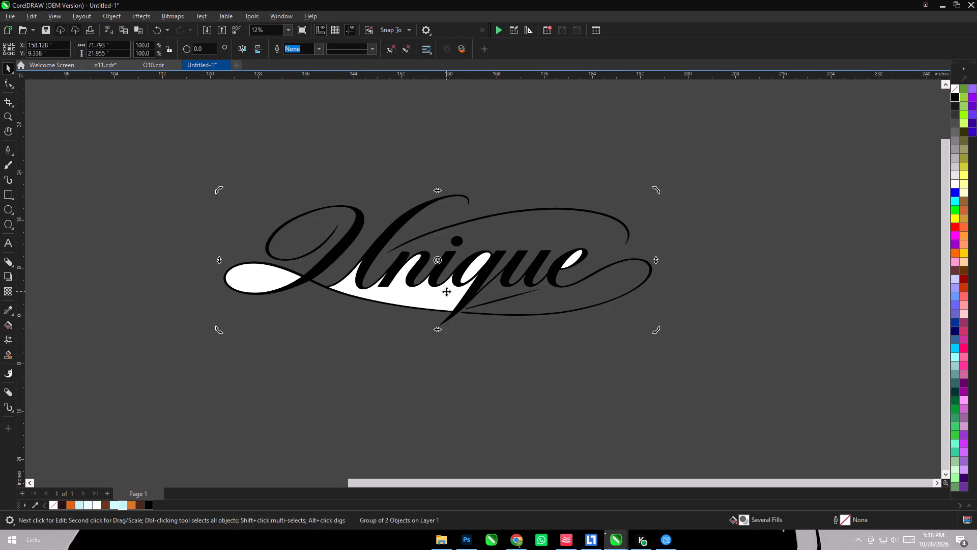
{"action": "key", "text": "ctrl+u"}
{"action": "left_click", "coordinate": [474, 390]}
{"action": "left_click", "coordinate": [449, 305]}
{"action": "key", "text": "Delete"}
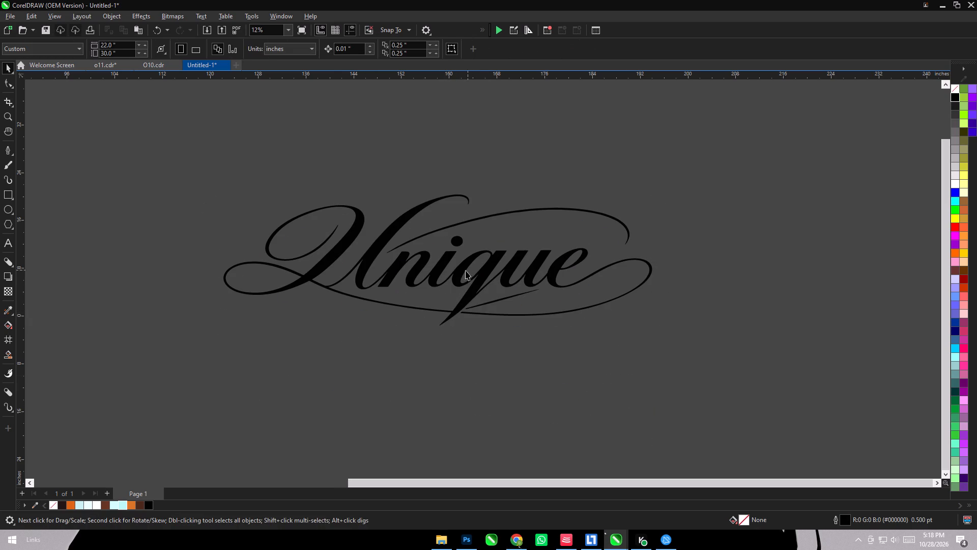
Draw a closed straight-edged Pen shape, about 16 × 10 inches, around the flourish loop at the lower left of the U.
{"action": "scroll", "coordinate": [333, 296], "scroll_direction": "up", "scroll_amount": 5}
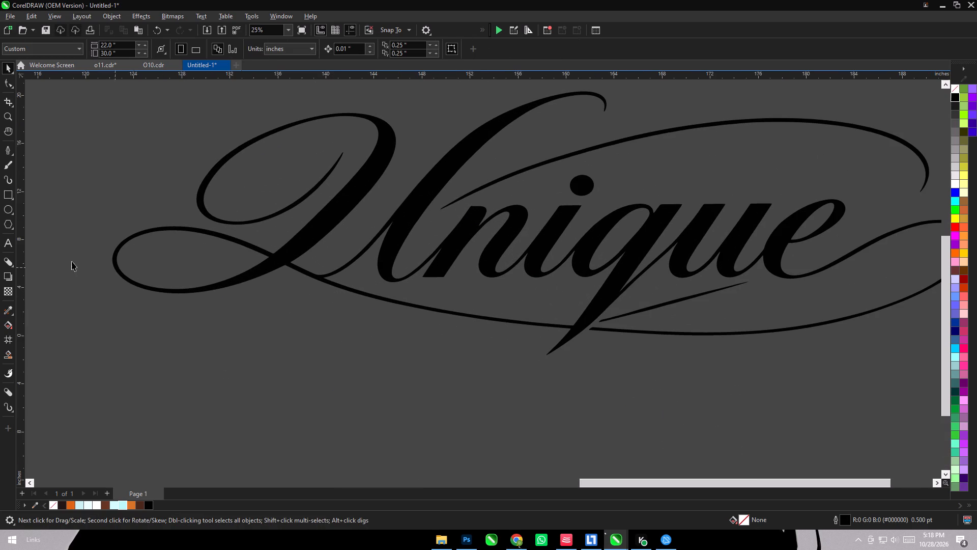
{"action": "left_click", "coordinate": [8, 150]}
{"action": "scroll", "coordinate": [279, 256], "scroll_direction": "up", "scroll_amount": 4}
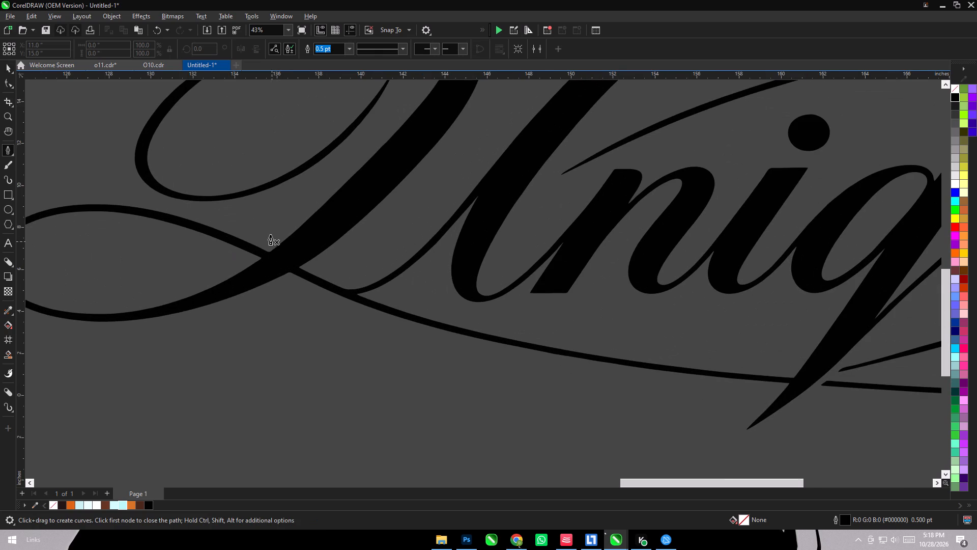
{"action": "left_click", "coordinate": [283, 218]}
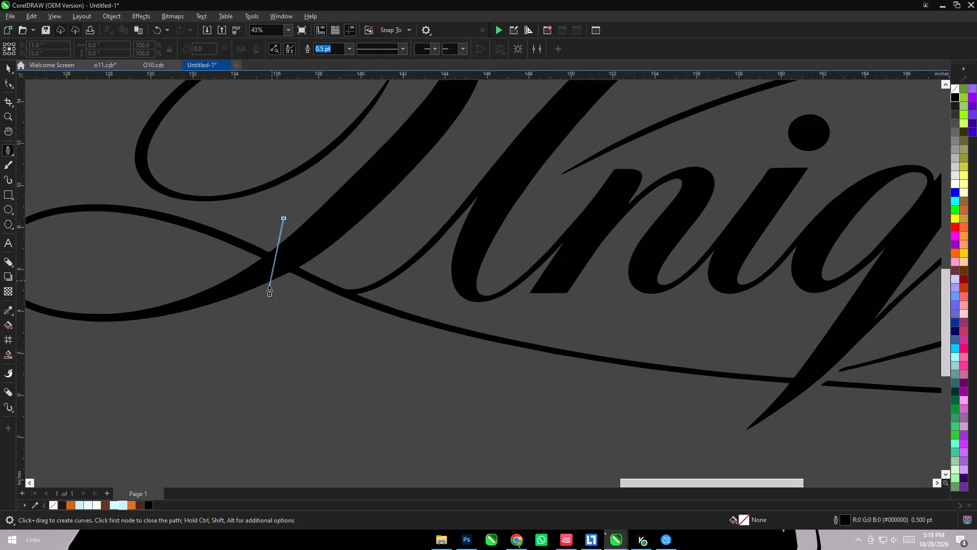
{"action": "left_click", "coordinate": [269, 286]}
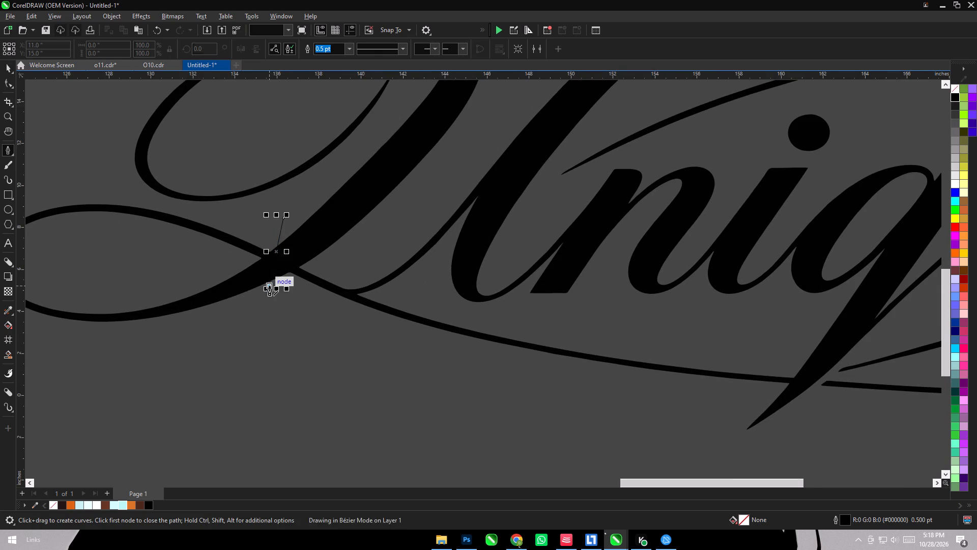
{"action": "scroll", "coordinate": [269, 286], "scroll_direction": "down", "scroll_amount": 5}
{"action": "left_click", "coordinate": [142, 336]}
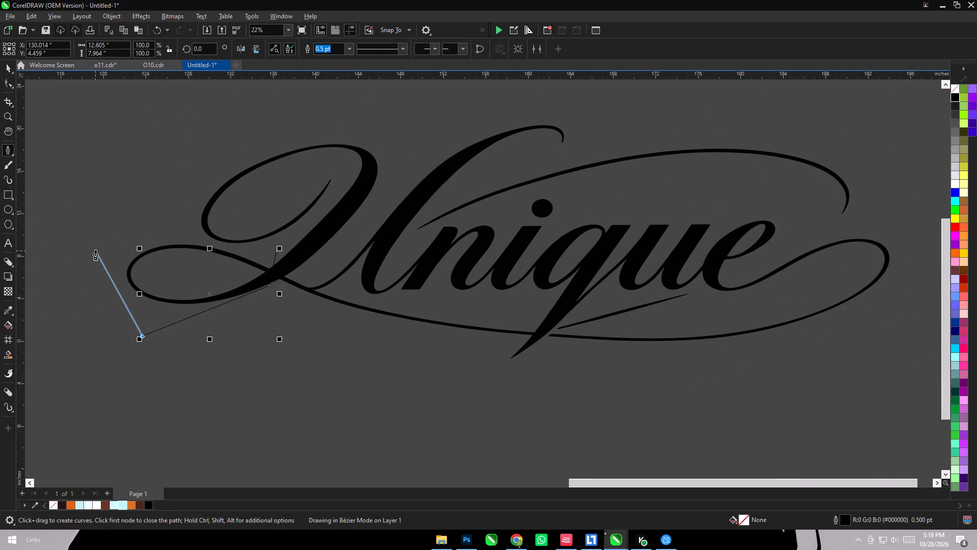
{"action": "left_click", "coordinate": [104, 238]}
{"action": "left_click", "coordinate": [145, 232]}
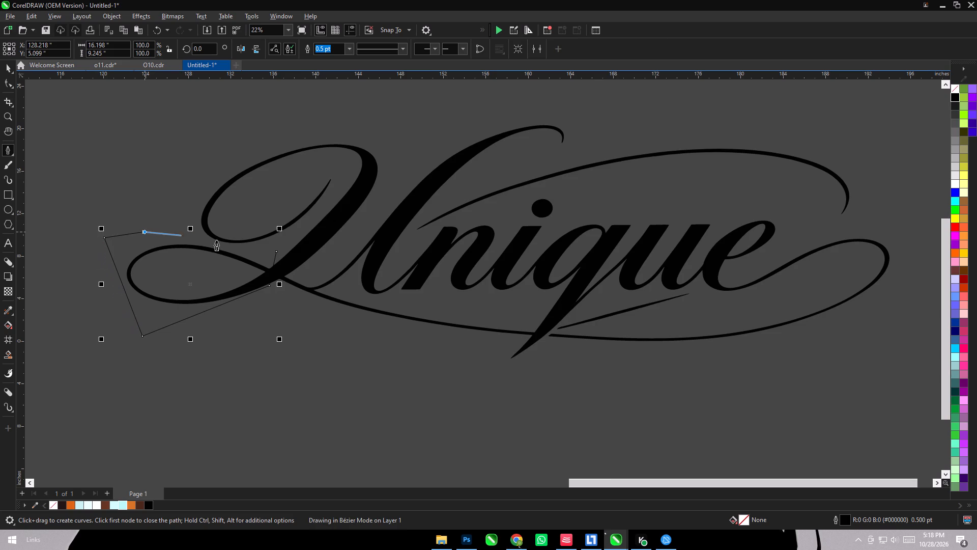
{"action": "scroll", "coordinate": [222, 241], "scroll_direction": "up", "scroll_amount": 7}
{"action": "left_click", "coordinate": [299, 270]}
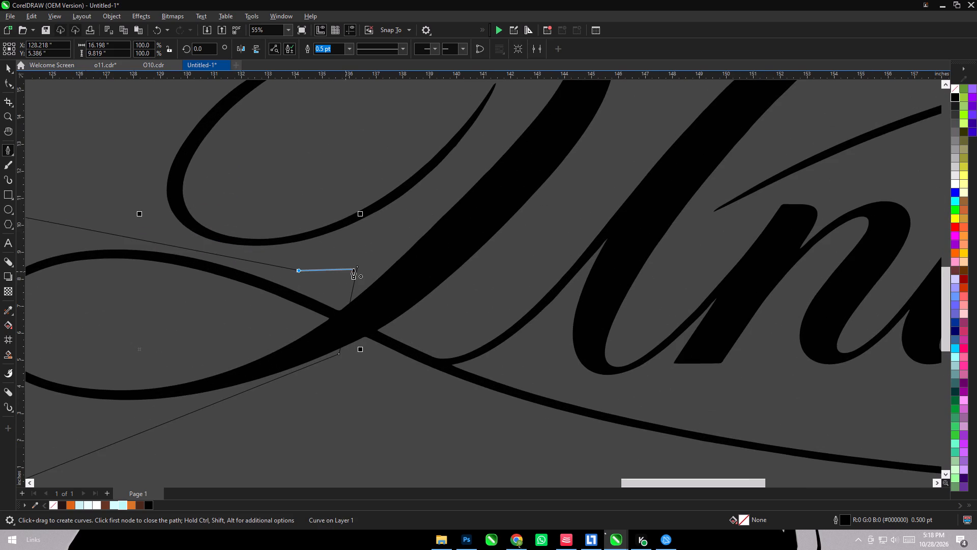
{"action": "left_click", "coordinate": [353, 269]}
Trim the black wordmark with the drawn shape to cut away the loop at the lower left of the U.
{"action": "left_click", "coordinate": [4, 59]}
{"action": "left_click", "coordinate": [7, 65]}
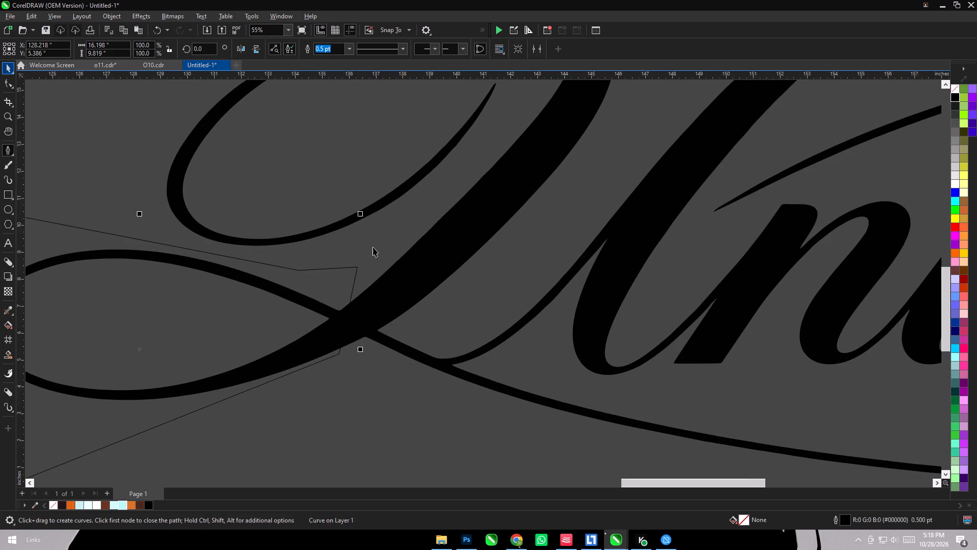
{"action": "left_click", "coordinate": [419, 263], "text": "shift"}
{"action": "left_click", "coordinate": [312, 47]}
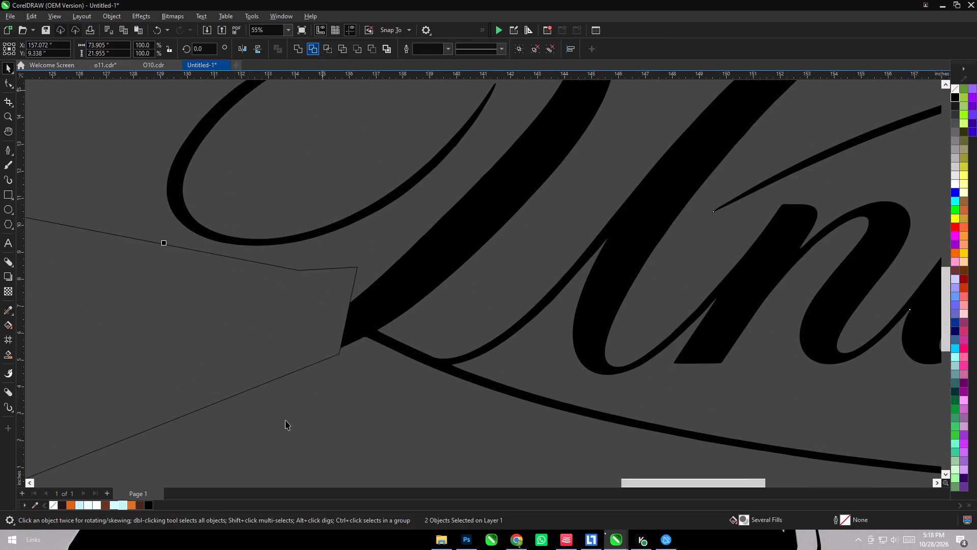
Delete the straight-edged cutting shape left beside the lower end of the U's stem.
{"action": "left_click", "coordinate": [285, 420]}
{"action": "left_click", "coordinate": [264, 330]}
{"action": "key", "text": "Delete"}
{"action": "scroll", "coordinate": [274, 301], "scroll_direction": "down", "scroll_amount": 6}
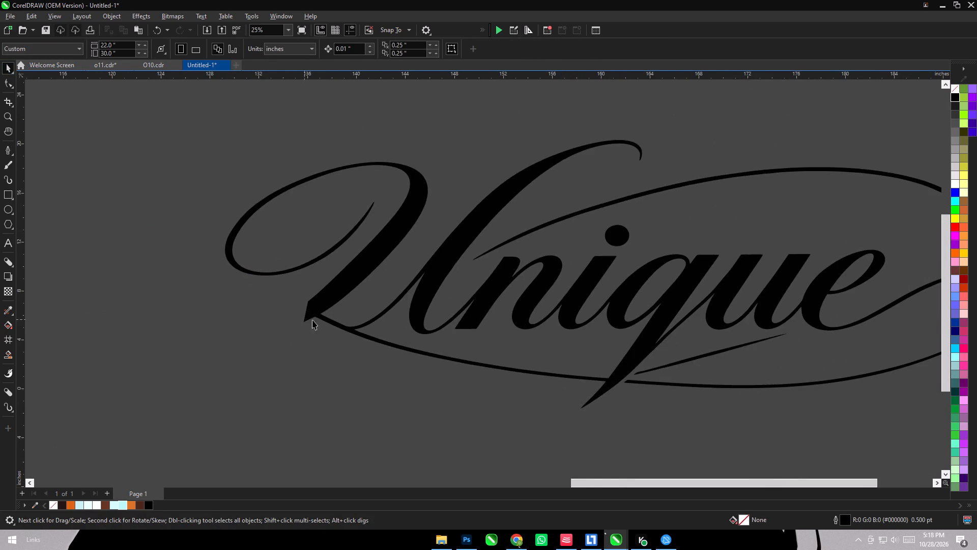
Start a Pen path along the U's lower stem edge, curving it around the pointed corner onto the underside of the bottom swash.
{"action": "scroll", "coordinate": [335, 325], "scroll_direction": "up", "scroll_amount": 6}
{"action": "left_click", "coordinate": [13, 148]}
{"action": "scroll", "coordinate": [233, 244], "scroll_direction": "up", "scroll_amount": 1}
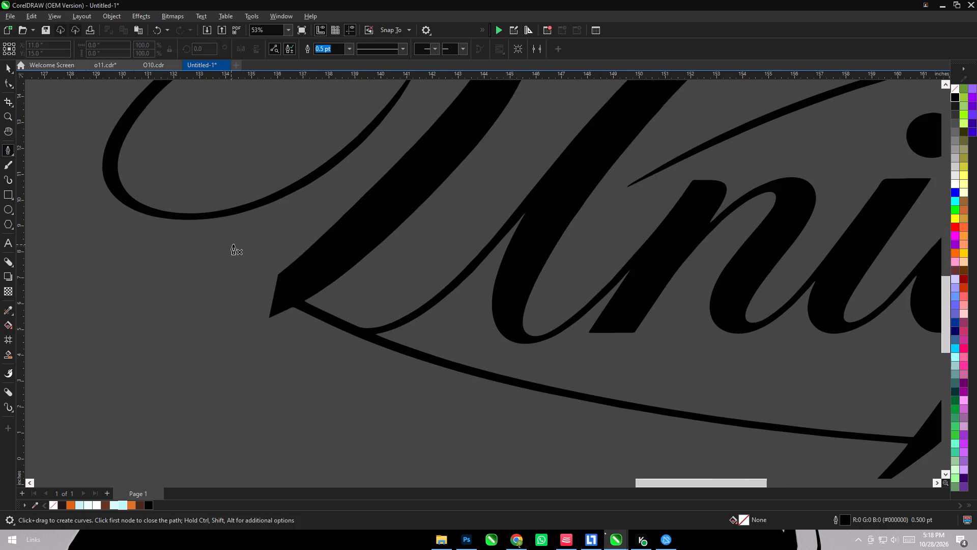
{"action": "scroll", "coordinate": [233, 244], "scroll_direction": "up", "scroll_amount": 3}
{"action": "left_click", "coordinate": [473, 169]}
{"action": "left_click", "coordinate": [456, 160]}
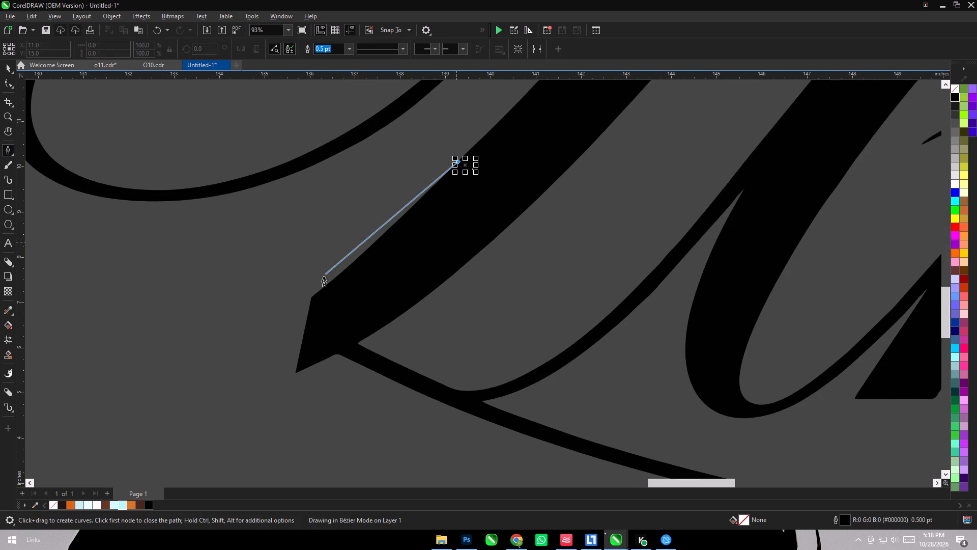
{"action": "left_click_drag", "start_coordinate": [321, 287], "coordinate": [280, 308]}
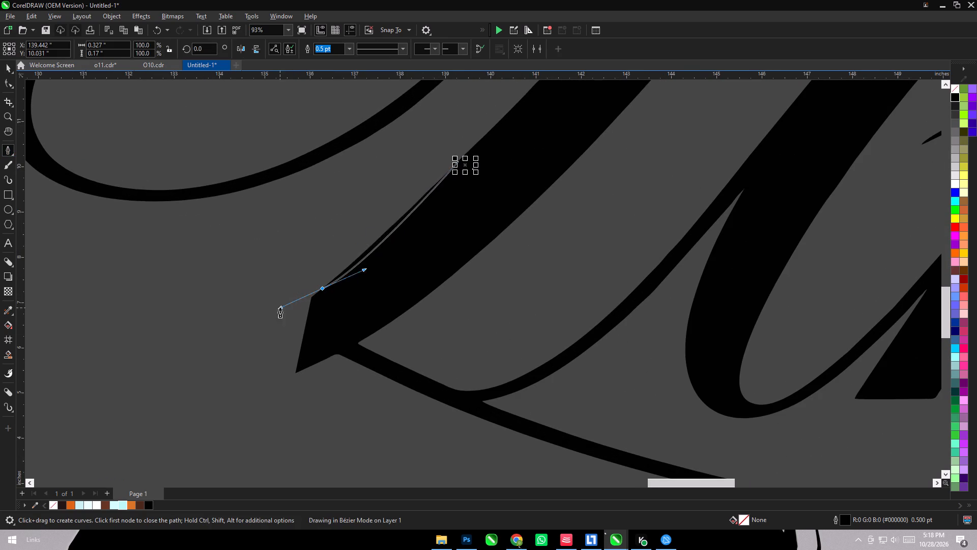
{"action": "left_click_drag", "start_coordinate": [280, 308], "coordinate": [248, 342]}
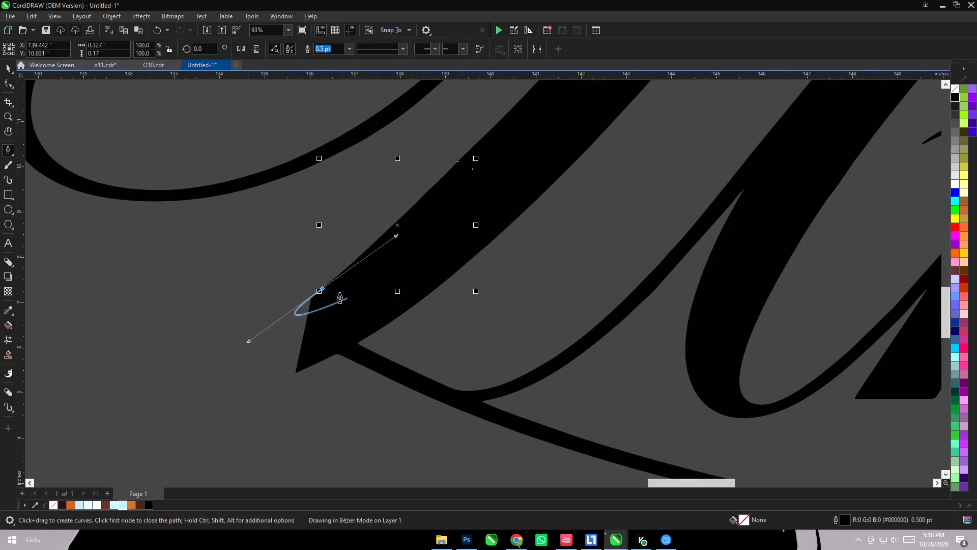
{"action": "left_click", "coordinate": [324, 287], "text": "alt"}
{"action": "left_click_drag", "start_coordinate": [356, 360], "coordinate": [391, 382]}
{"action": "key", "text": "ctrl+z"}
{"action": "key", "text": "ctrl+z"}
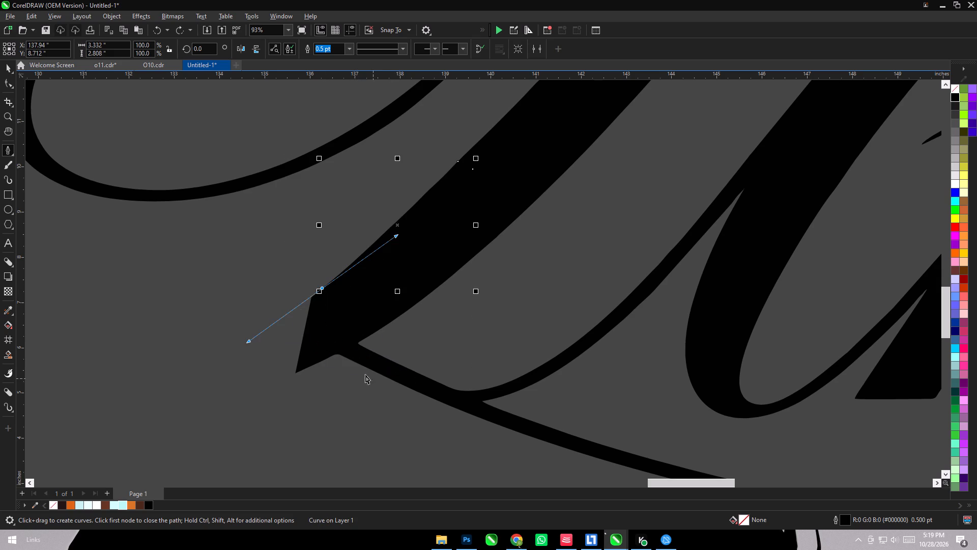
{"action": "left_click", "coordinate": [322, 287], "text": "alt"}
{"action": "left_click_drag", "start_coordinate": [355, 364], "coordinate": [363, 364]}
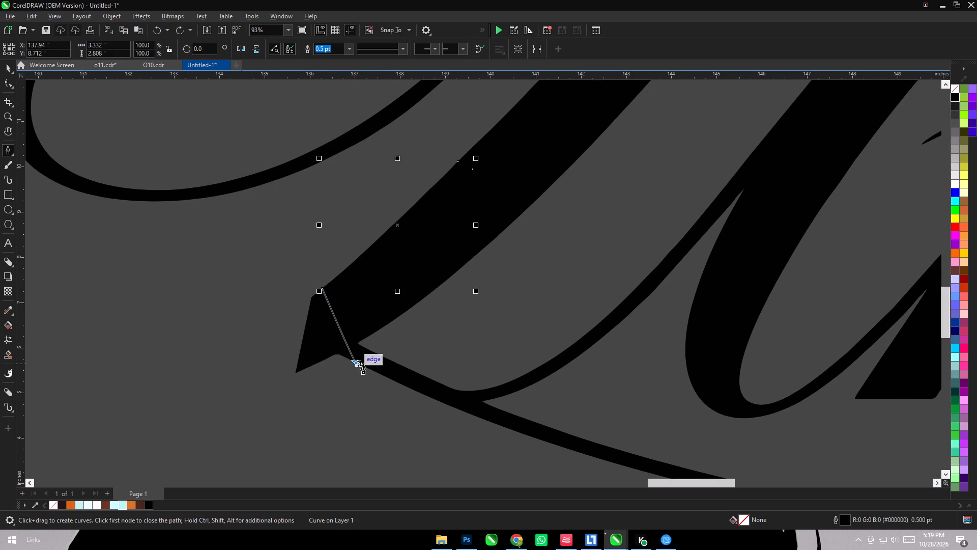
{"action": "left_click_drag", "start_coordinate": [363, 364], "coordinate": [411, 385]}
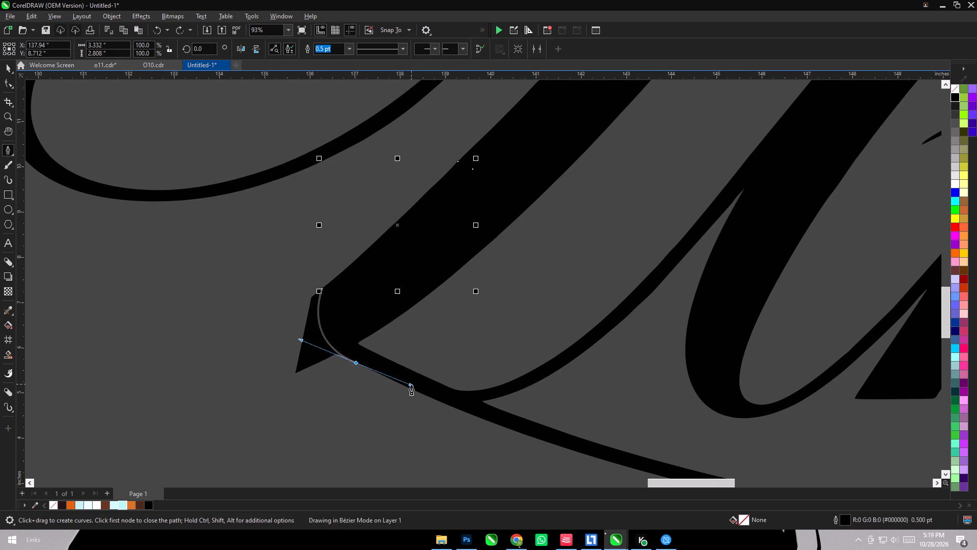
{"action": "left_click_drag", "start_coordinate": [411, 385], "coordinate": [411, 387]}
Continue the path outside the pointed corner and close it into a cutting shape about 5.8 × 6.2 inches.
{"action": "left_click", "coordinate": [296, 441]}
{"action": "left_click", "coordinate": [212, 354]}
{"action": "left_click", "coordinate": [281, 256]}
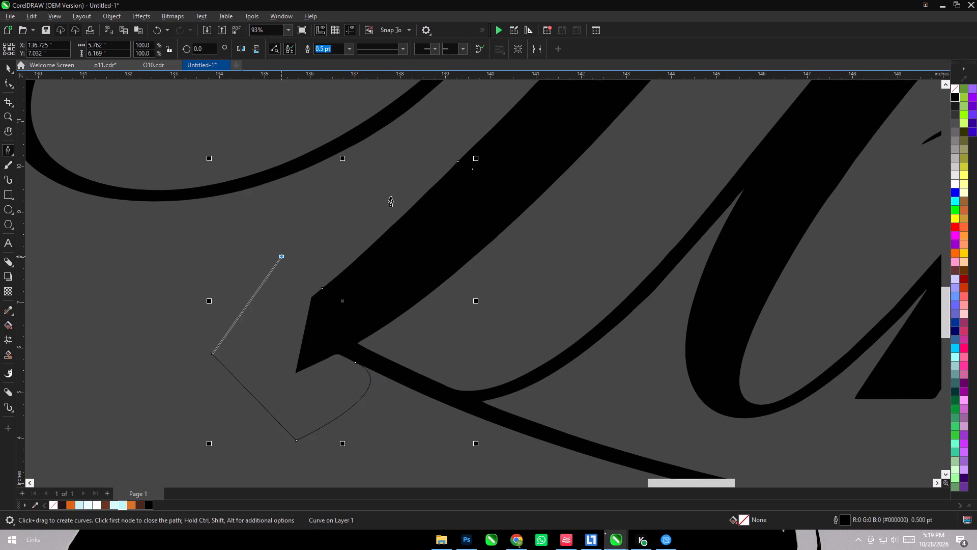
{"action": "left_click", "coordinate": [395, 194]}
{"action": "left_click", "coordinate": [439, 158]}
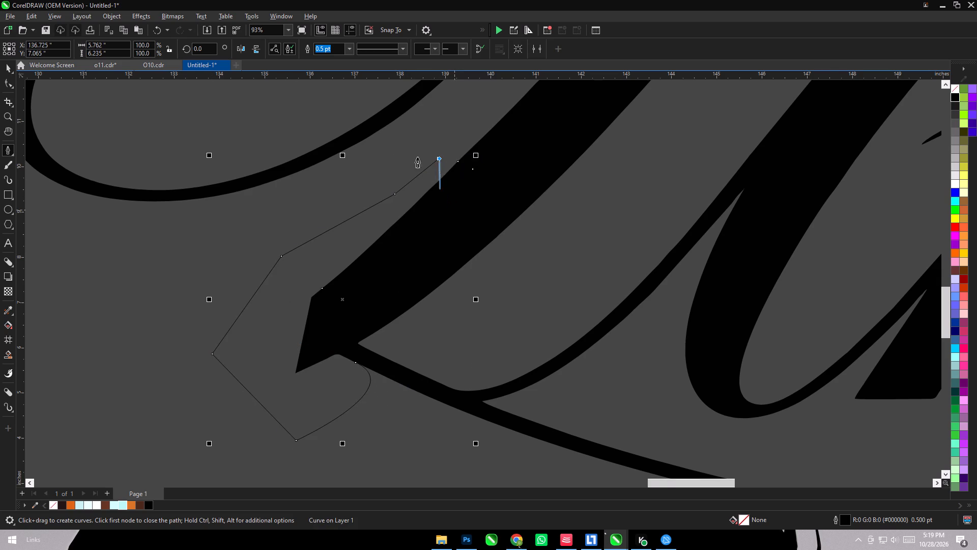
{"action": "scroll", "coordinate": [394, 140], "scroll_direction": "up", "scroll_amount": 6}
{"action": "left_click", "coordinate": [5, 62]}
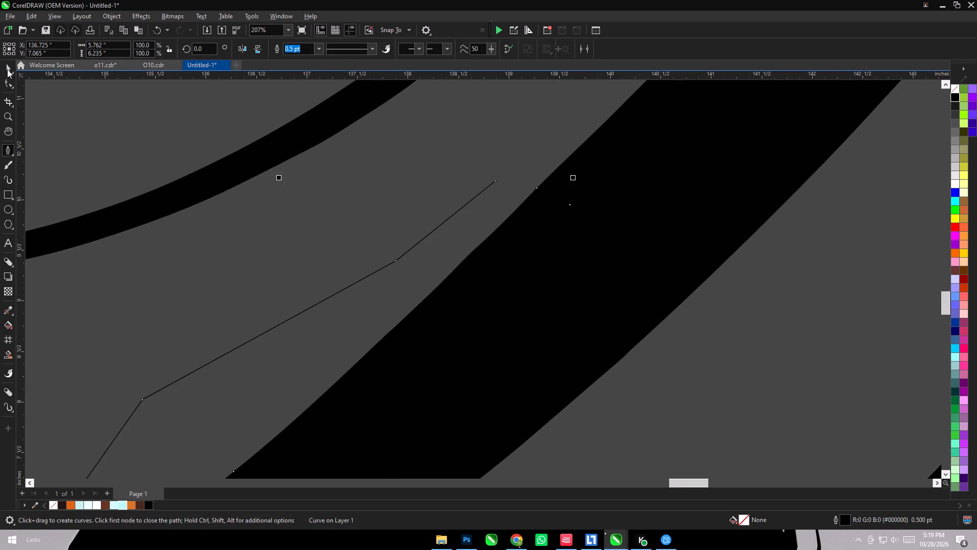
{"action": "left_click", "coordinate": [509, 47]}
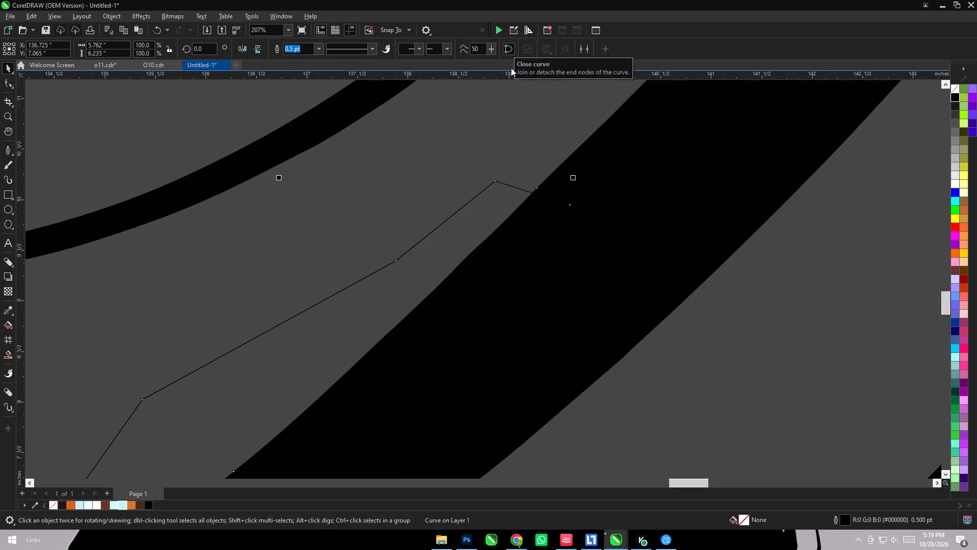
Trim the wordmark with the curved shape to round off the U's pointed lower corner, and delete the cutting shape.
{"action": "left_click", "coordinate": [625, 195], "text": "shift"}
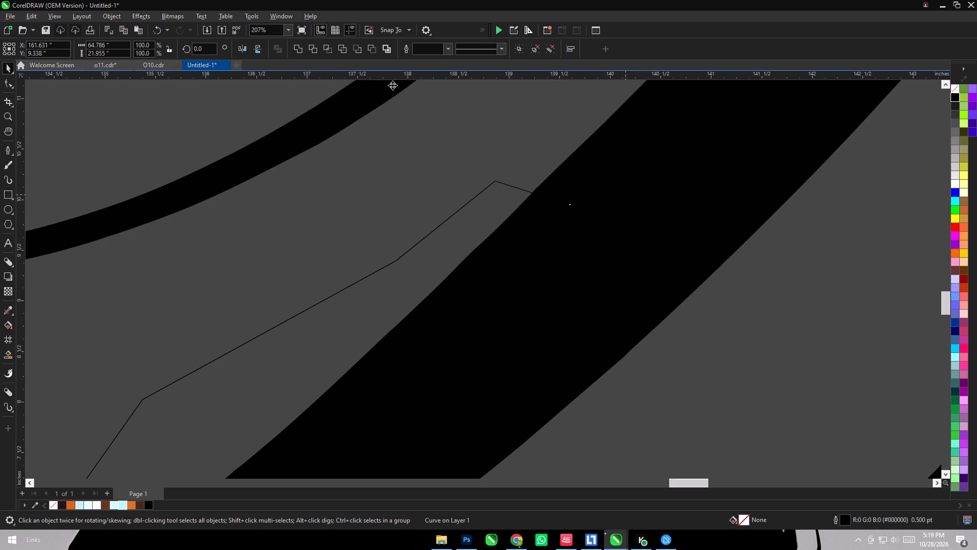
{"action": "left_click", "coordinate": [318, 46]}
{"action": "left_click", "coordinate": [473, 153]}
{"action": "left_click", "coordinate": [470, 229]}
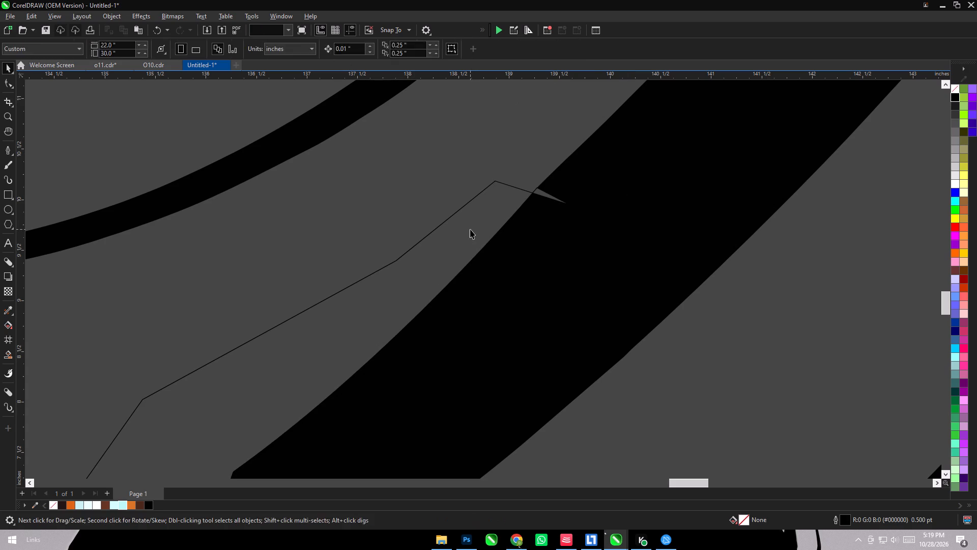
{"action": "key", "text": "Delete"}
Draw a closed four-sided Pen patch, about 2.1 × 1.8 inches, over the small notch in the U's stem edge.
{"action": "scroll", "coordinate": [467, 229], "scroll_direction": "down", "scroll_amount": 19}
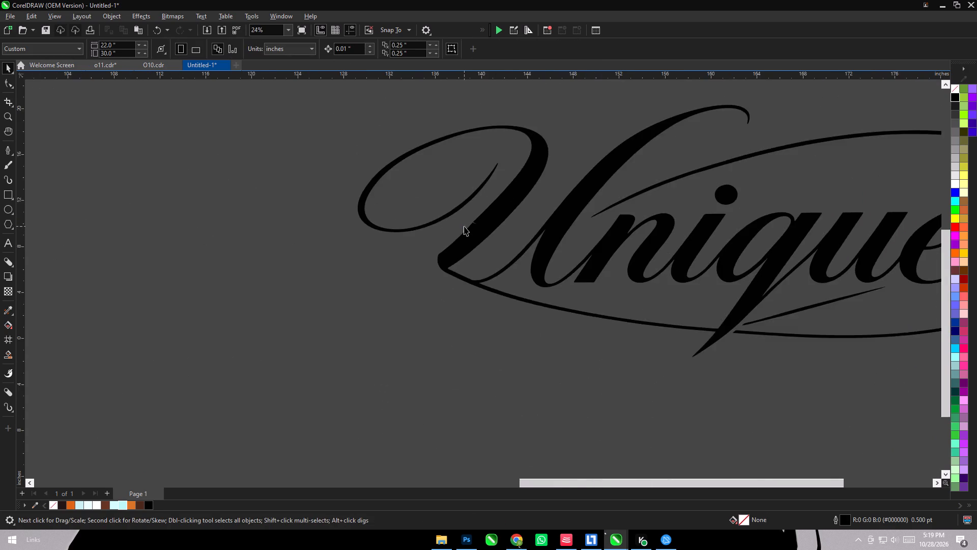
{"action": "scroll", "coordinate": [464, 226], "scroll_direction": "down", "scroll_amount": 4}
{"action": "scroll", "coordinate": [477, 261], "scroll_direction": "up", "scroll_amount": 12}
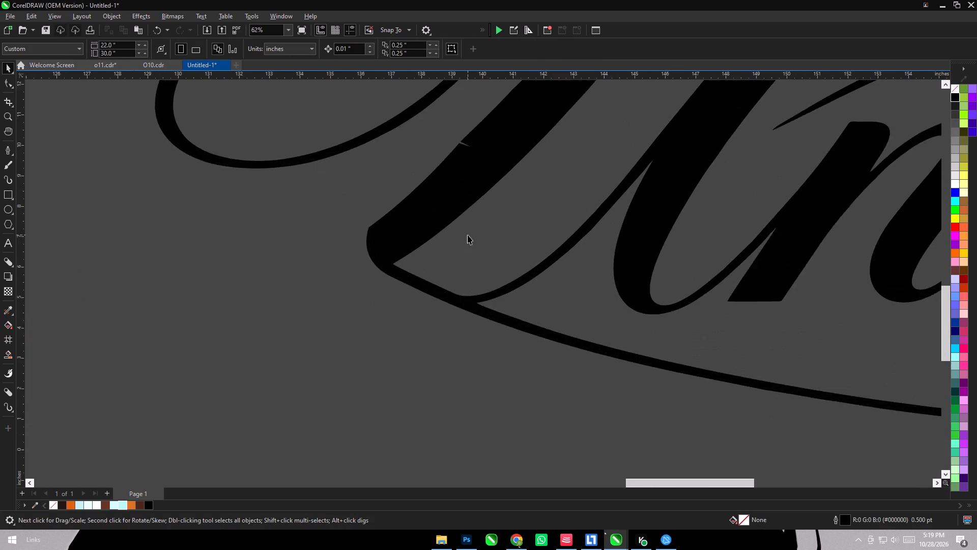
{"action": "scroll", "coordinate": [468, 235], "scroll_direction": "up", "scroll_amount": 1}
{"action": "left_click", "coordinate": [11, 148]}
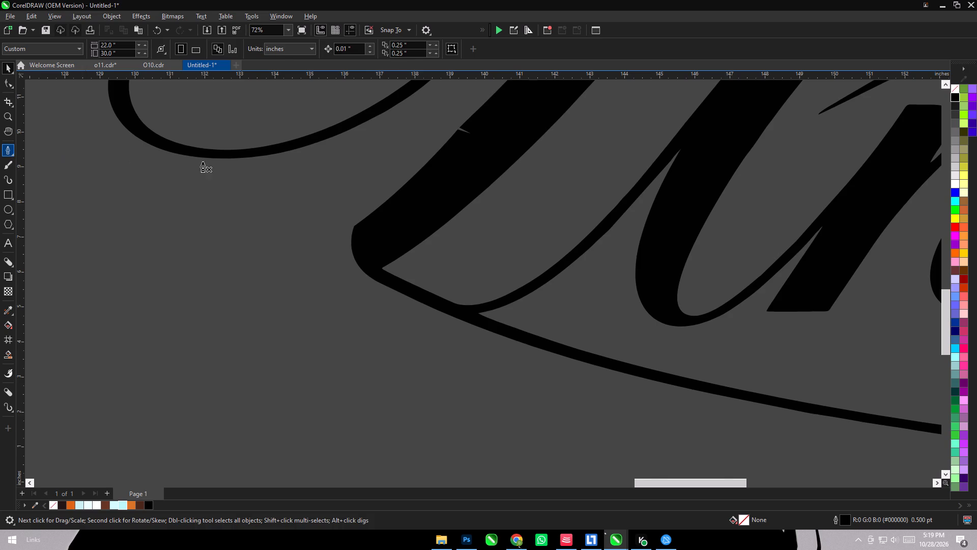
{"action": "scroll", "coordinate": [428, 166], "scroll_direction": "up", "scroll_amount": 4}
{"action": "left_click", "coordinate": [405, 193]}
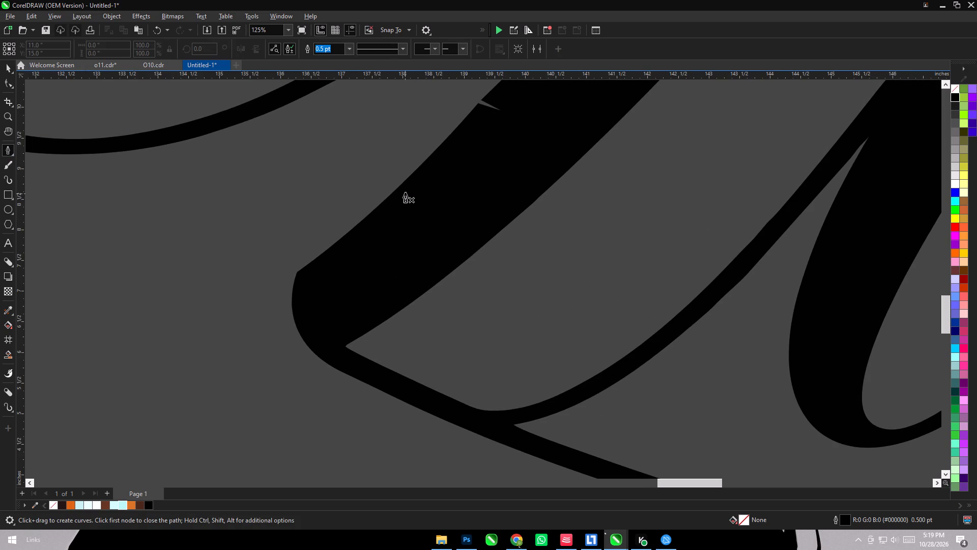
{"action": "scroll", "coordinate": [445, 187], "scroll_direction": "down", "scroll_amount": 3}
{"action": "scroll", "coordinate": [465, 139], "scroll_direction": "up", "scroll_amount": 4}
{"action": "left_click", "coordinate": [468, 128]}
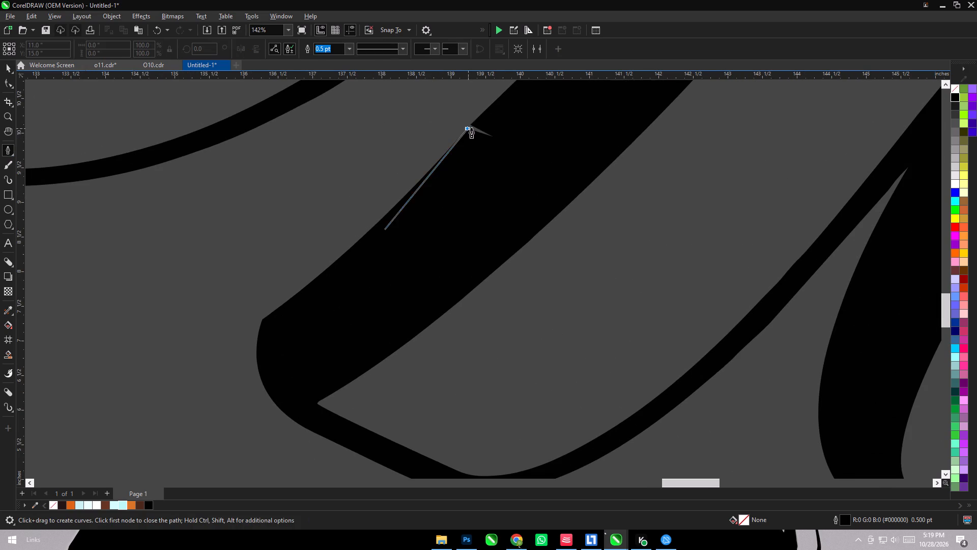
{"action": "left_click", "coordinate": [491, 107]}
{"action": "left_click", "coordinate": [532, 135]}
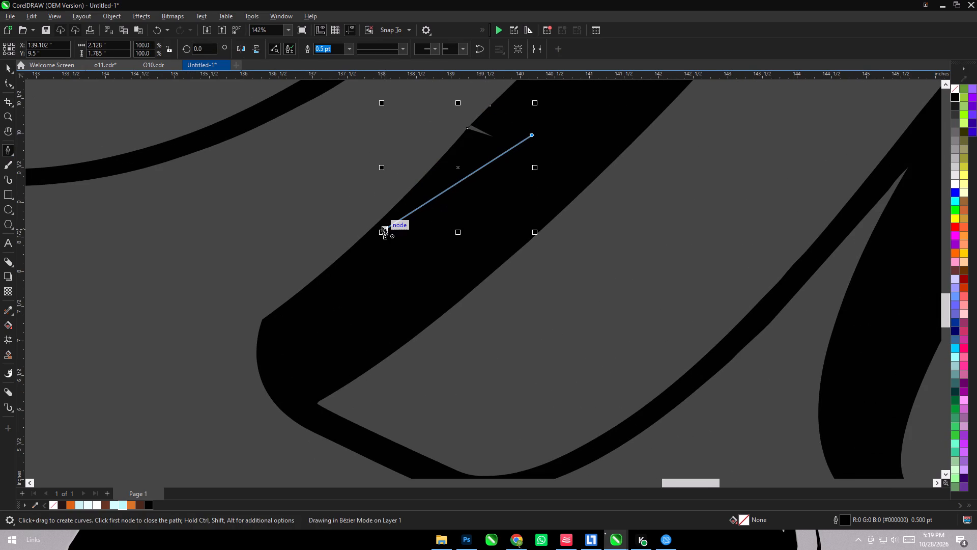
{"action": "left_click", "coordinate": [385, 229]}
Weld the patch to the wordmark to fill the notch in the U's stem.
{"action": "left_click", "coordinate": [5, 66]}
{"action": "left_click", "coordinate": [381, 279], "text": "shift"}
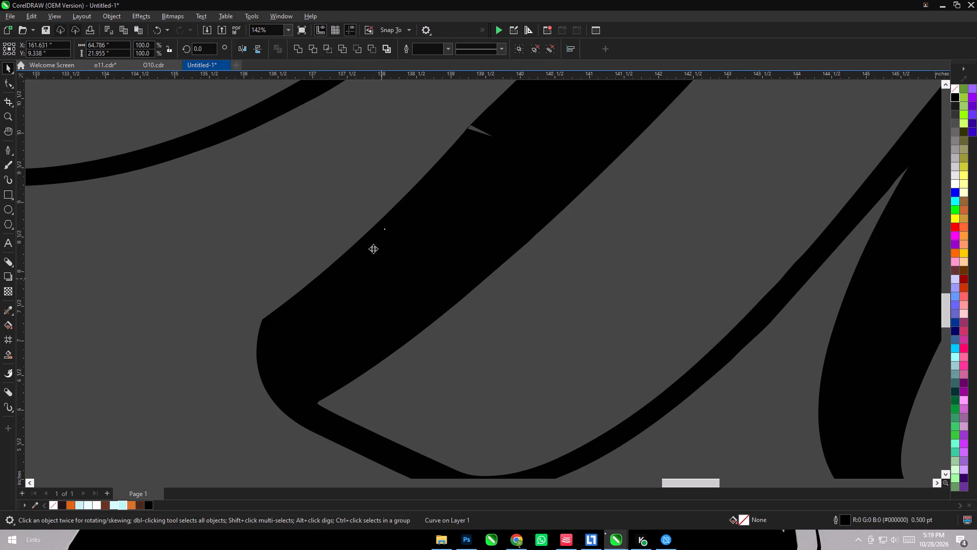
{"action": "left_click", "coordinate": [303, 49]}
{"action": "left_click", "coordinate": [294, 201]}
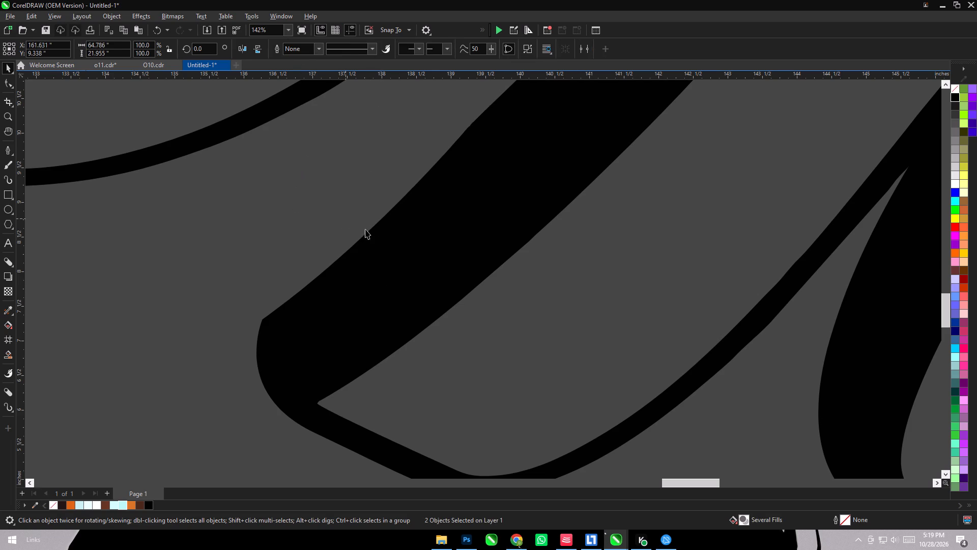
Draw a closed Pen shape, about 3.7 × 5.1 inches, with a rounded outer curve from the U's lower corner to the bottom swash.
{"action": "scroll", "coordinate": [400, 251], "scroll_direction": "down", "scroll_amount": 20}
{"action": "scroll", "coordinate": [400, 251], "scroll_direction": "down", "scroll_amount": 2}
{"action": "scroll", "coordinate": [358, 244], "scroll_direction": "up", "scroll_amount": 3}
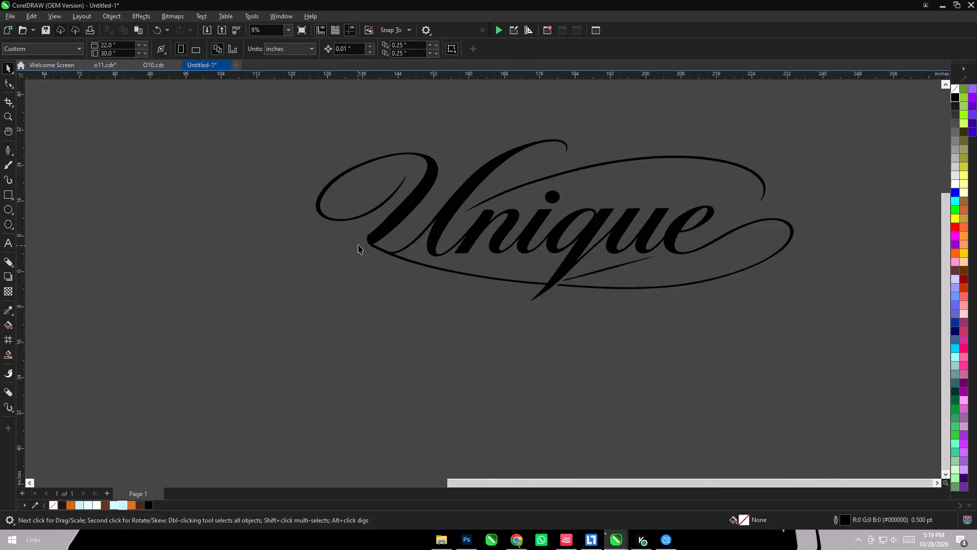
{"action": "scroll", "coordinate": [358, 244], "scroll_direction": "up", "scroll_amount": 10}
{"action": "scroll", "coordinate": [392, 235], "scroll_direction": "down", "scroll_amount": 4}
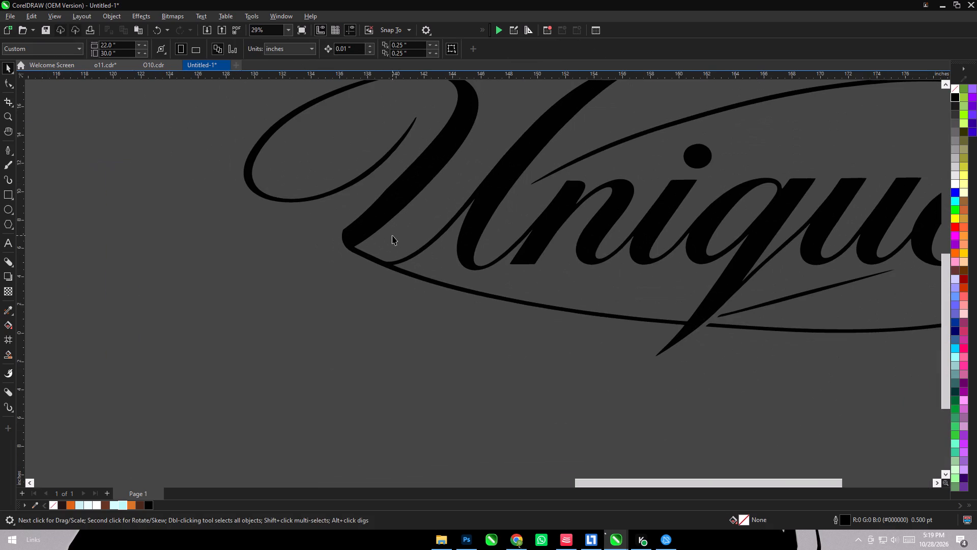
{"action": "scroll", "coordinate": [392, 235], "scroll_direction": "down", "scroll_amount": 4}
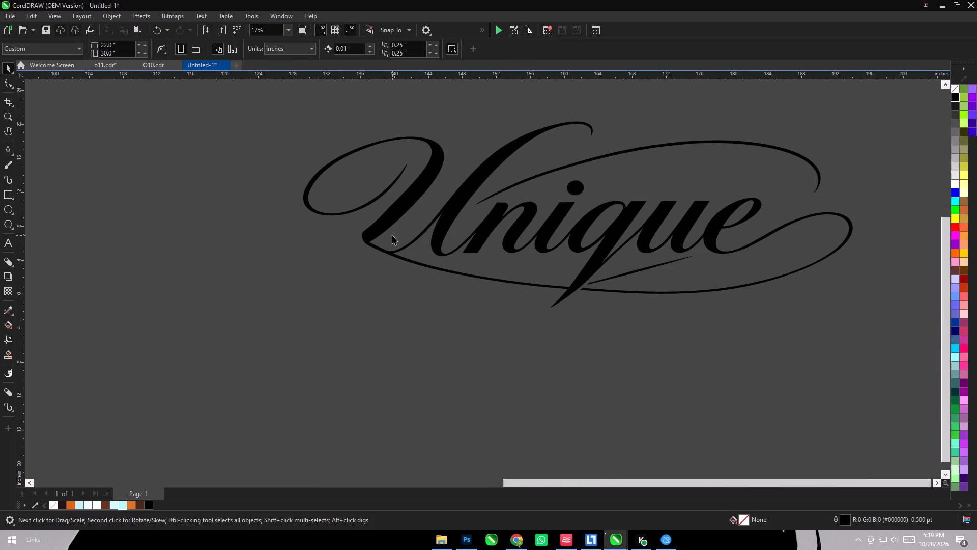
{"action": "scroll", "coordinate": [383, 235], "scroll_direction": "up", "scroll_amount": 8}
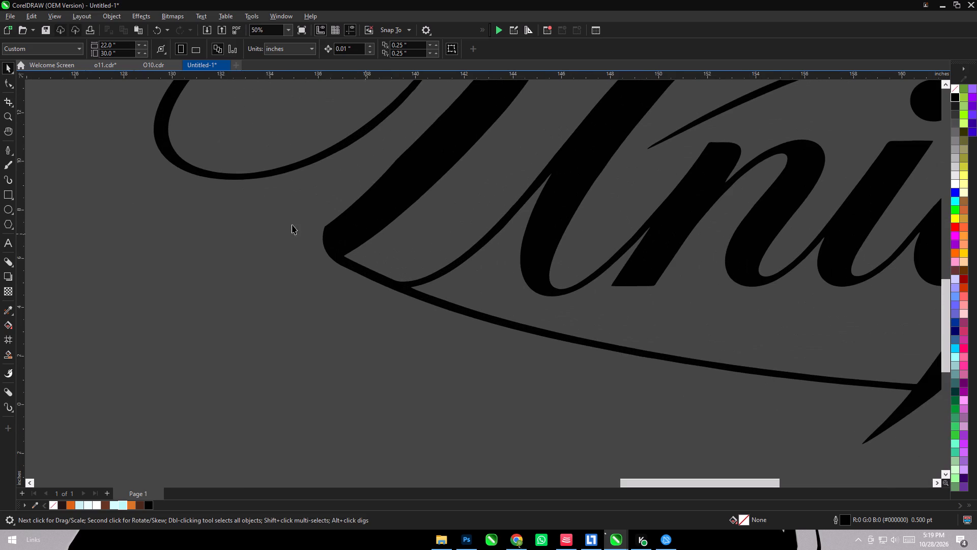
{"action": "left_click", "coordinate": [9, 148]}
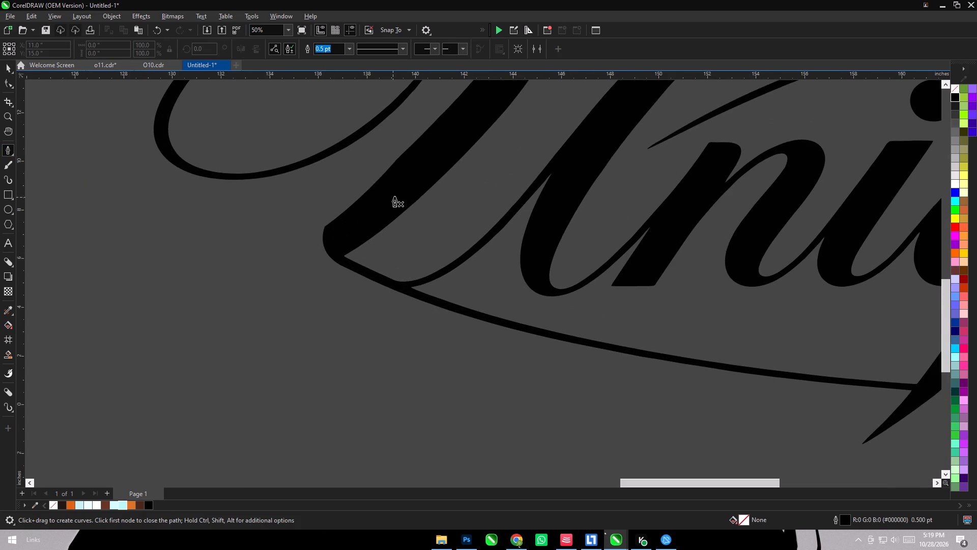
{"action": "left_click", "coordinate": [411, 171]}
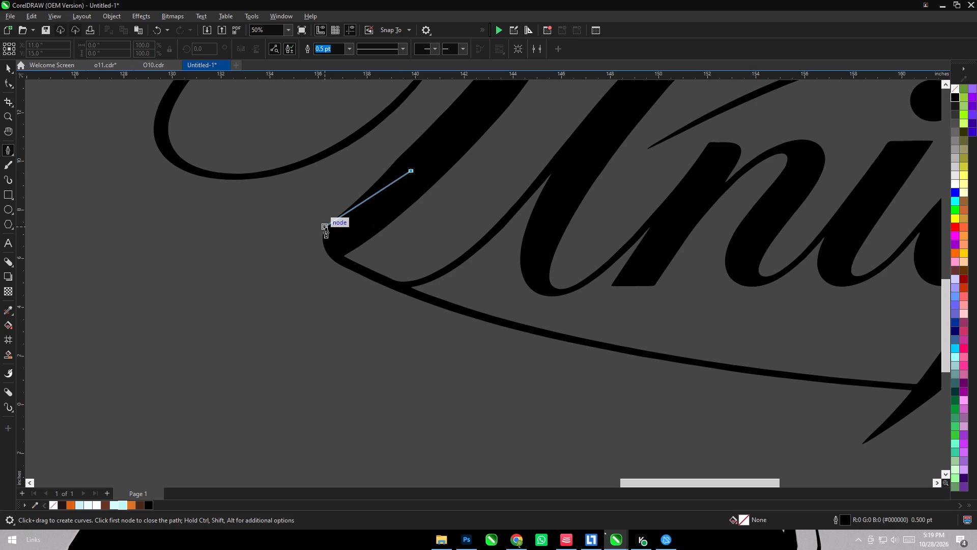
{"action": "left_click", "coordinate": [325, 227]}
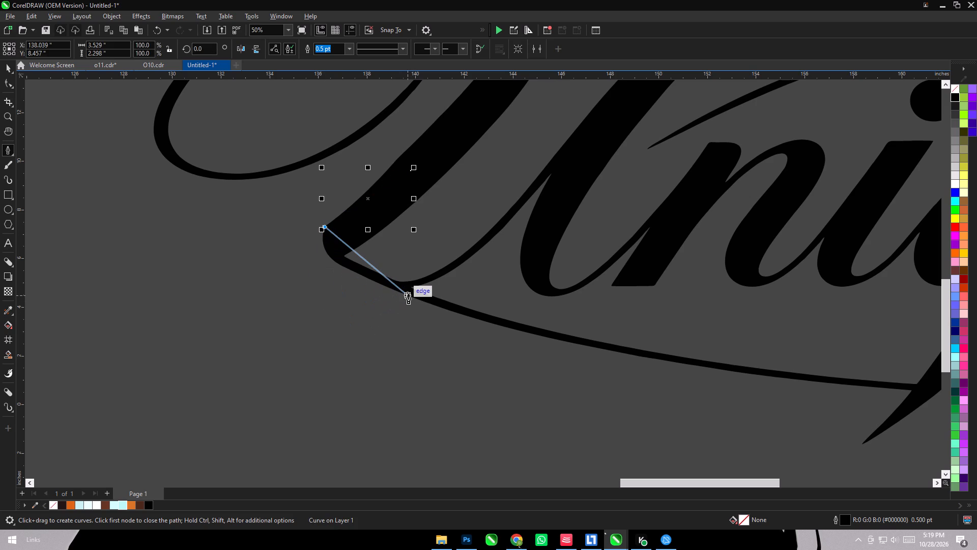
{"action": "left_click_drag", "start_coordinate": [408, 294], "coordinate": [523, 294]}
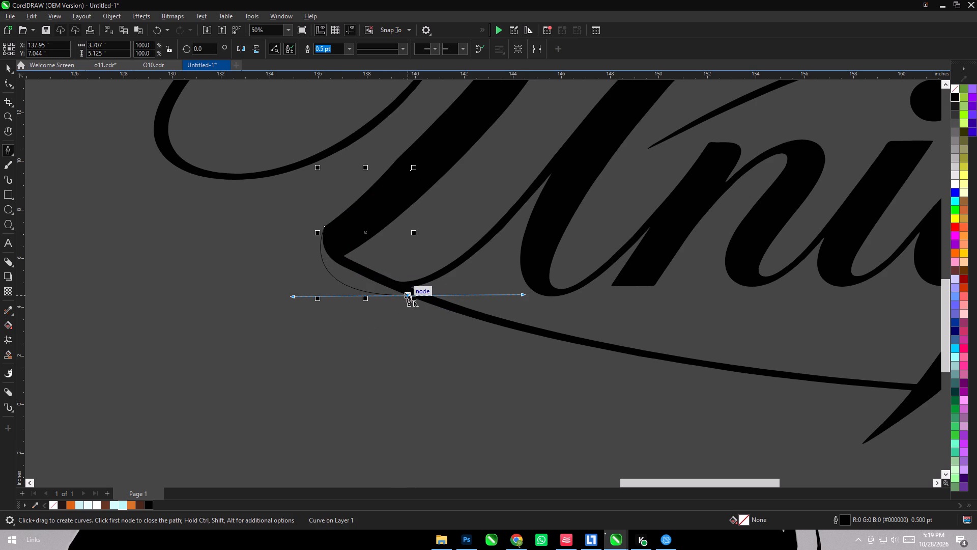
{"action": "left_click", "coordinate": [409, 296], "text": "alt"}
{"action": "left_click", "coordinate": [404, 287]}
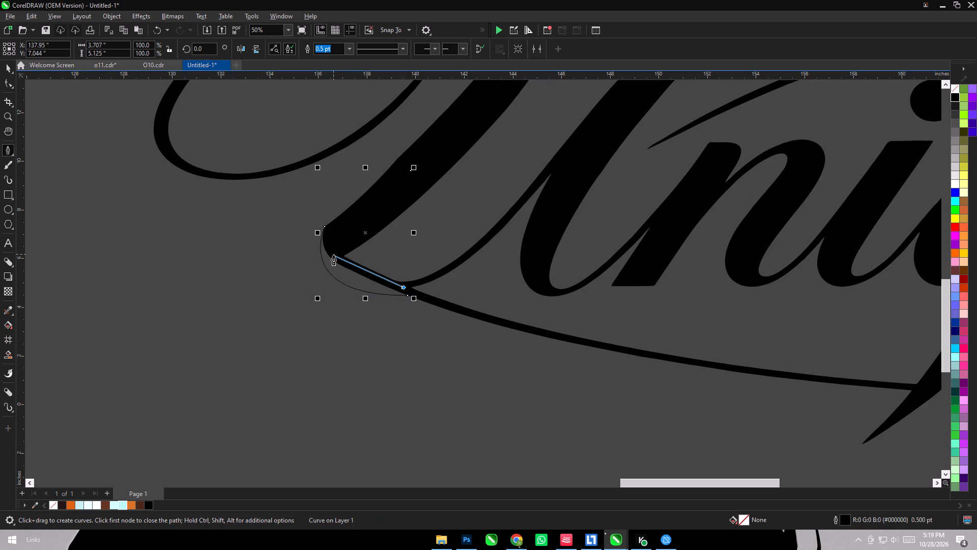
{"action": "left_click", "coordinate": [333, 255]}
{"action": "left_click", "coordinate": [341, 235]}
{"action": "left_click", "coordinate": [5, 67]}
{"action": "left_click", "coordinate": [504, 49]}
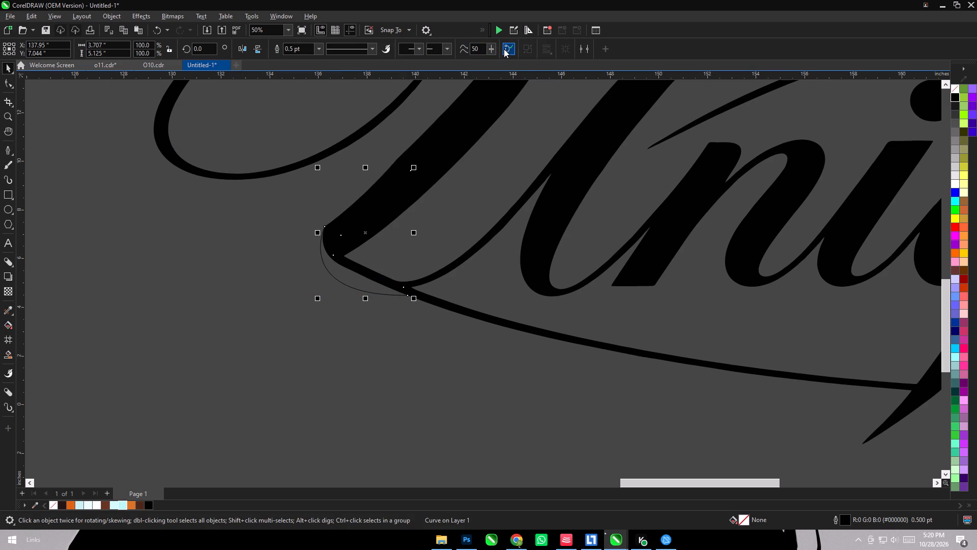
Fill the new shape at the U's lower corner with black.
{"action": "left_click", "coordinate": [958, 96]}
{"action": "left_click", "coordinate": [516, 340]}
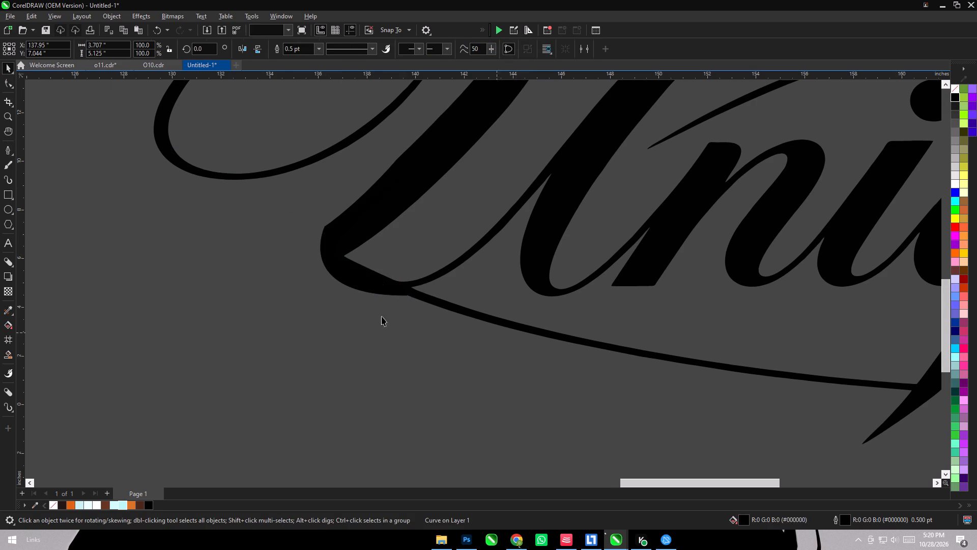
{"action": "scroll", "coordinate": [335, 307], "scroll_direction": "down", "scroll_amount": 10}
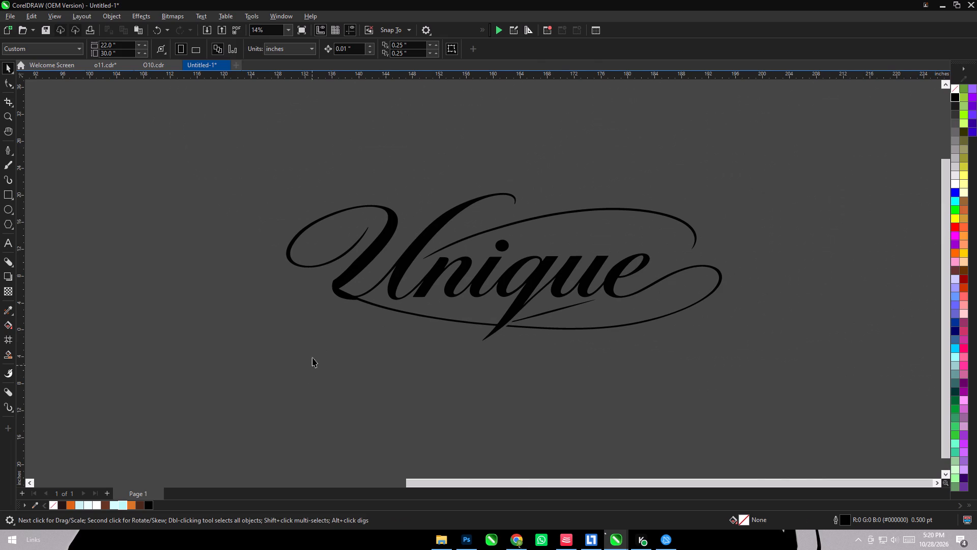
Draw a closed Pen shape, about 4.1 × 4.7 inches, over the U's inner lower corner with a curved bottom edge meeting the thin connecting stroke.
{"action": "scroll", "coordinate": [392, 275], "scroll_direction": "up", "scroll_amount": 9}
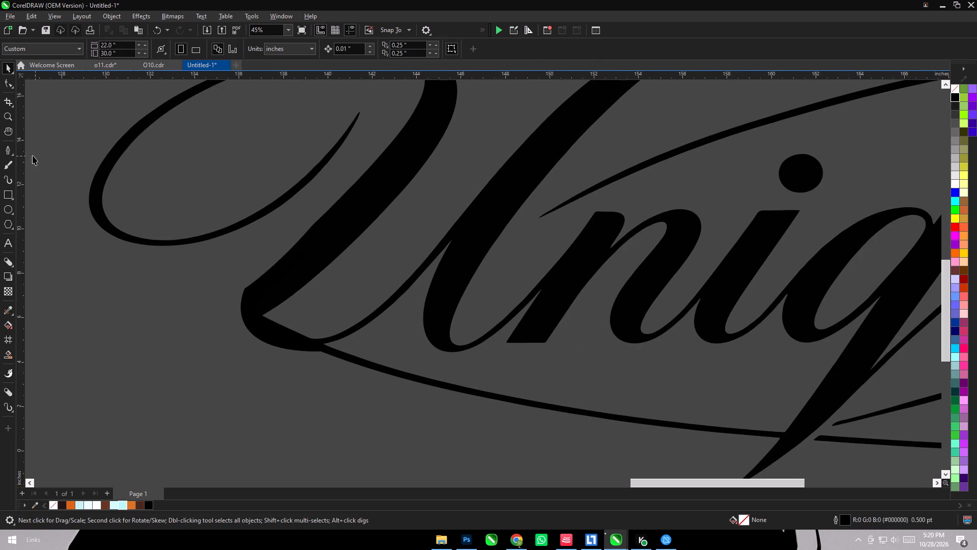
{"action": "left_click", "coordinate": [5, 150]}
{"action": "scroll", "coordinate": [356, 297], "scroll_direction": "up", "scroll_amount": 4}
{"action": "left_click", "coordinate": [329, 194]}
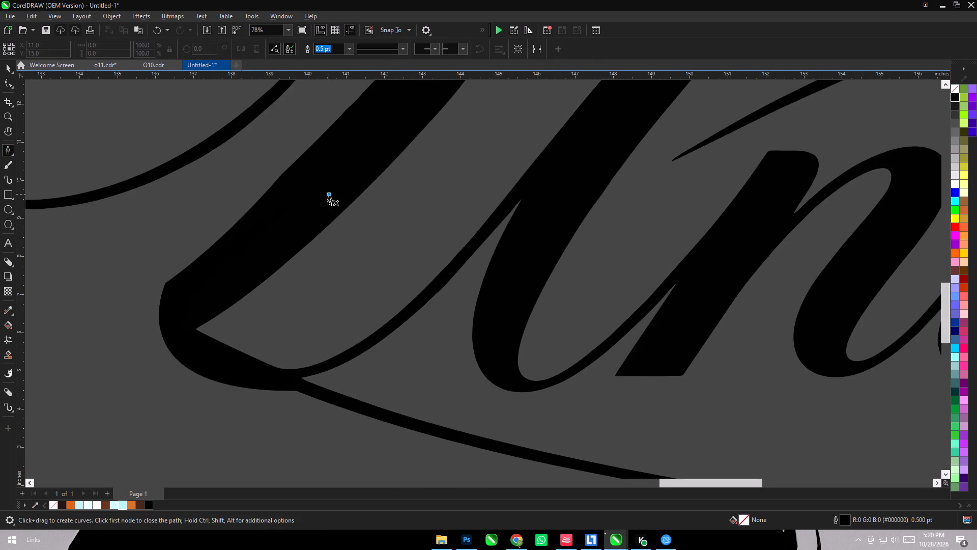
{"action": "left_click", "coordinate": [283, 263]}
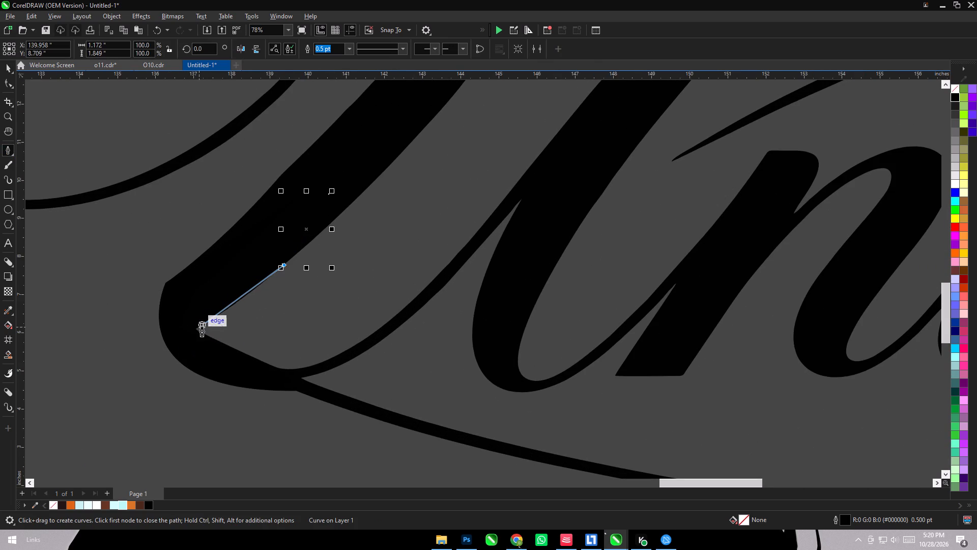
{"action": "left_click", "coordinate": [197, 326]}
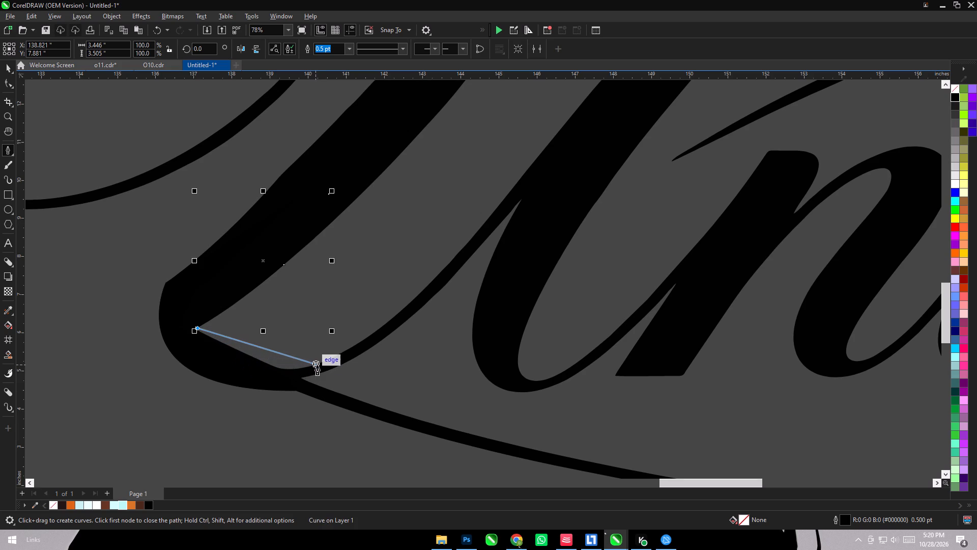
{"action": "left_click_drag", "start_coordinate": [318, 365], "coordinate": [425, 325]}
{"action": "left_click", "coordinate": [284, 265]}
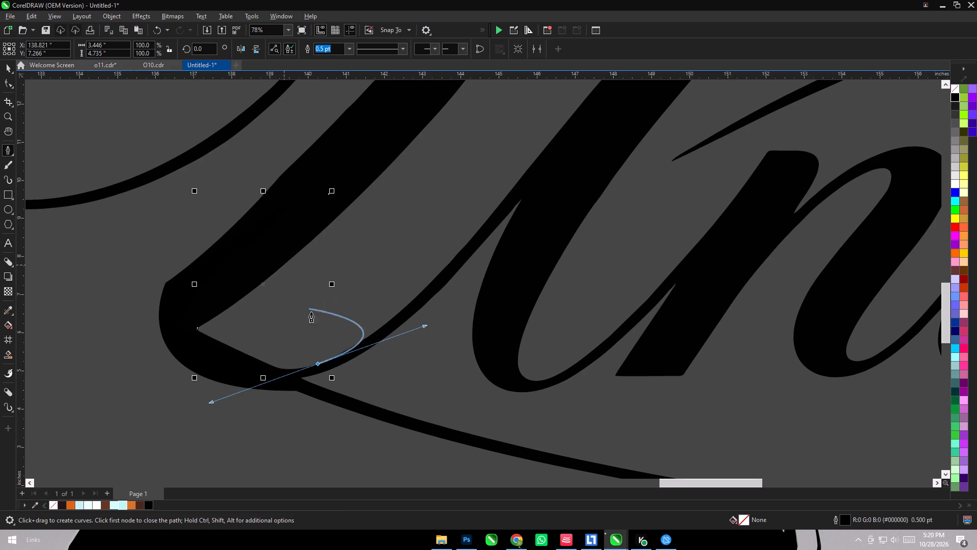
{"action": "left_click", "coordinate": [262, 345]}
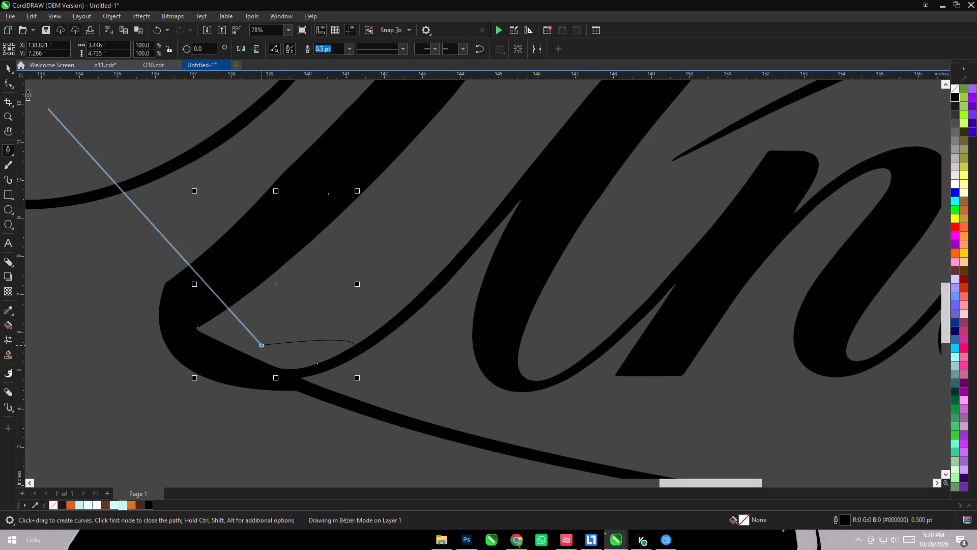
{"action": "left_click", "coordinate": [8, 74]}
{"action": "left_click", "coordinate": [508, 48]}
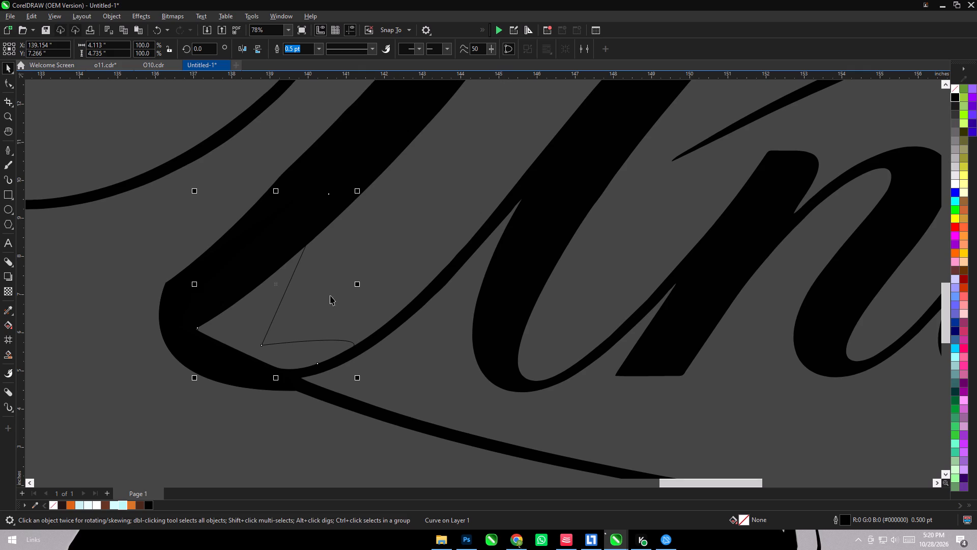
Weld the black shape at the U's lower corner to the wordmark.
{"action": "left_click", "coordinate": [163, 315]}
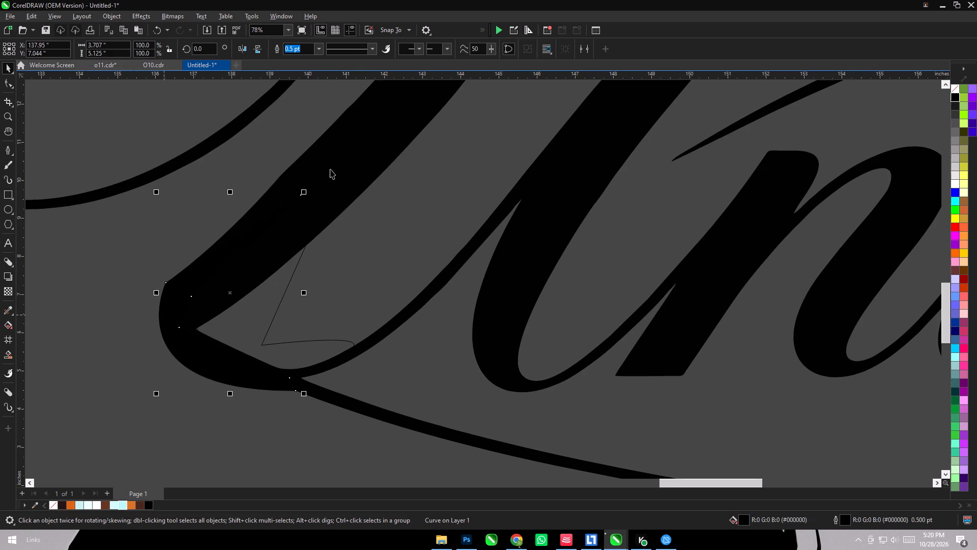
{"action": "left_click", "coordinate": [331, 167], "text": "shift"}
{"action": "left_click", "coordinate": [300, 50]}
{"action": "left_click", "coordinate": [405, 218]}
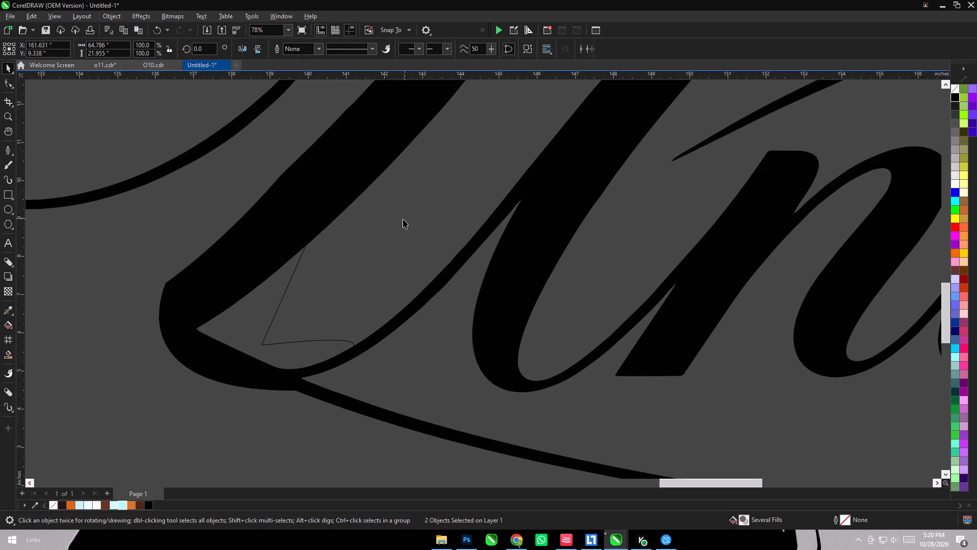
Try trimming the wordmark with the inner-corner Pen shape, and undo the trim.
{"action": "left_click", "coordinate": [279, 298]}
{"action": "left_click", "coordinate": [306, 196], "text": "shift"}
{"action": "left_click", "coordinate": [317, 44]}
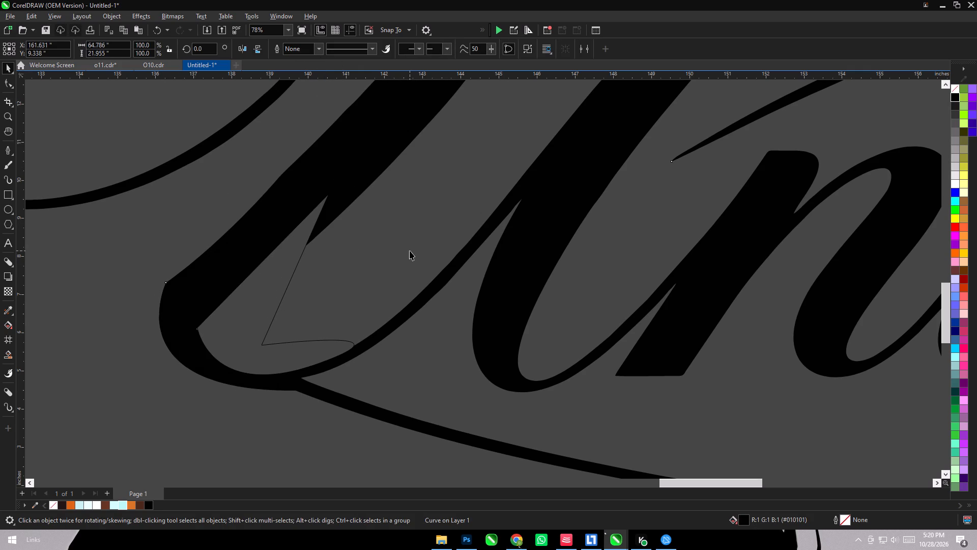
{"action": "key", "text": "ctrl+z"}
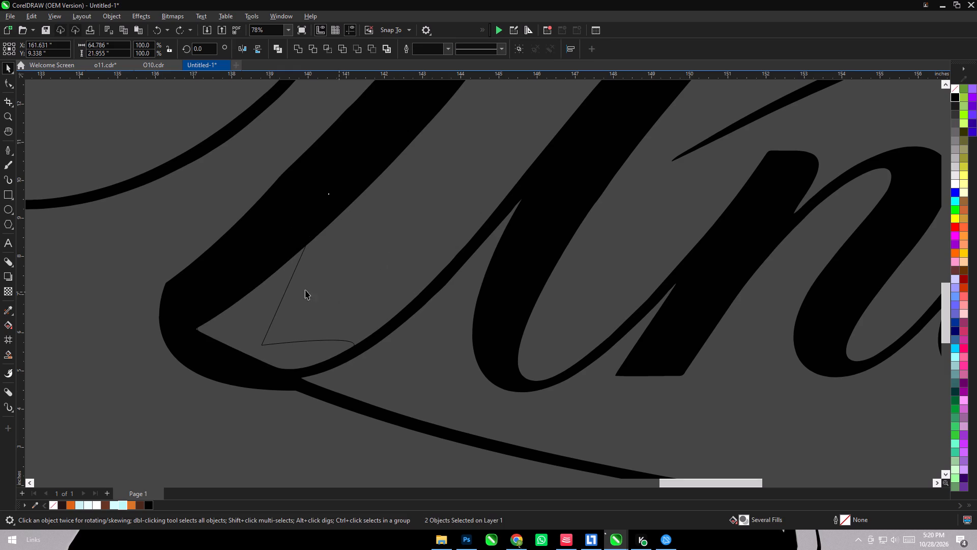
Move the Pen shape's top node down from inside the U's stem onto the stem's inner edge.
{"action": "left_click", "coordinate": [5, 89]}
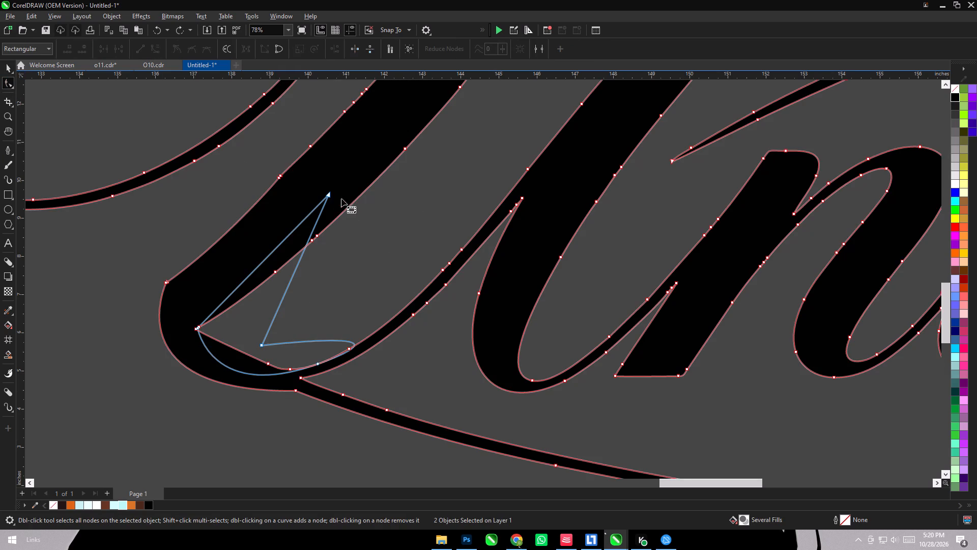
{"action": "left_click_drag", "start_coordinate": [328, 196], "coordinate": [337, 217]}
{"action": "left_click", "coordinate": [337, 217]}
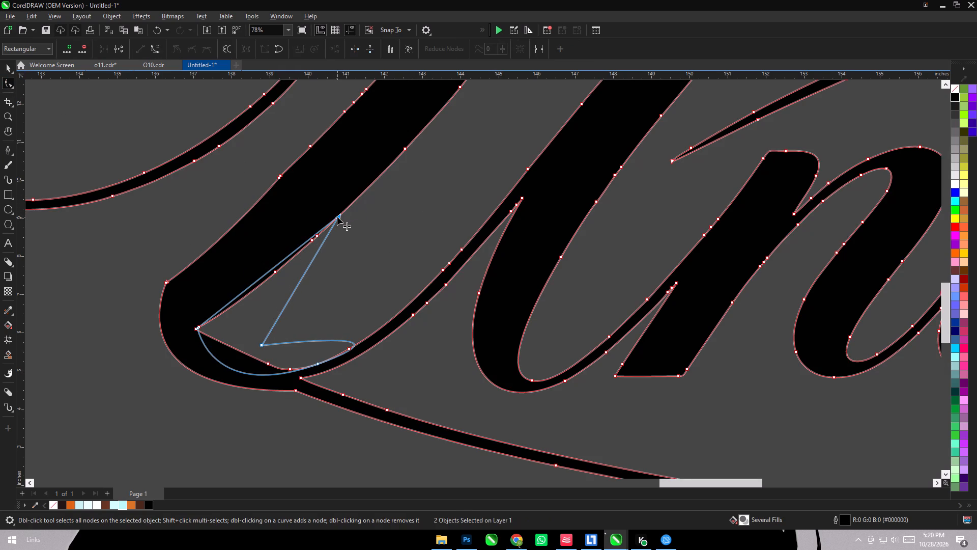
{"action": "left_click", "coordinate": [7, 68]}
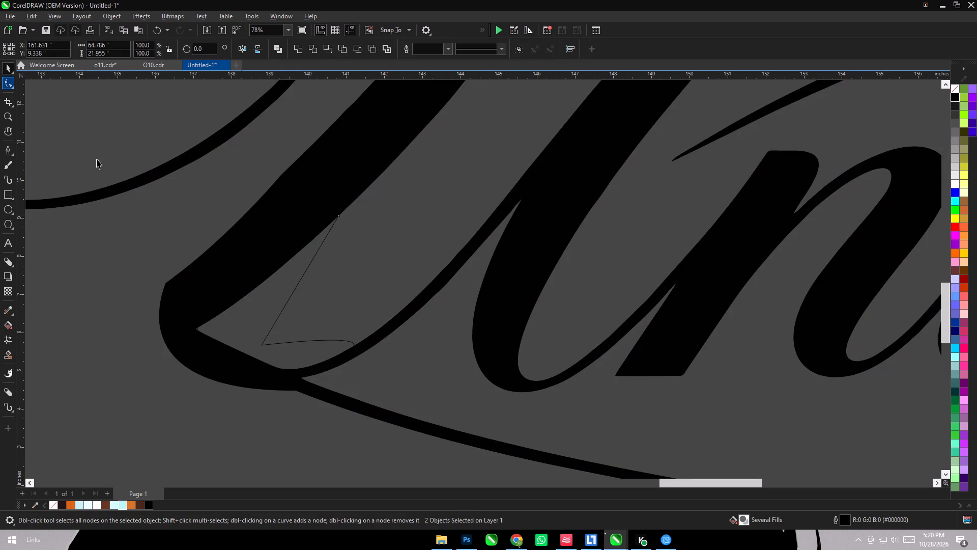
Trim the wordmark with the adjusted inner-corner shape, and delete the cutting shape.
{"action": "left_click", "coordinate": [369, 171], "text": "shift"}
{"action": "left_click", "coordinate": [405, 196]}
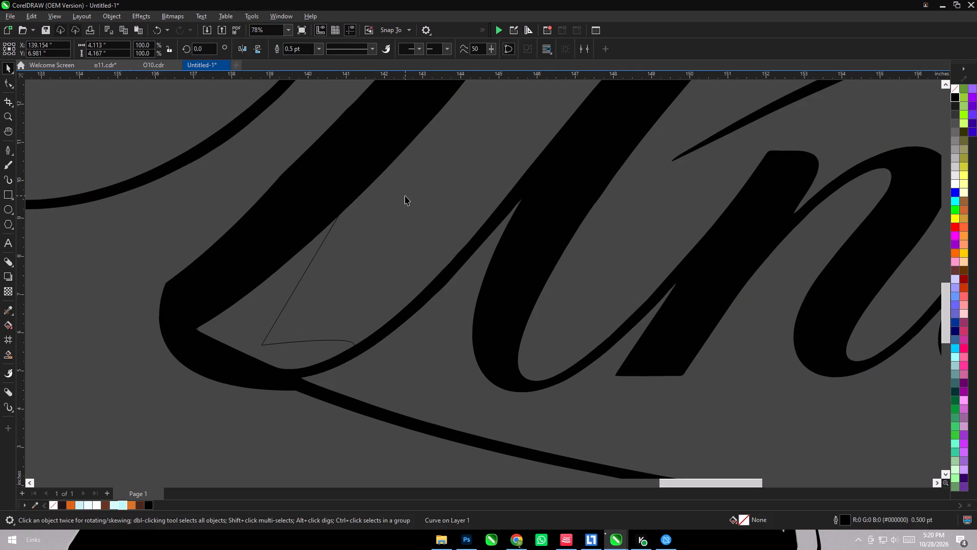
{"action": "left_click", "coordinate": [281, 273]}
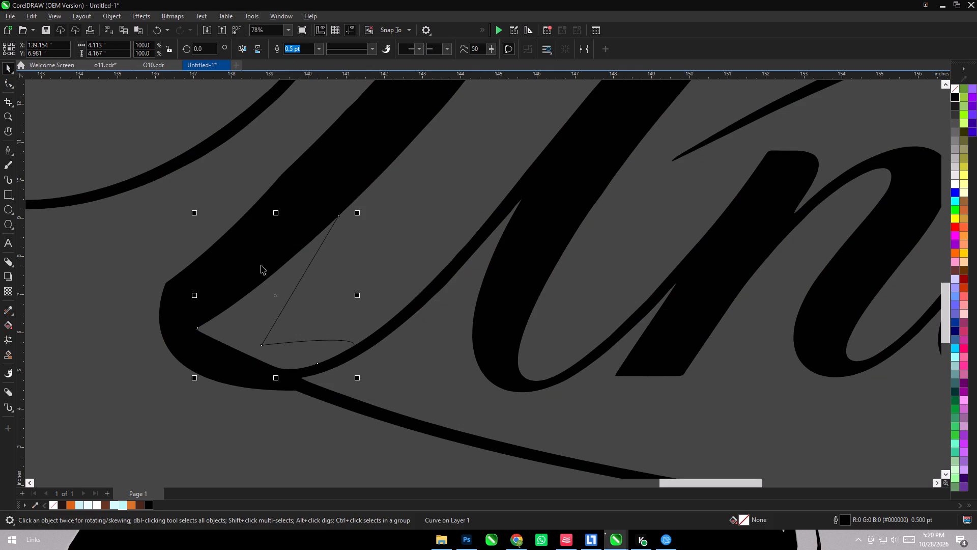
{"action": "left_click", "coordinate": [93, 253]}
{"action": "left_click", "coordinate": [255, 330]}
{"action": "left_click", "coordinate": [371, 151], "text": "shift"}
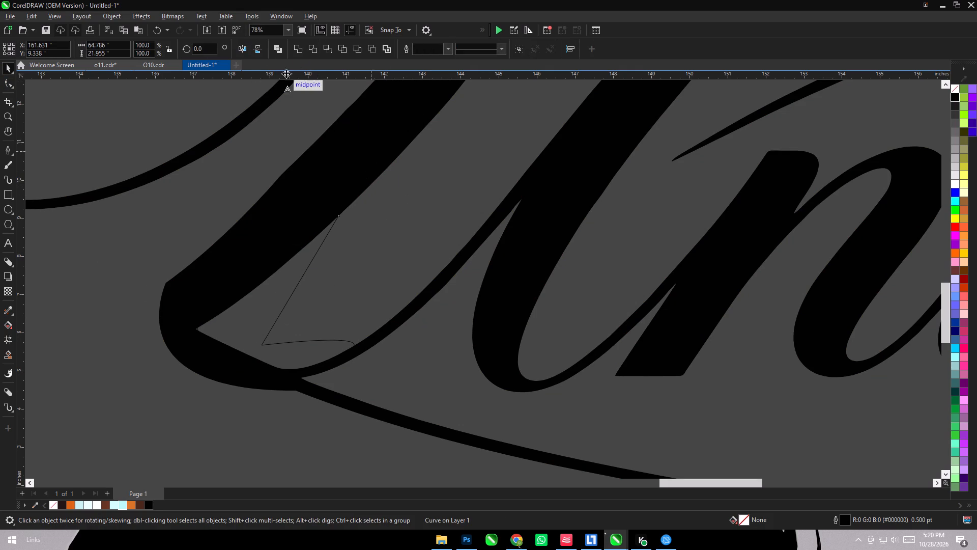
{"action": "left_click", "coordinate": [307, 47]}
{"action": "left_click", "coordinate": [402, 204]}
{"action": "left_click", "coordinate": [272, 290]}
{"action": "key", "text": "Delete"}
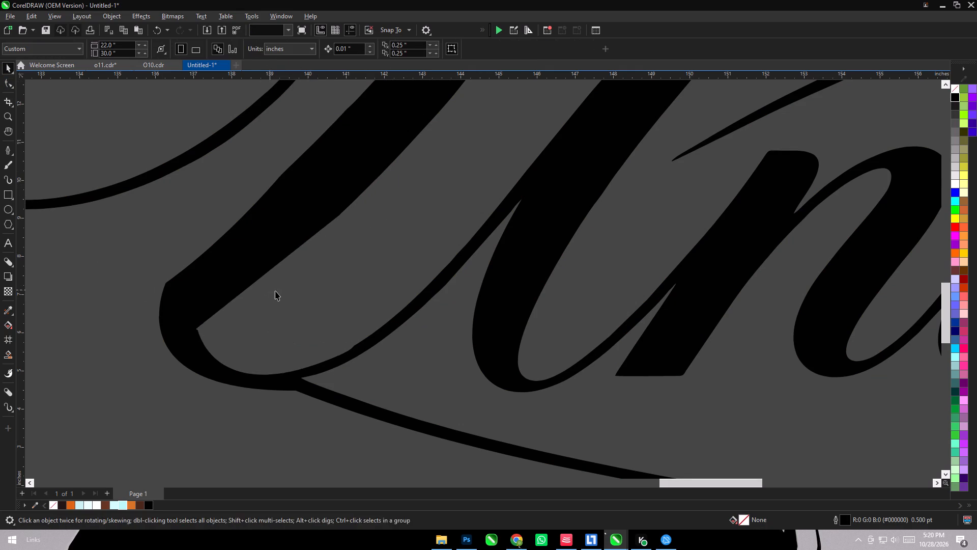
Examine the reshaped lower corner of the U up close and within the whole wordmark.
{"action": "scroll", "coordinate": [278, 290], "scroll_direction": "down", "scroll_amount": 12}
{"action": "left_click", "coordinate": [333, 364]}
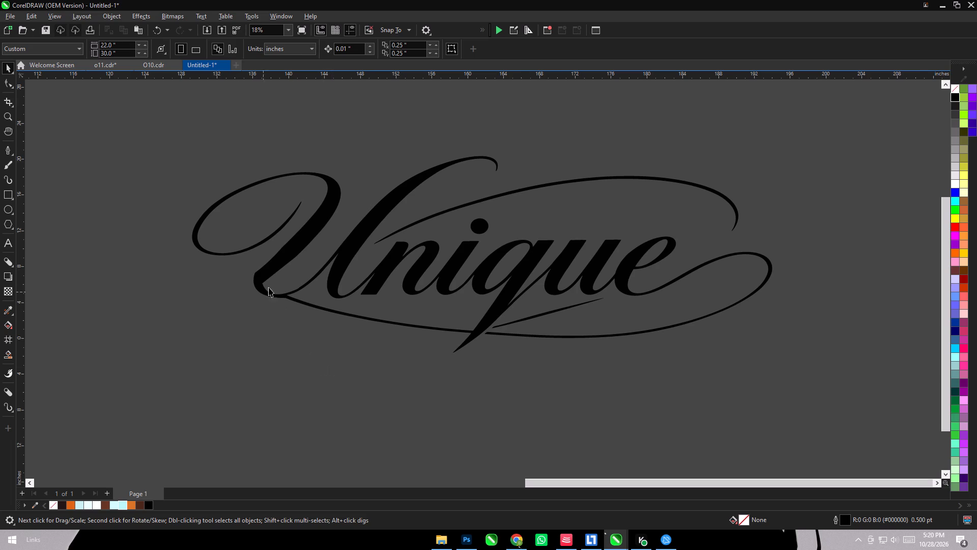
{"action": "scroll", "coordinate": [281, 282], "scroll_direction": "down", "scroll_amount": 5}
{"action": "scroll", "coordinate": [267, 266], "scroll_direction": "up", "scroll_amount": 12}
{"action": "scroll", "coordinate": [277, 256], "scroll_direction": "down", "scroll_amount": 5}
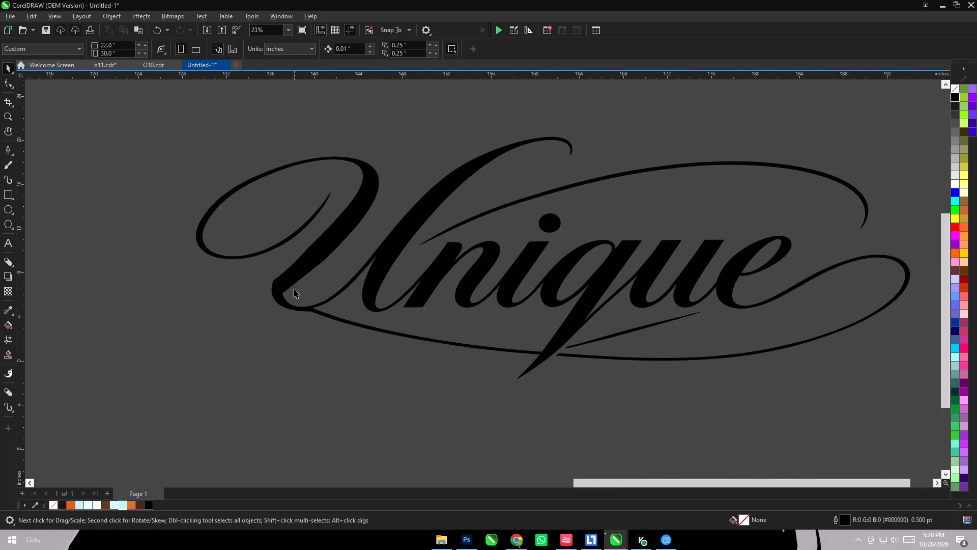
{"action": "scroll", "coordinate": [294, 289], "scroll_direction": "down", "scroll_amount": 7}
{"action": "scroll", "coordinate": [280, 275], "scroll_direction": "up", "scroll_amount": 11}
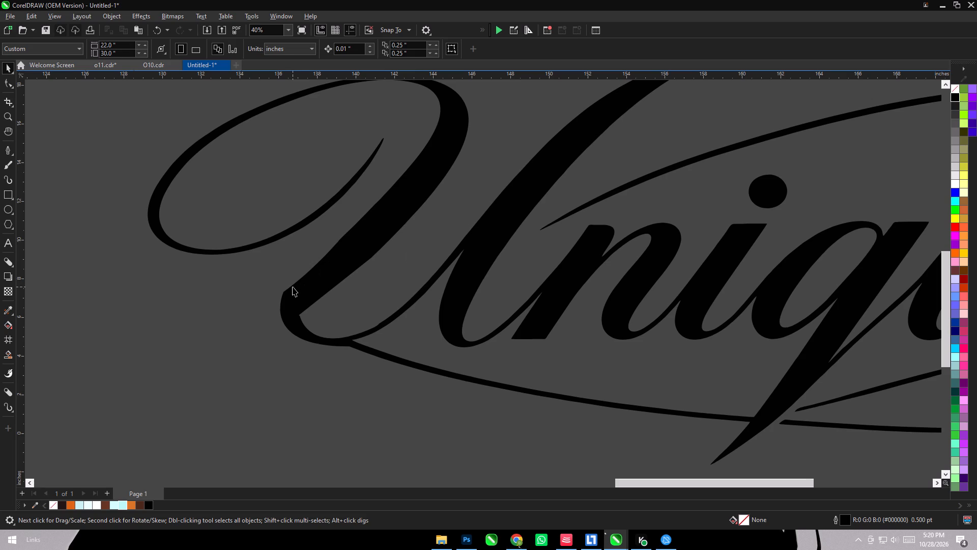
{"action": "scroll", "coordinate": [397, 337], "scroll_direction": "up", "scroll_amount": 3}
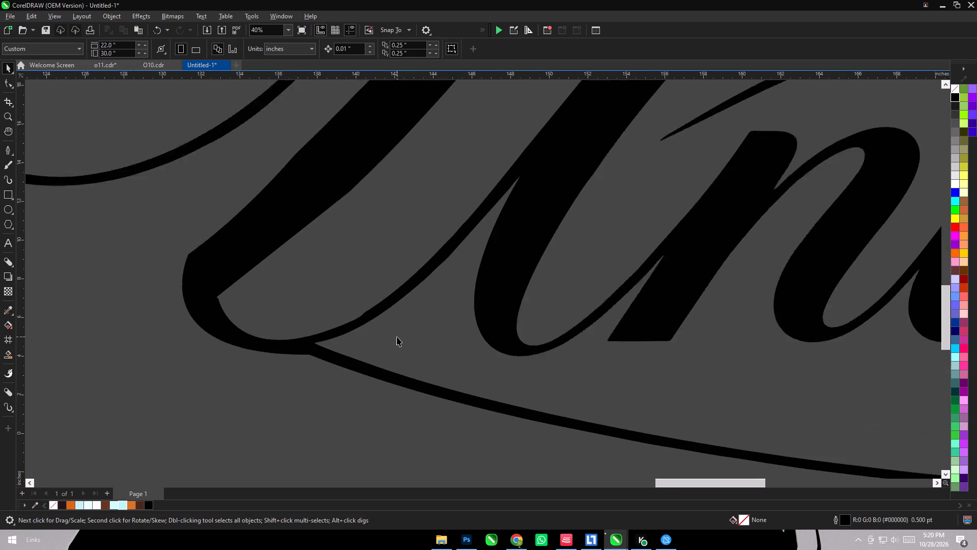
{"action": "scroll", "coordinate": [397, 337], "scroll_direction": "up", "scroll_amount": 5}
{"action": "scroll", "coordinate": [347, 327], "scroll_direction": "down", "scroll_amount": 13}
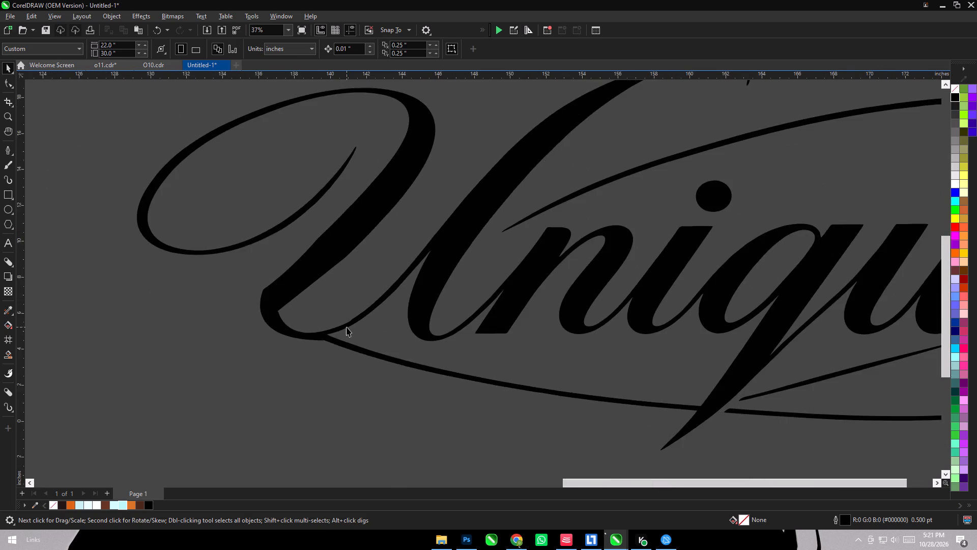
{"action": "scroll", "coordinate": [347, 327], "scroll_direction": "down", "scroll_amount": 5}
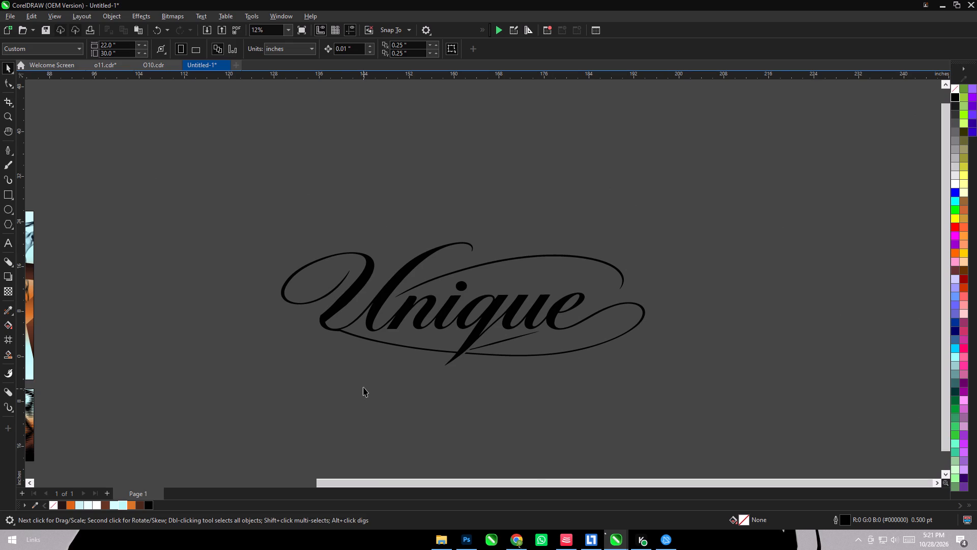
Begin a Pen outline with a short first segment at the outer edge of the U's lower corner.
{"action": "scroll", "coordinate": [283, 332], "scroll_direction": "up", "scroll_amount": 10}
{"action": "left_click", "coordinate": [6, 153]}
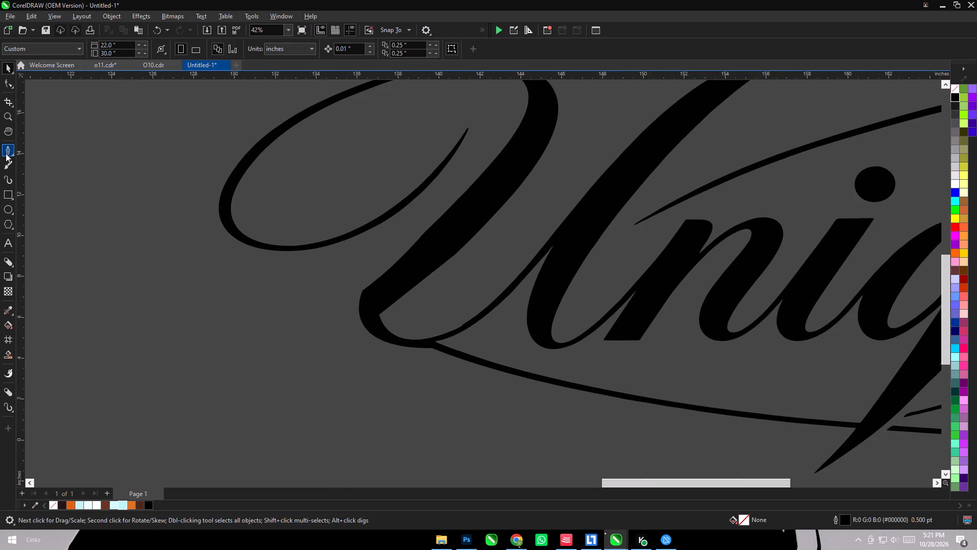
{"action": "scroll", "coordinate": [379, 285], "scroll_direction": "up", "scroll_amount": 6}
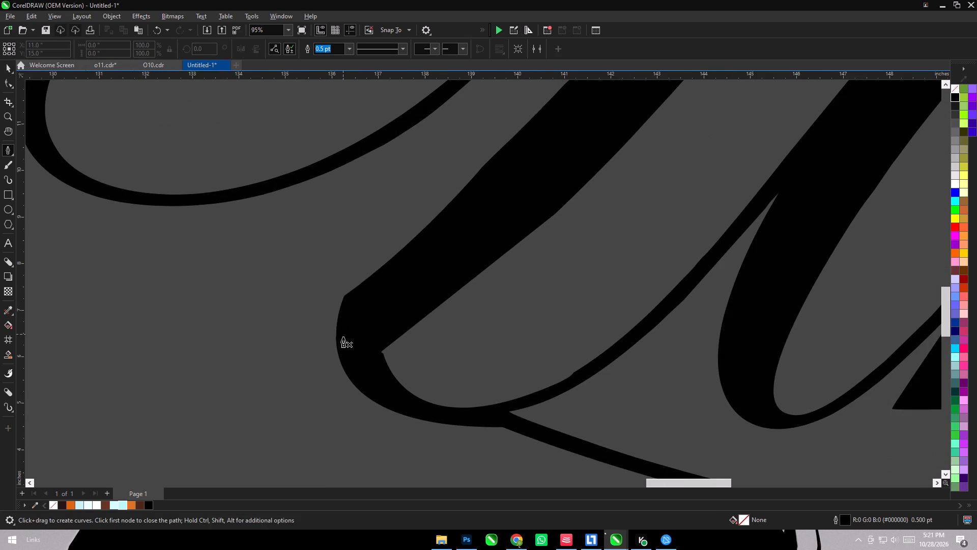
{"action": "left_click", "coordinate": [343, 338]}
{"action": "left_click", "coordinate": [336, 330]}
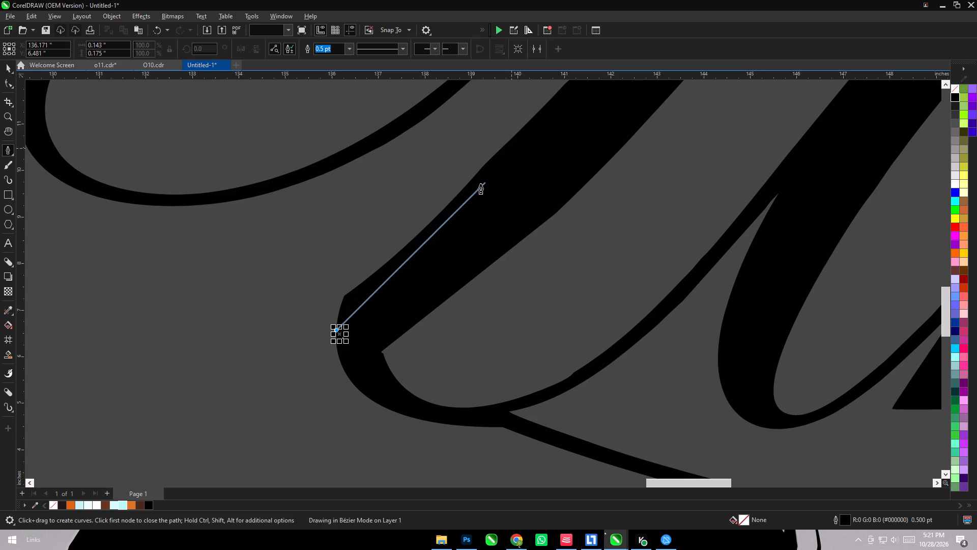
{"action": "scroll", "coordinate": [328, 350], "scroll_direction": "down", "scroll_amount": 3}
{"action": "scroll", "coordinate": [353, 306], "scroll_direction": "up", "scroll_amount": 3}
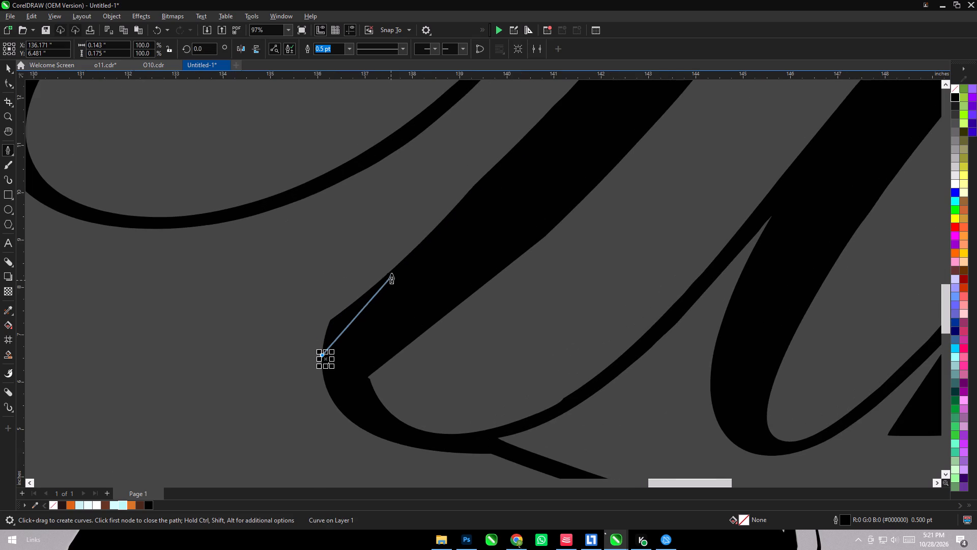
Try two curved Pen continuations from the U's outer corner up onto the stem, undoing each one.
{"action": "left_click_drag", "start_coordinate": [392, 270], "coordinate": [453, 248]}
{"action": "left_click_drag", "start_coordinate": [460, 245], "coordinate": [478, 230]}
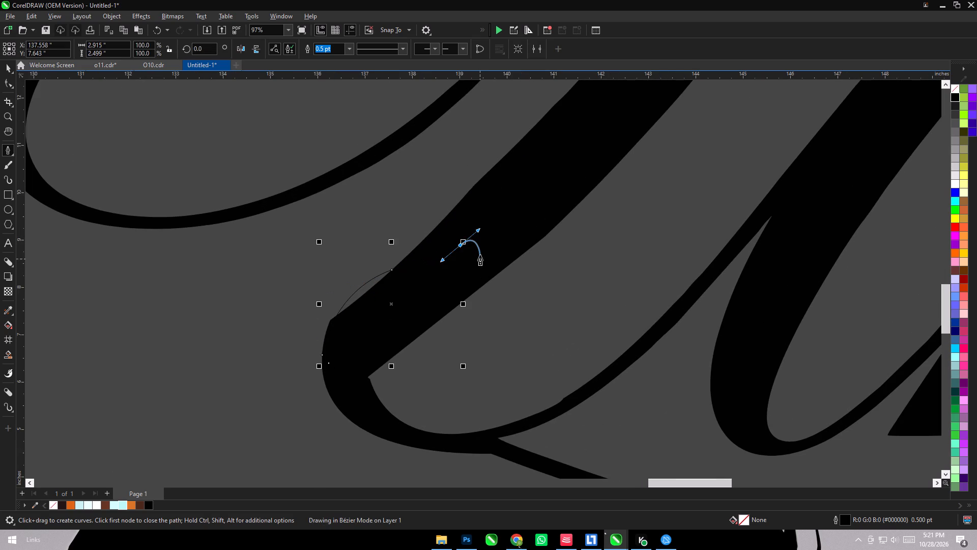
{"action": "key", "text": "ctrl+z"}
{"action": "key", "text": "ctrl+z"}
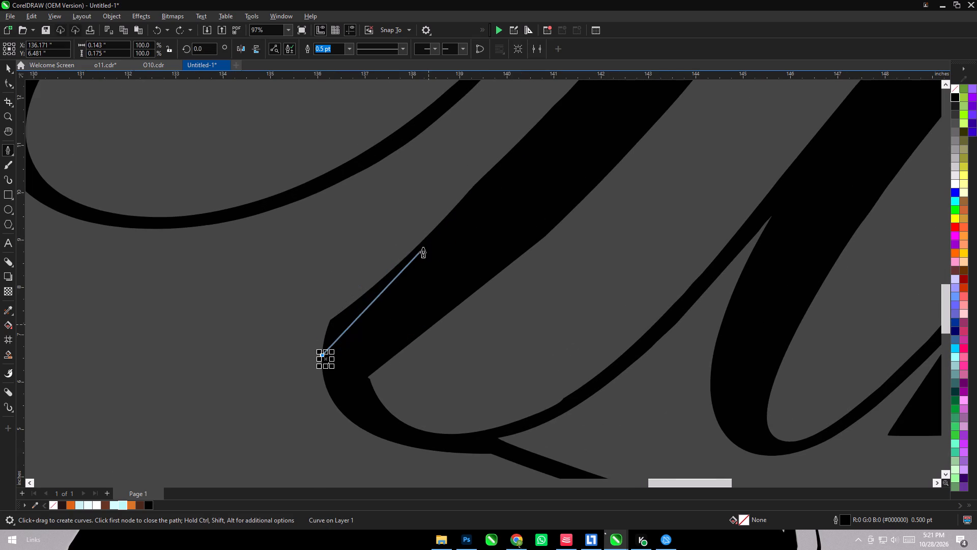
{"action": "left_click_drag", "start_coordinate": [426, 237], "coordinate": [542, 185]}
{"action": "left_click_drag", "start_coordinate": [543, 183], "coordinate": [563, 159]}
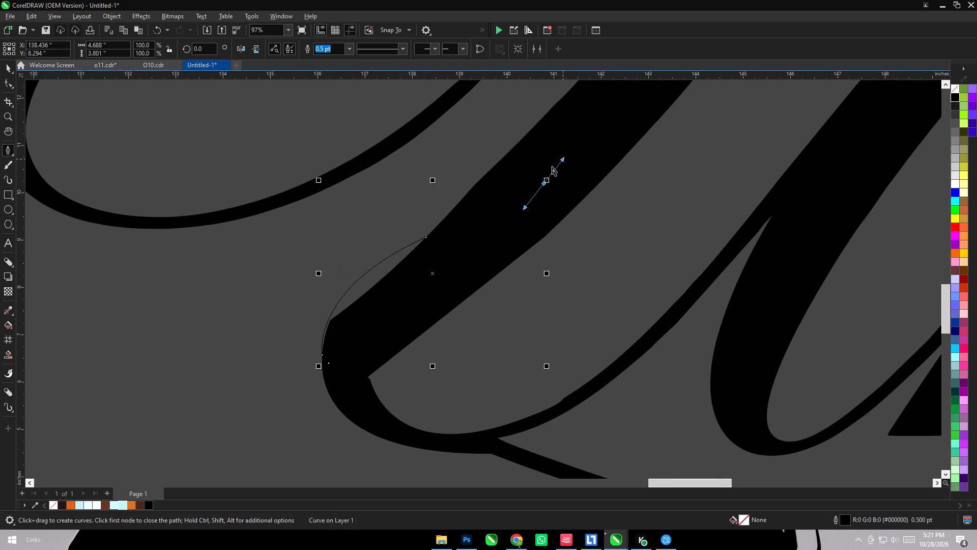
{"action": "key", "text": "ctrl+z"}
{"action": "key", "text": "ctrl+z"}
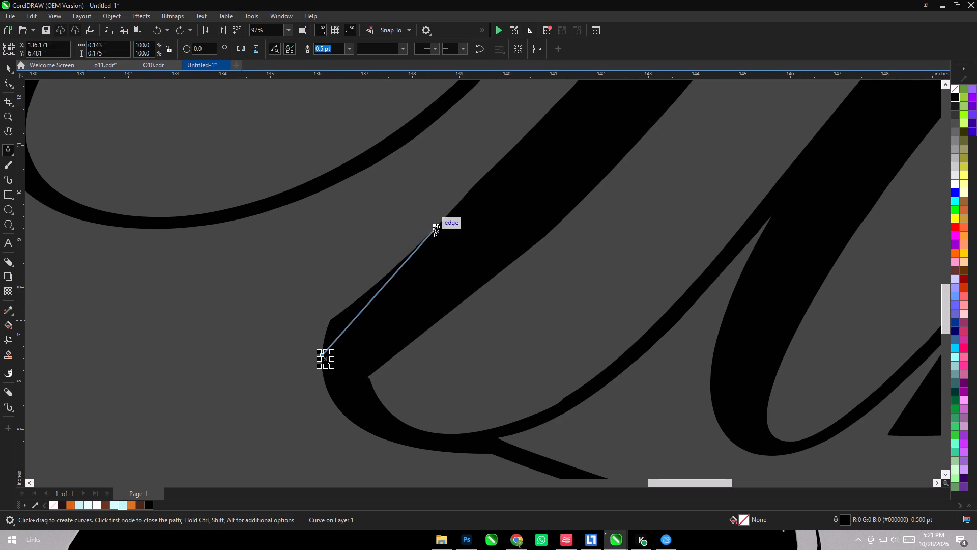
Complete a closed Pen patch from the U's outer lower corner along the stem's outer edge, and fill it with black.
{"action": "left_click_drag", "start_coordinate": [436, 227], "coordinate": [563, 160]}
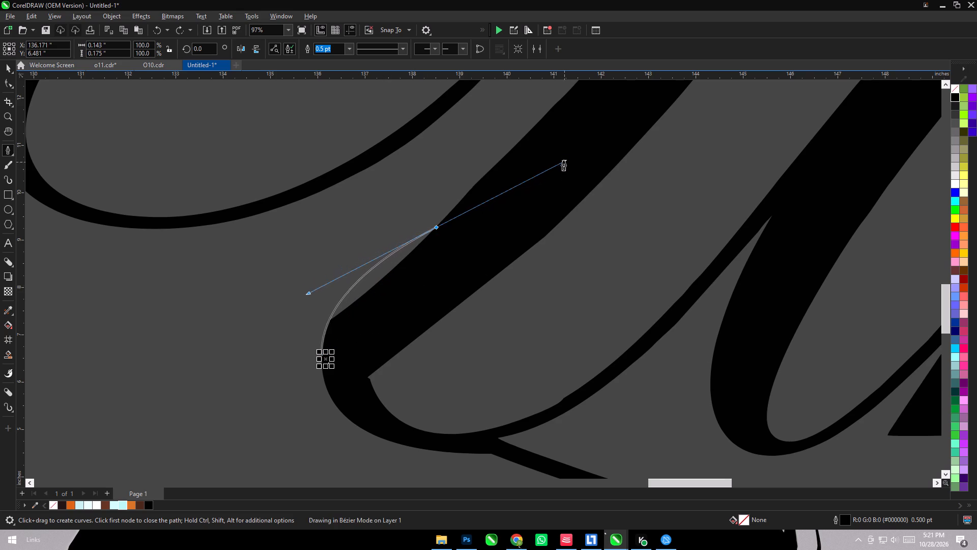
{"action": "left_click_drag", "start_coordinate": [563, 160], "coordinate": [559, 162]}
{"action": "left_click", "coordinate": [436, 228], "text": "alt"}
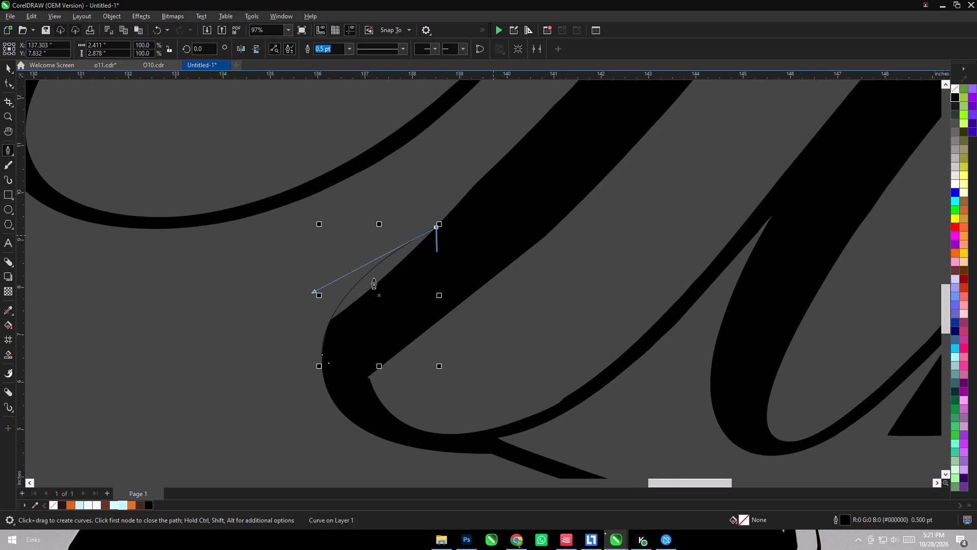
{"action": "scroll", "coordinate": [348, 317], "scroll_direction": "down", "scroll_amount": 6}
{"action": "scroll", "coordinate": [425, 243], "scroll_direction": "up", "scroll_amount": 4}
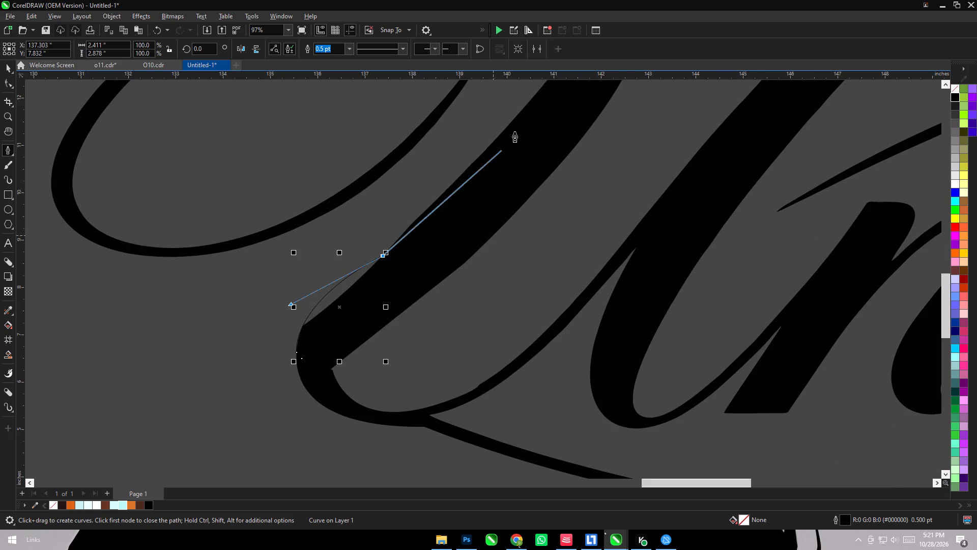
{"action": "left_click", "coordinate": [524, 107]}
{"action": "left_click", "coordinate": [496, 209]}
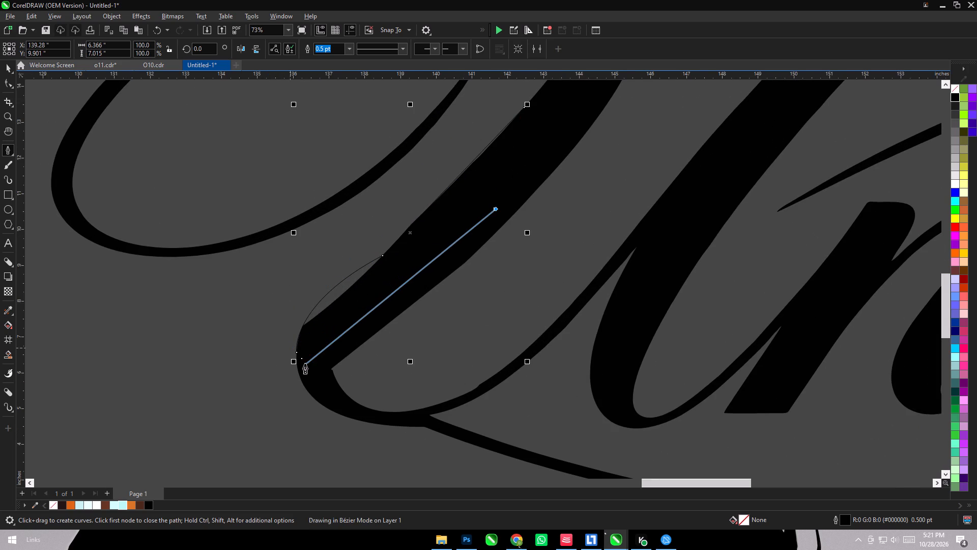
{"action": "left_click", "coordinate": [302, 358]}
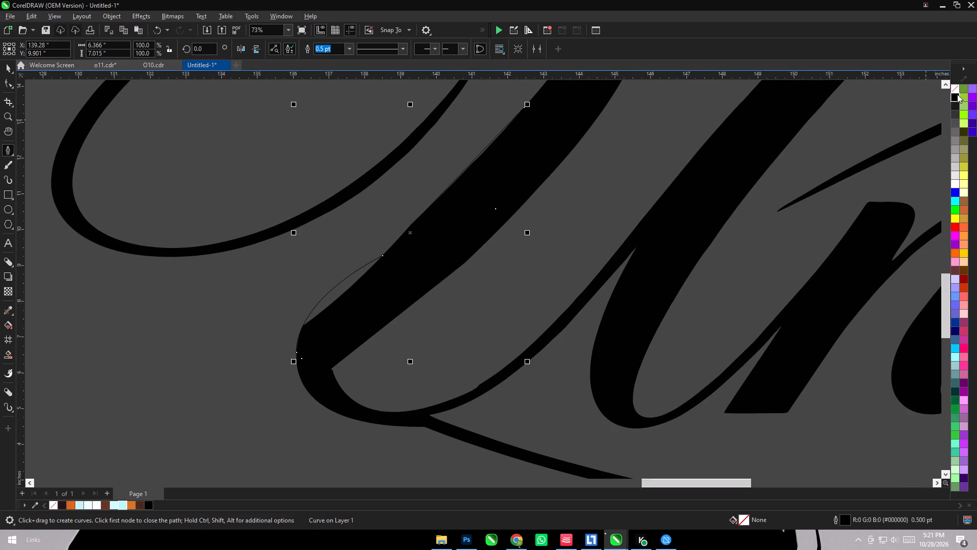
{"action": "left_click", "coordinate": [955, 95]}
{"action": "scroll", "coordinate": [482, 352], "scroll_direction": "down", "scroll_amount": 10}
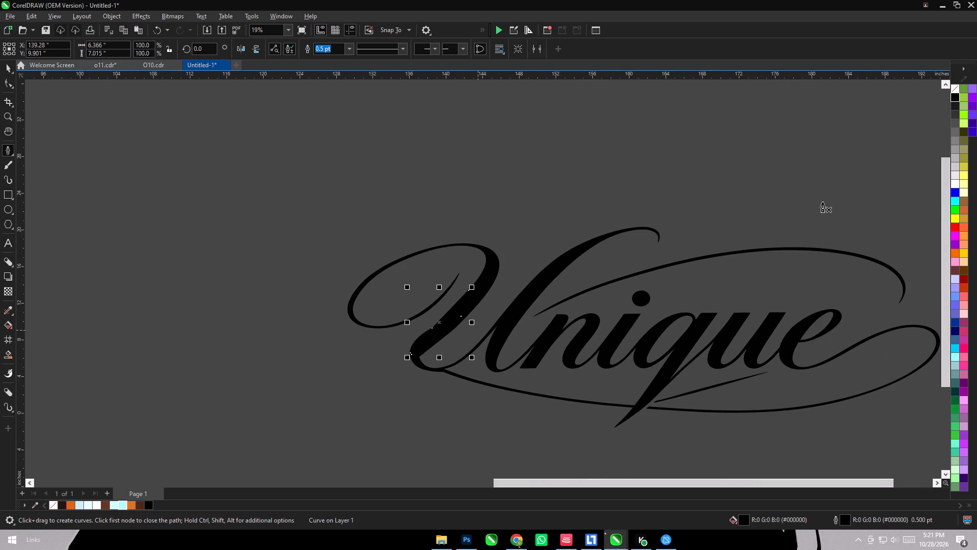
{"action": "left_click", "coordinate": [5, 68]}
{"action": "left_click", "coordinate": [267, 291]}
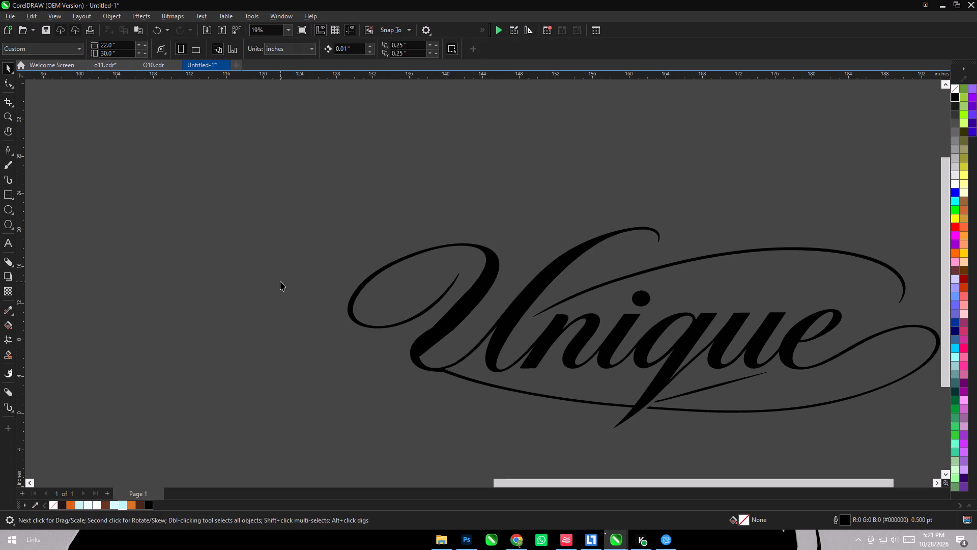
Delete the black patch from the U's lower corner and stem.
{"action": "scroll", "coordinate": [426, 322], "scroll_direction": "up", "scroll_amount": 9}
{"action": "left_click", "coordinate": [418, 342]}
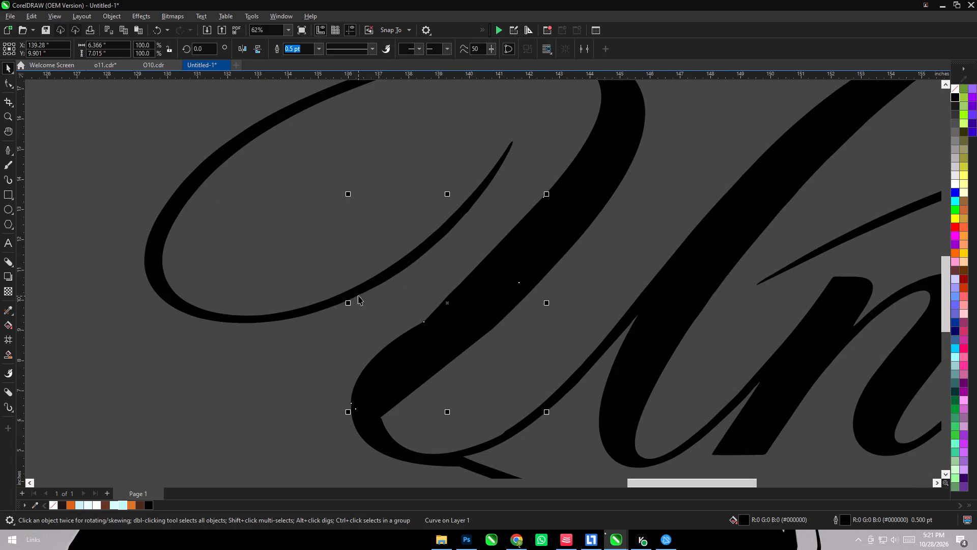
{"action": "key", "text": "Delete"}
Delete the entire traced Unique wordmark from the workspace beside the T-shirt artwork.
{"action": "scroll", "coordinate": [351, 265], "scroll_direction": "down", "scroll_amount": 11}
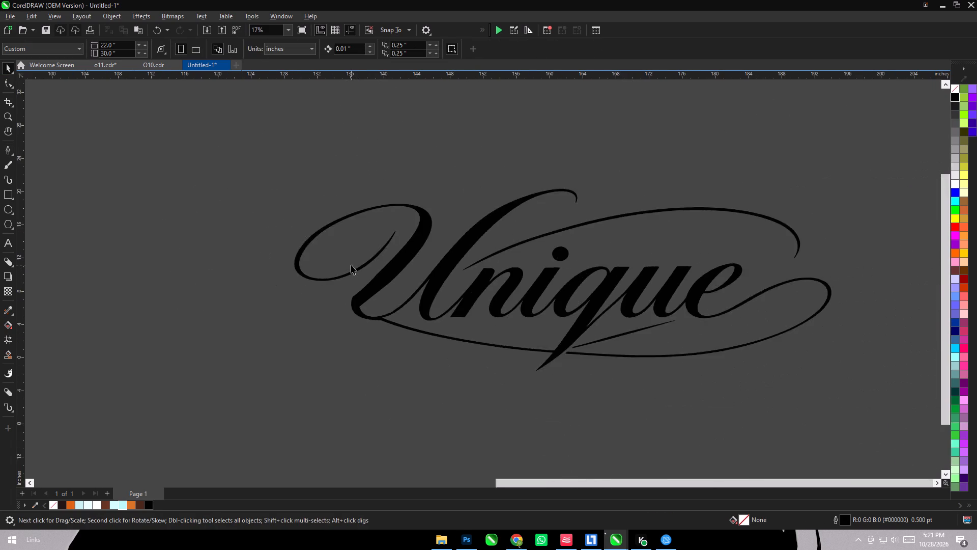
{"action": "scroll", "coordinate": [351, 265], "scroll_direction": "down", "scroll_amount": 8}
{"action": "left_click_drag", "start_coordinate": [283, 196], "coordinate": [642, 315]}
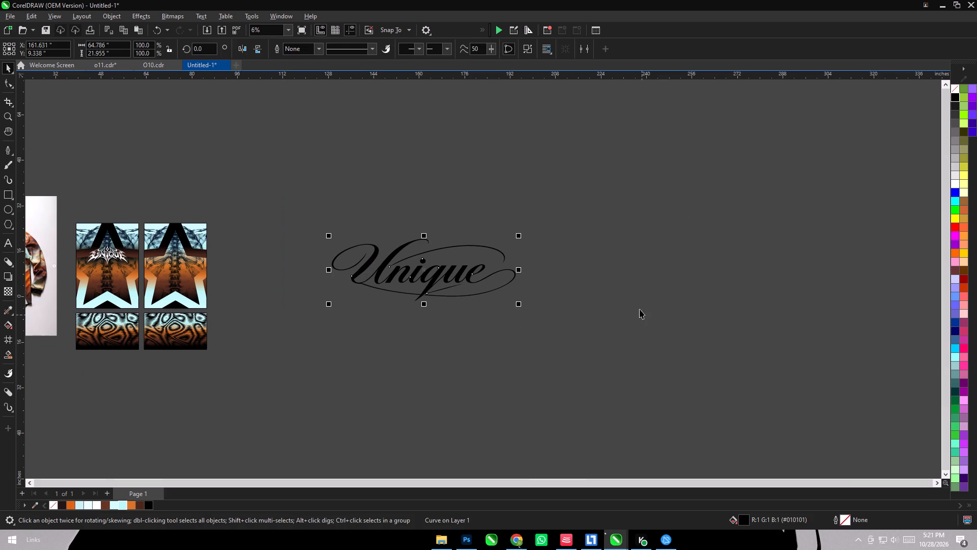